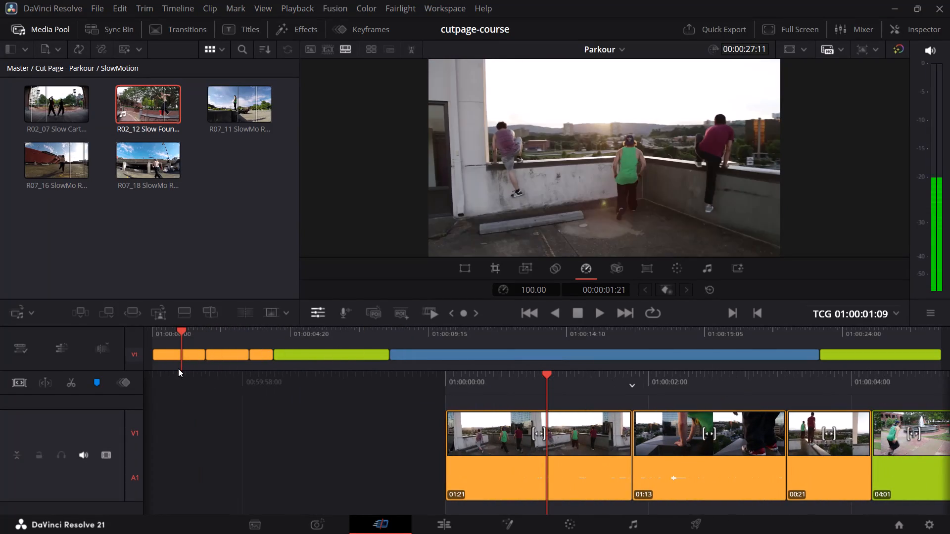
Play and scrub through the Parkour timeline to examine the fountain clips and the cut between the green and blue clips.
key("space")
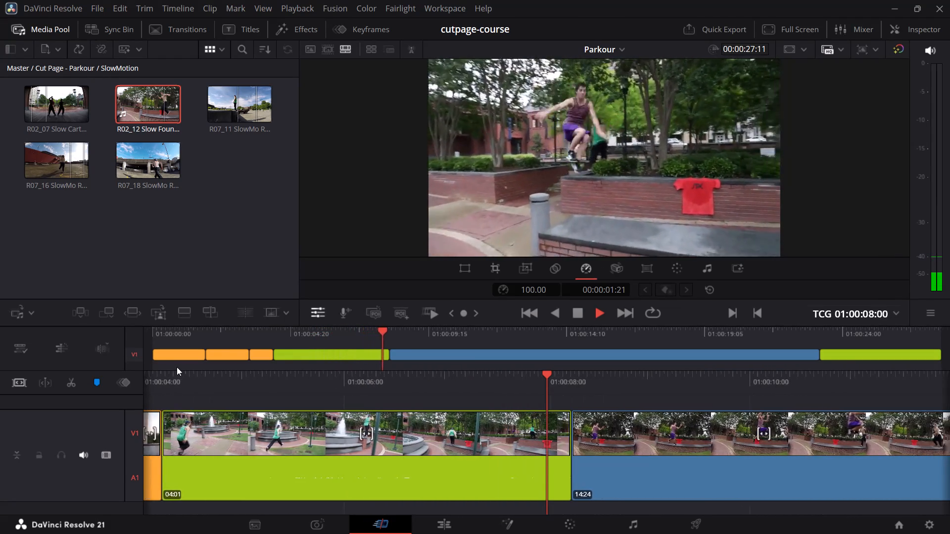
key("space")
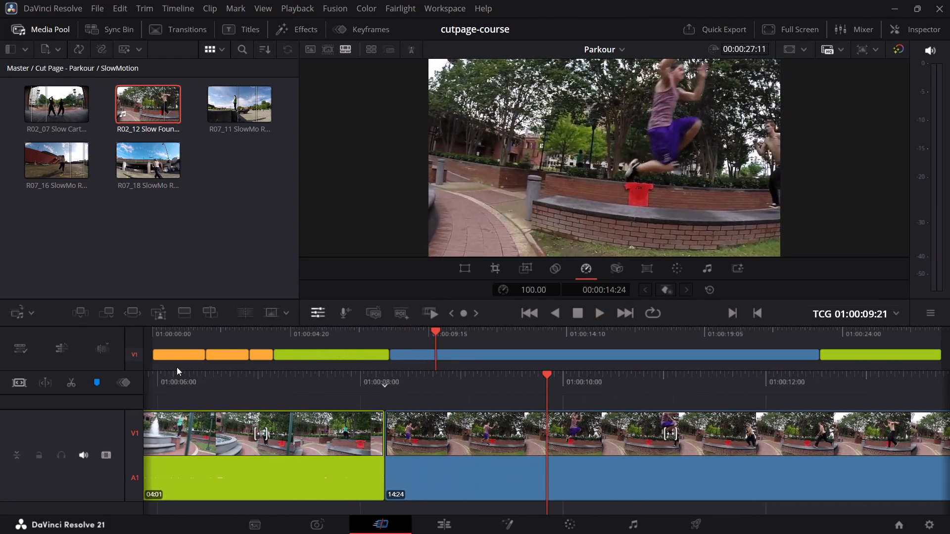
key("space")
key("space")
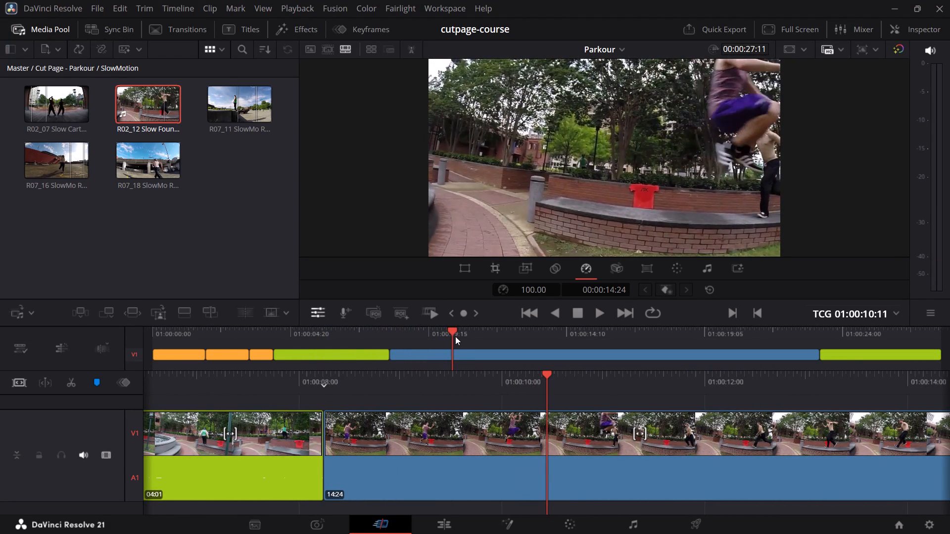
left_click_drag(453, 331, 411, 342)
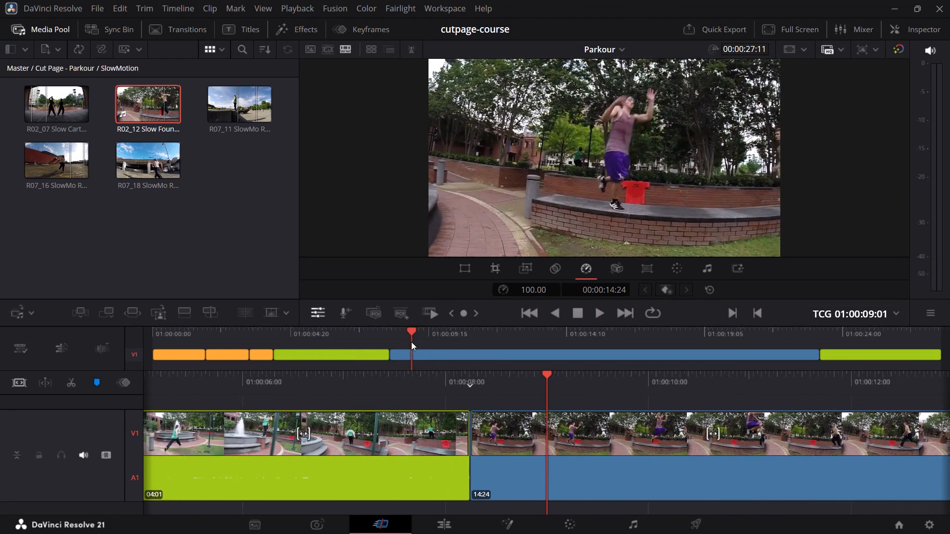
left_click_drag(411, 342, 393, 349)
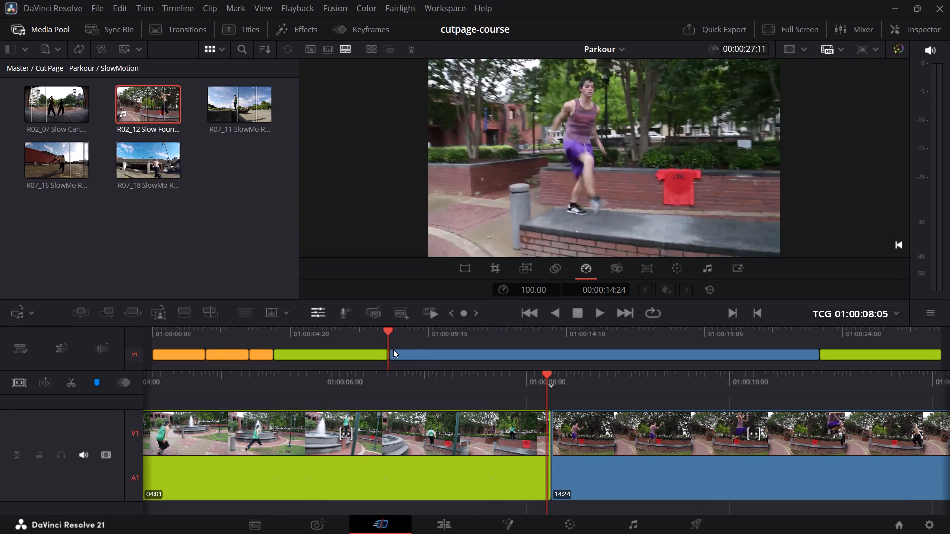
left_click_drag(393, 349, 402, 351)
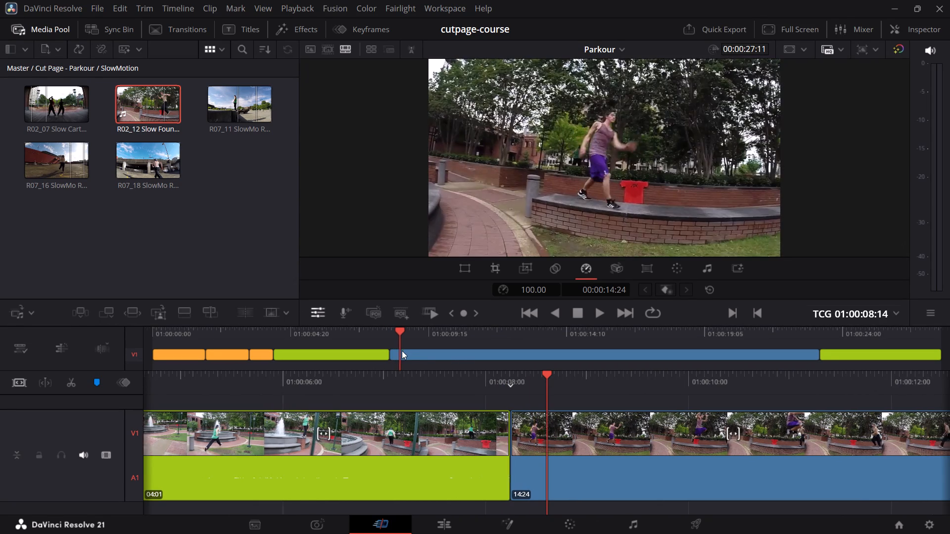
left_click_drag(402, 351, 401, 350)
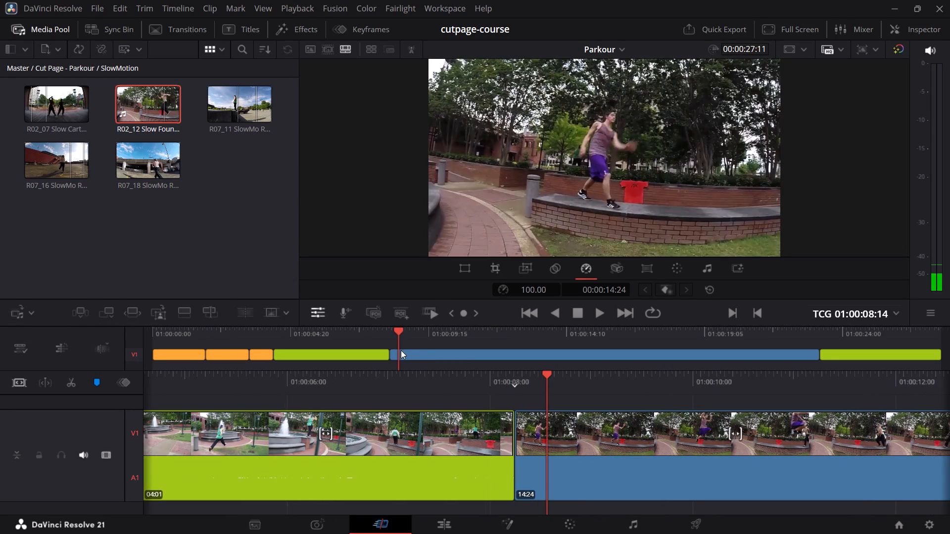
left_click_drag(401, 350, 398, 348)
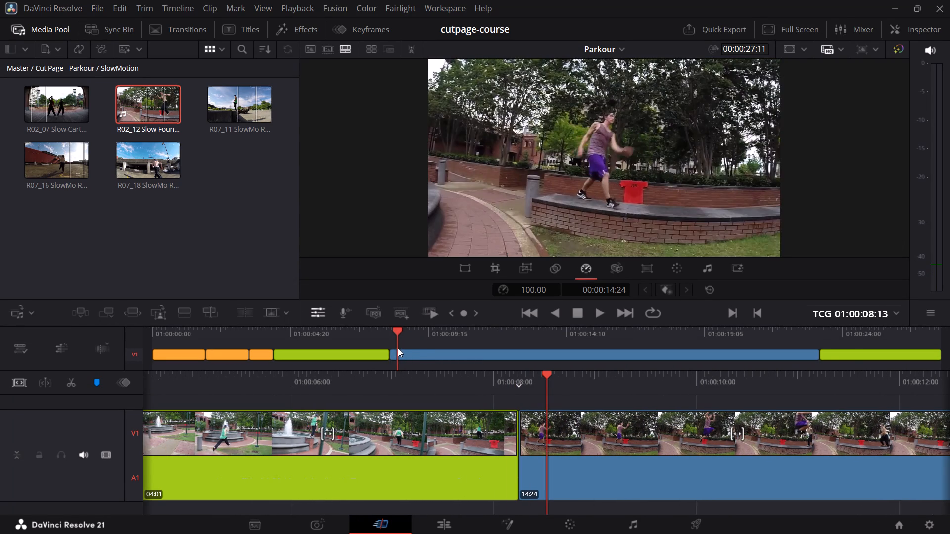
left_click_drag(398, 348, 376, 342)
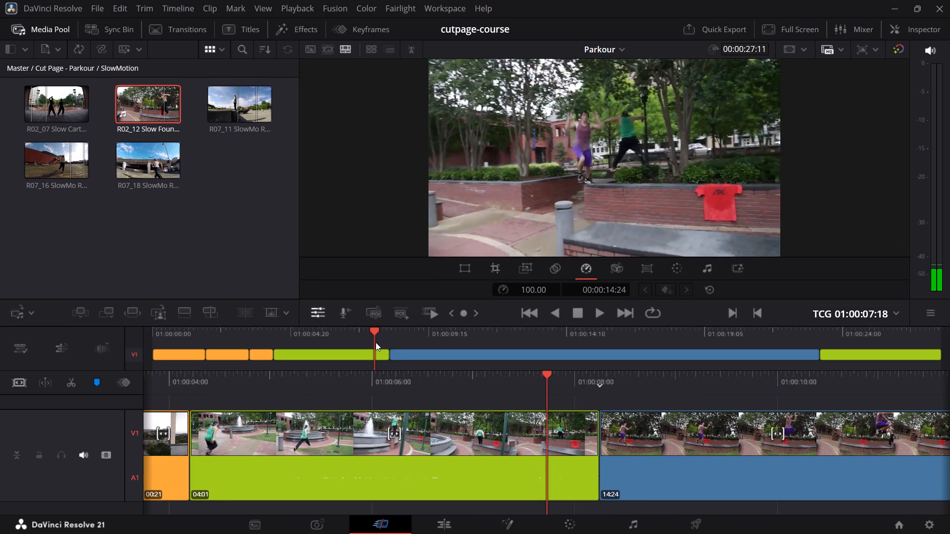
left_click_drag(376, 342, 357, 343)
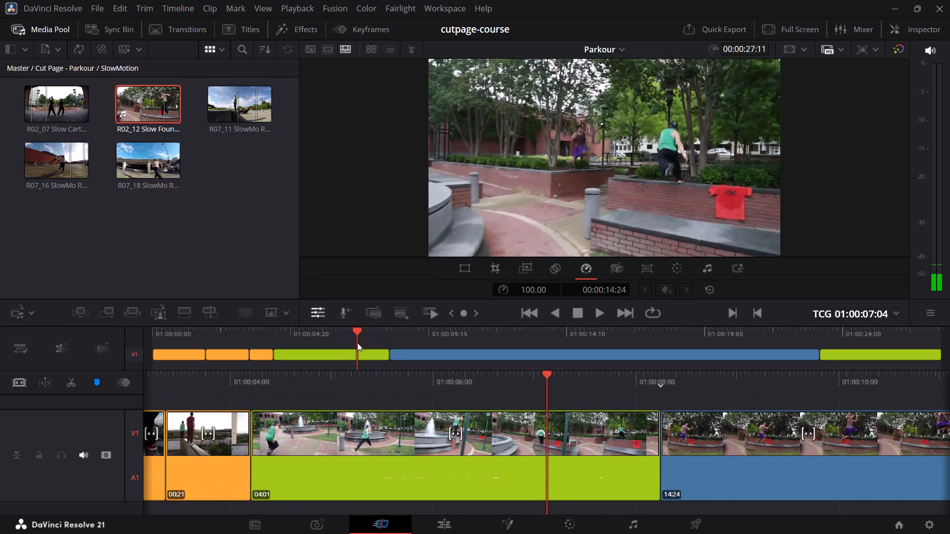
left_click_drag(357, 343, 448, 370)
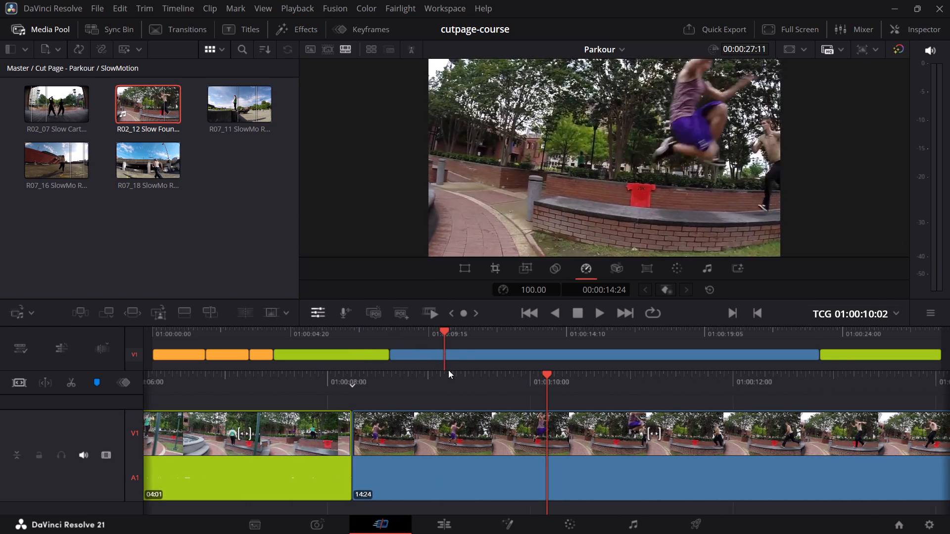
left_click_drag(448, 370, 556, 374)
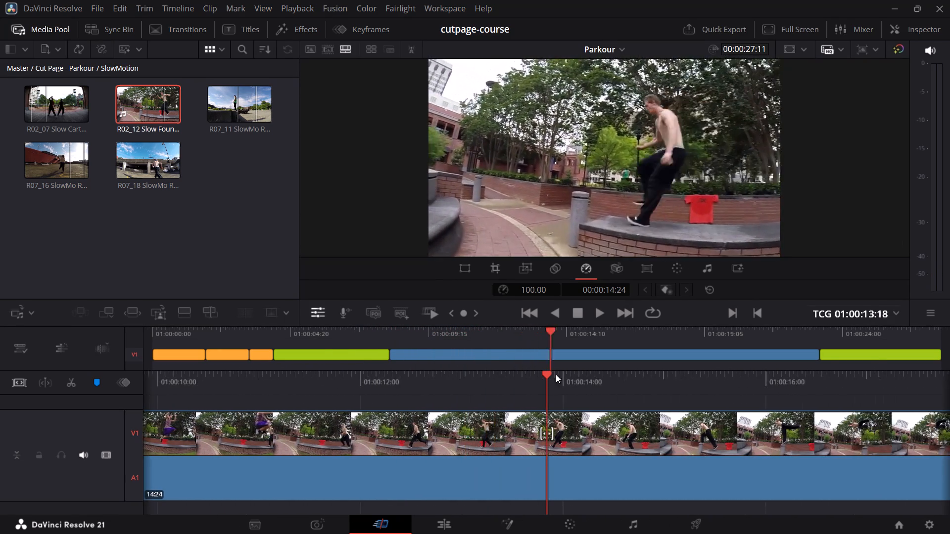
left_click_drag(556, 374, 380, 432)
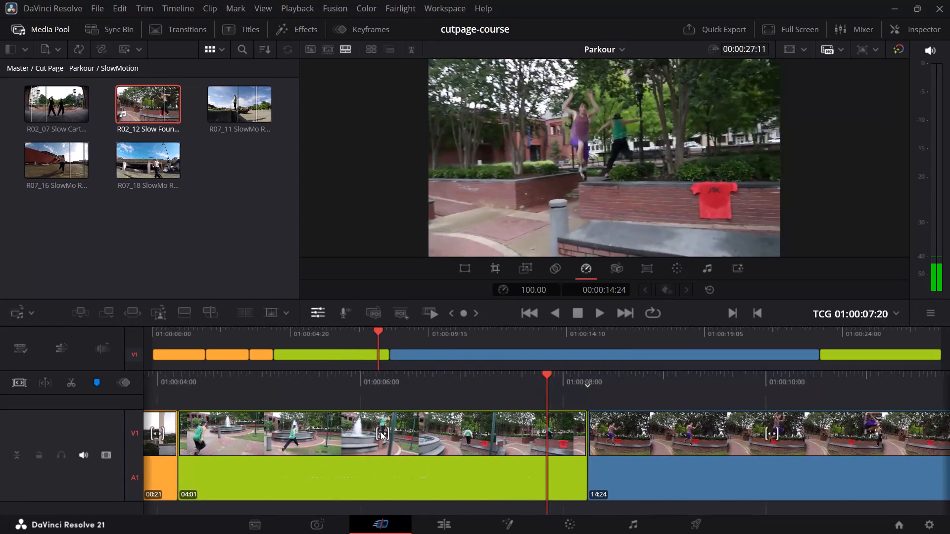
left_click_drag(380, 432, 419, 439)
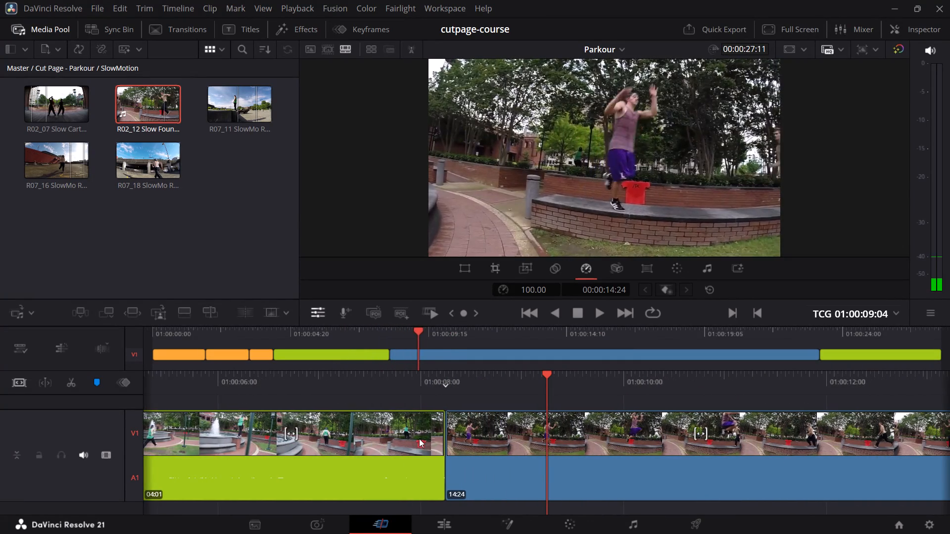
left_click_drag(419, 439, 393, 453)
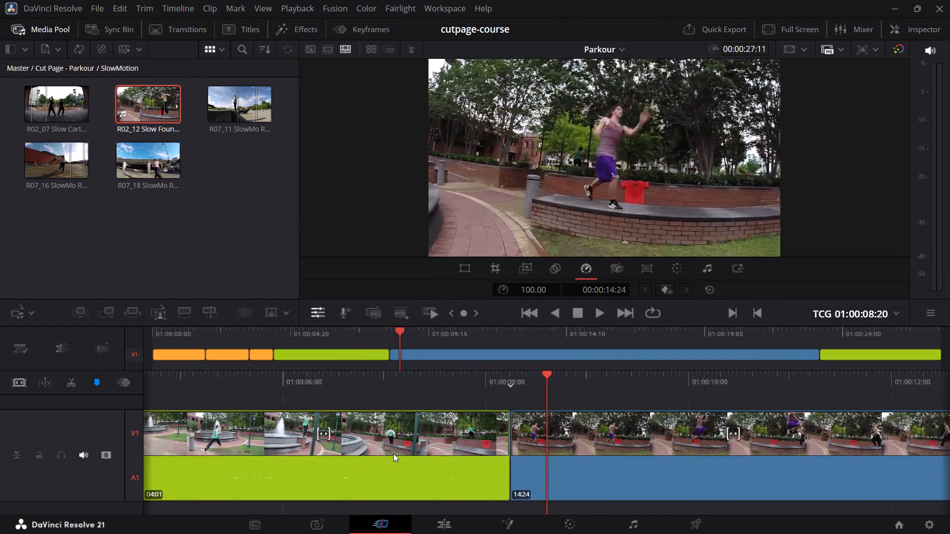
left_click_drag(393, 453, 464, 452)
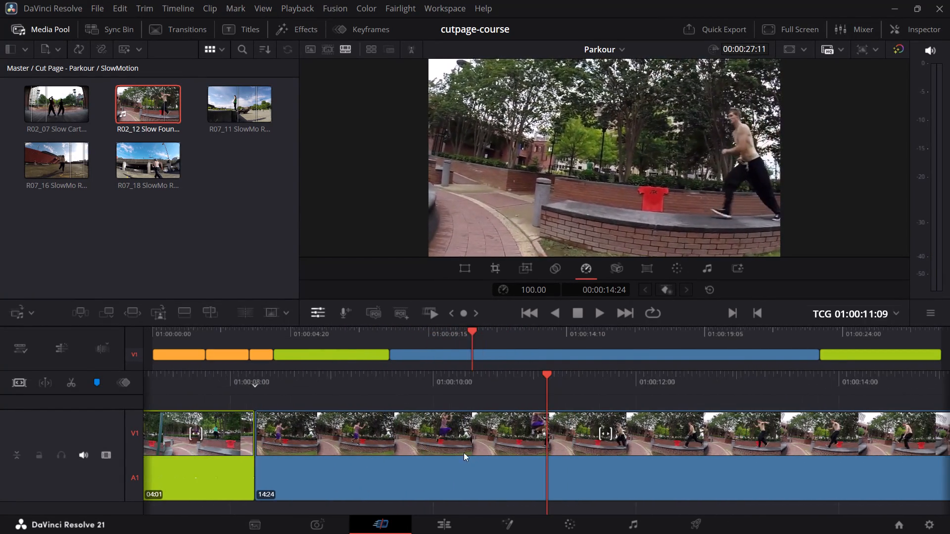
left_click_drag(464, 452, 485, 468)
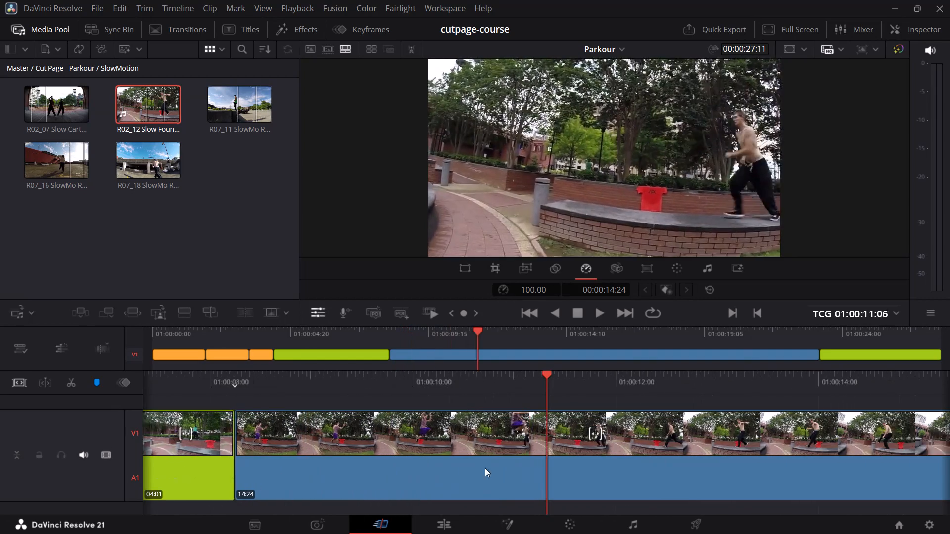
Add a speed keyframe to the blue fountain clip at 01:00:15:17, where the shirtless runner pushes off the post.
left_click_drag(485, 468, 581, 480)
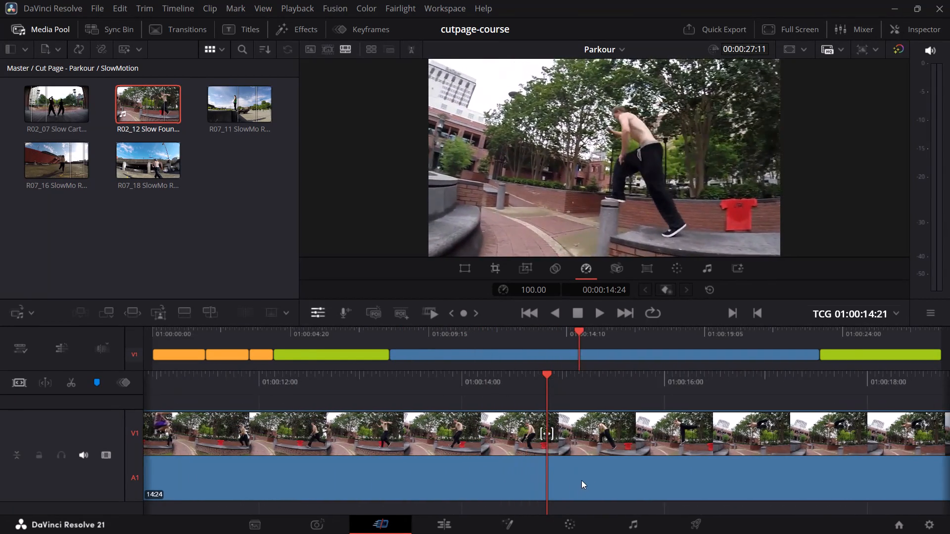
left_click_drag(581, 480, 604, 488)
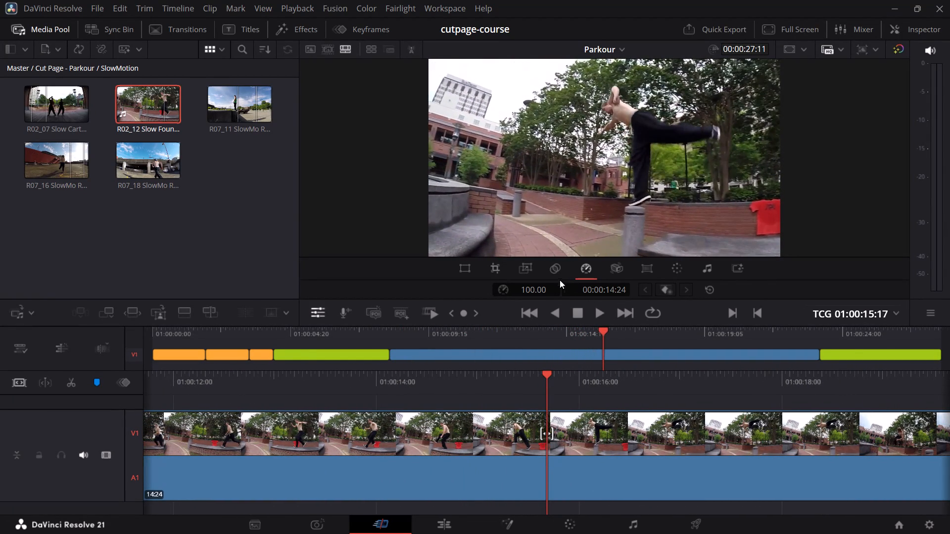
left_click(666, 292)
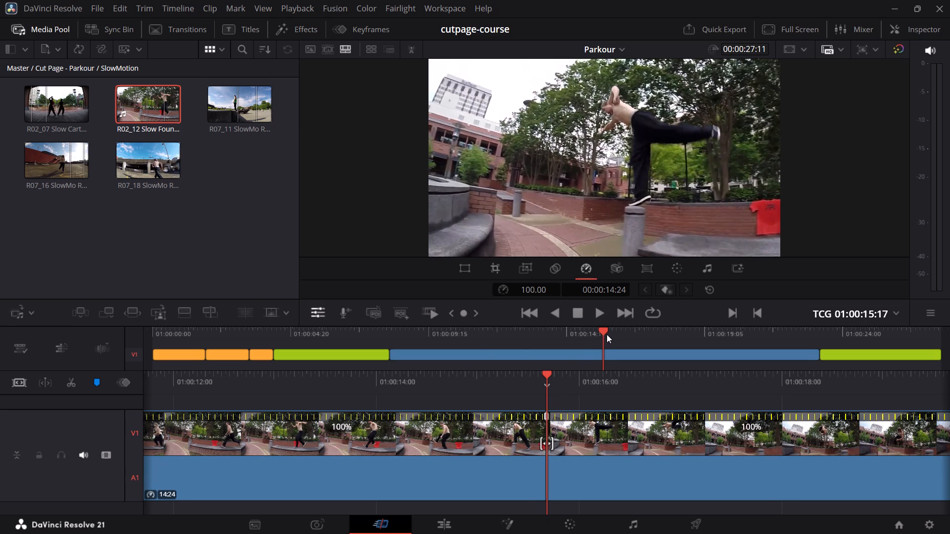
Move the blue clip's speed keyframe to 01:00:16:18, where the runner is upside down in mid-air.
left_click_drag(603, 329, 432, 361)
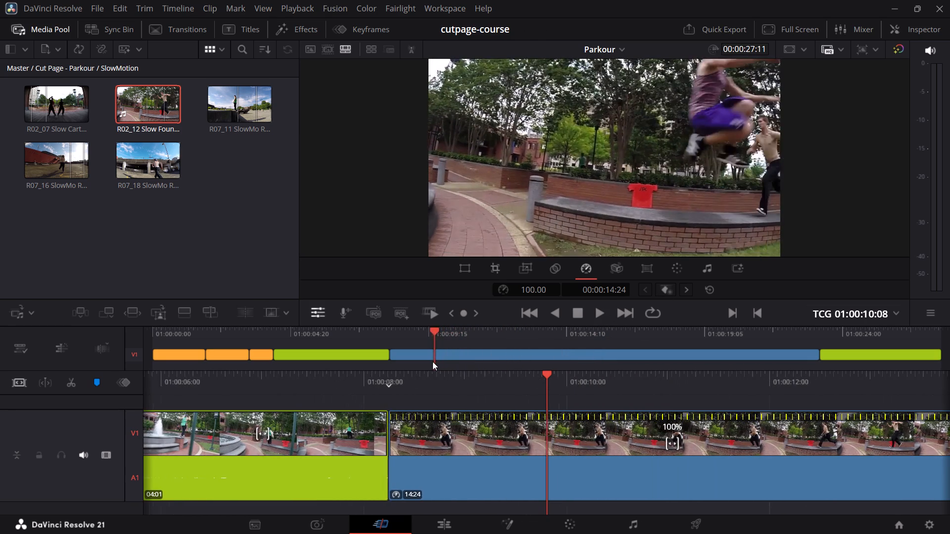
left_click_drag(432, 361, 418, 362)
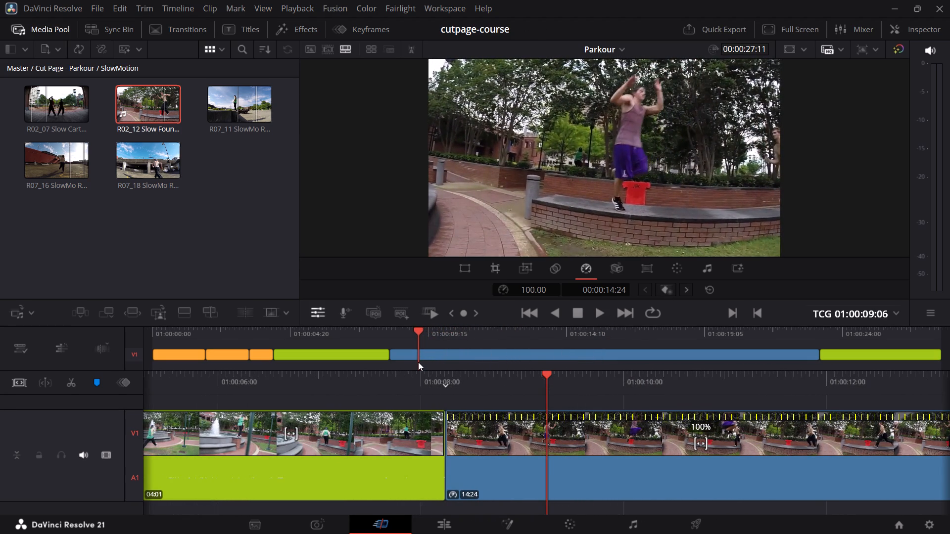
left_click_drag(418, 362, 603, 368)
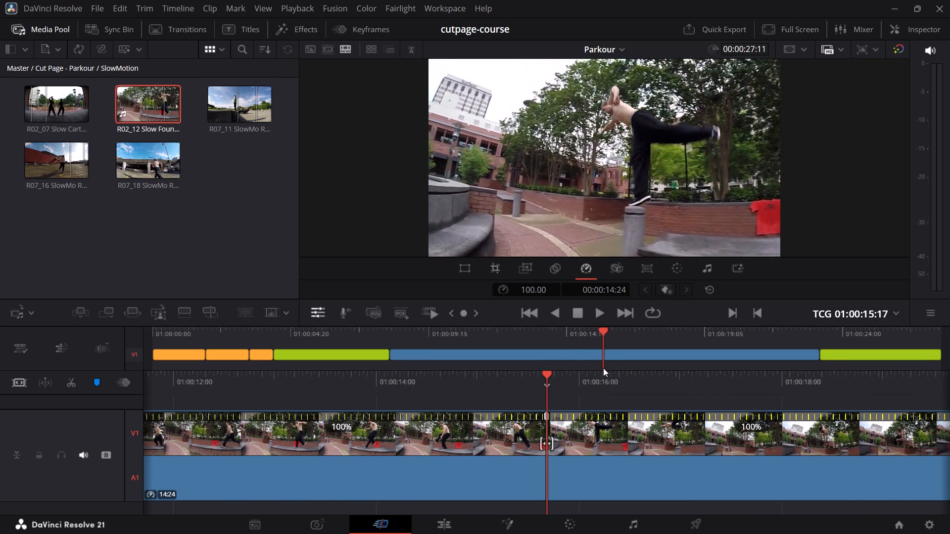
left_click_drag(603, 368, 604, 369)
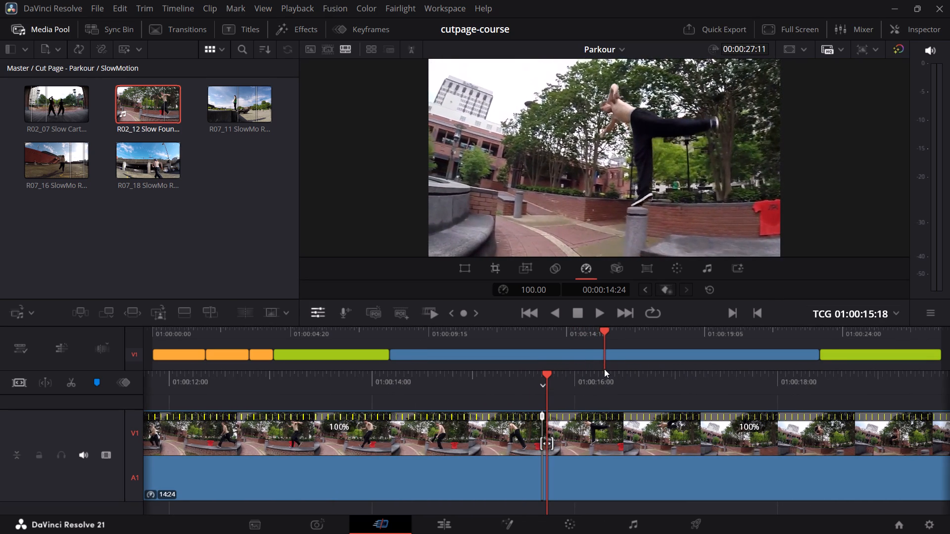
left_click_drag(604, 369, 622, 381)
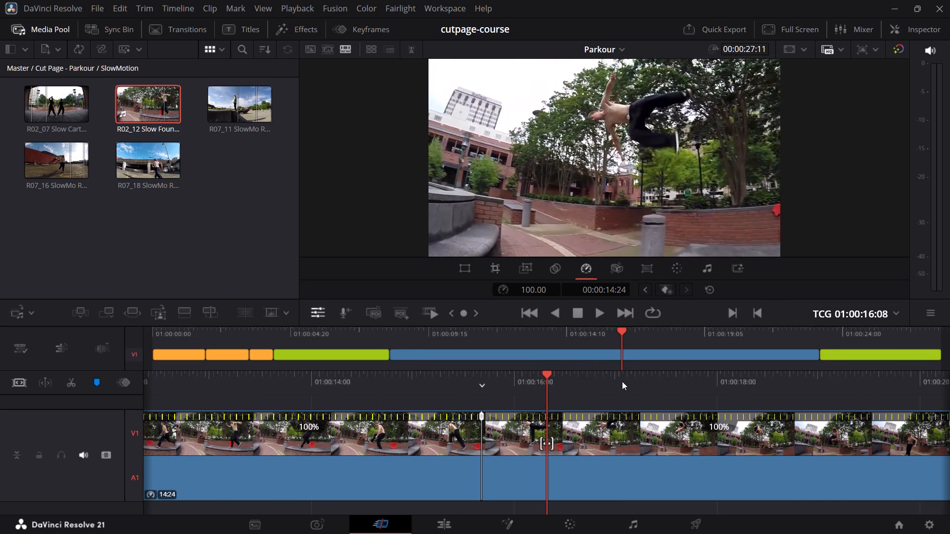
left_click_drag(622, 381, 609, 383)
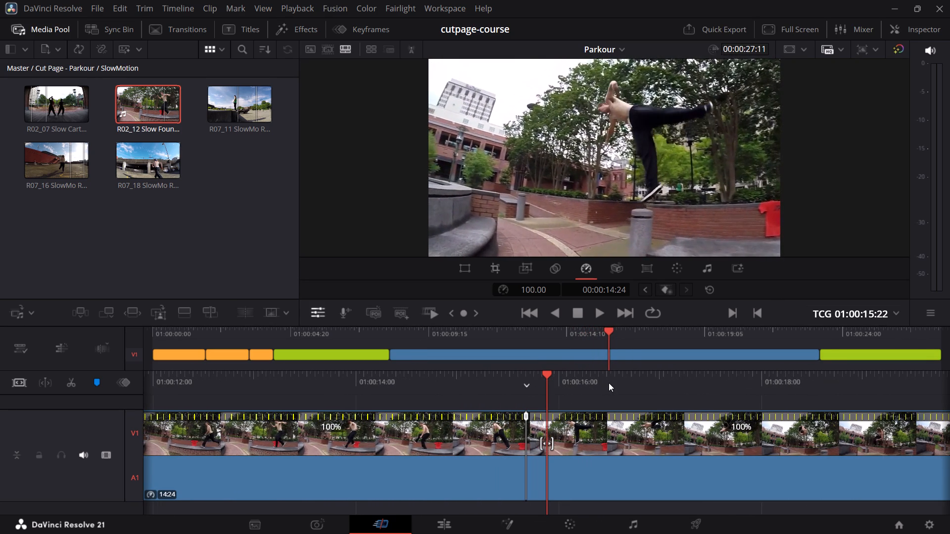
left_click_drag(609, 383, 629, 393)
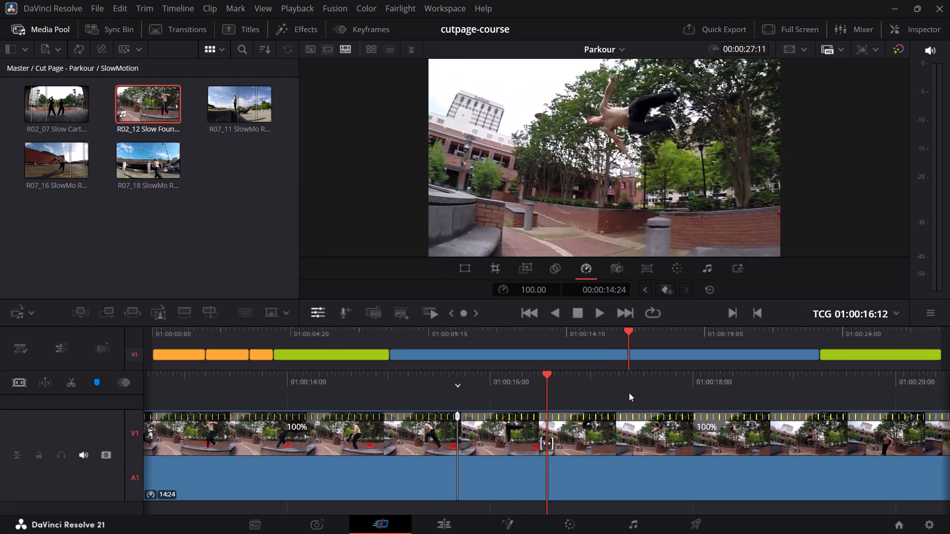
left_click_drag(629, 393, 633, 395)
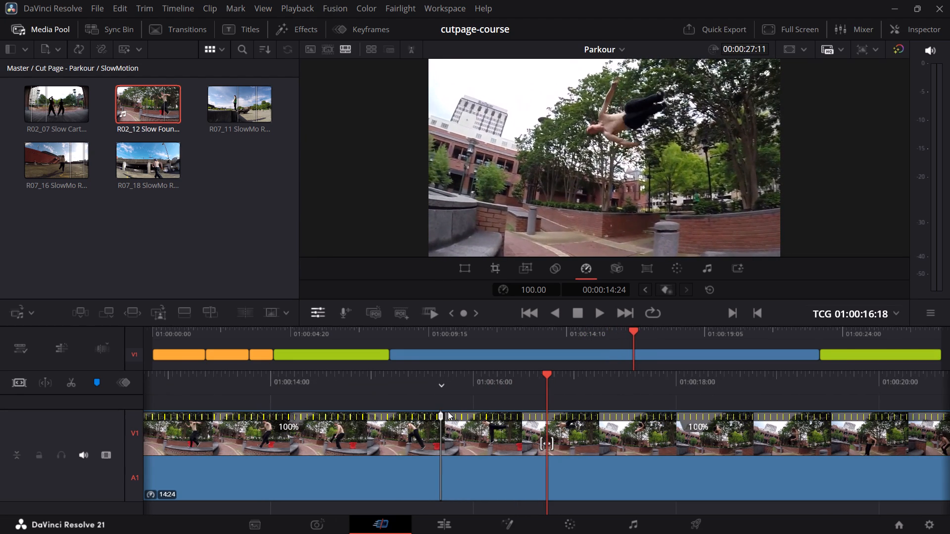
left_click(440, 416)
left_click_drag(440, 416, 460, 415)
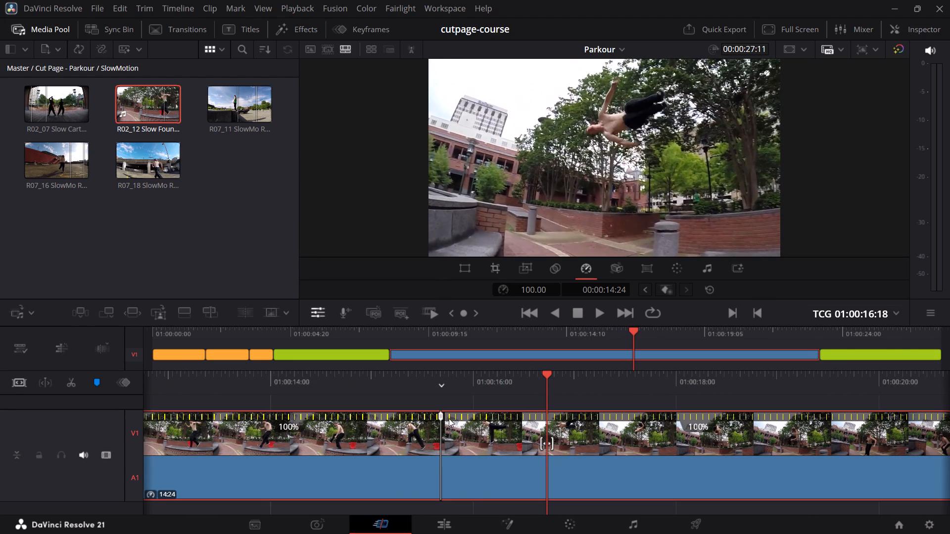
left_click(440, 418)
left_click_drag(440, 418, 449, 418)
left_click_drag(440, 416, 547, 429)
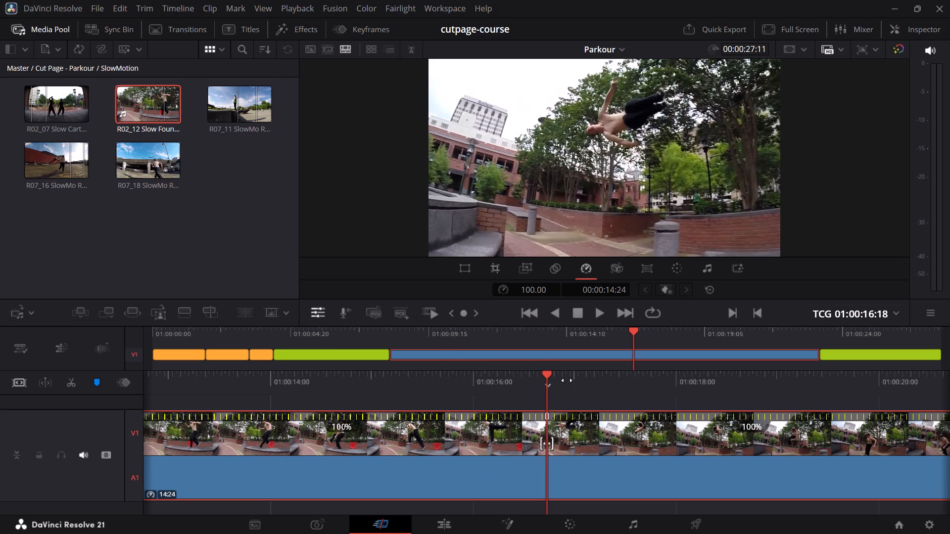
Set the speed of the blue clip's section before the speed keyframe to 400%.
left_click_drag(580, 375, 620, 381)
double_click(542, 290)
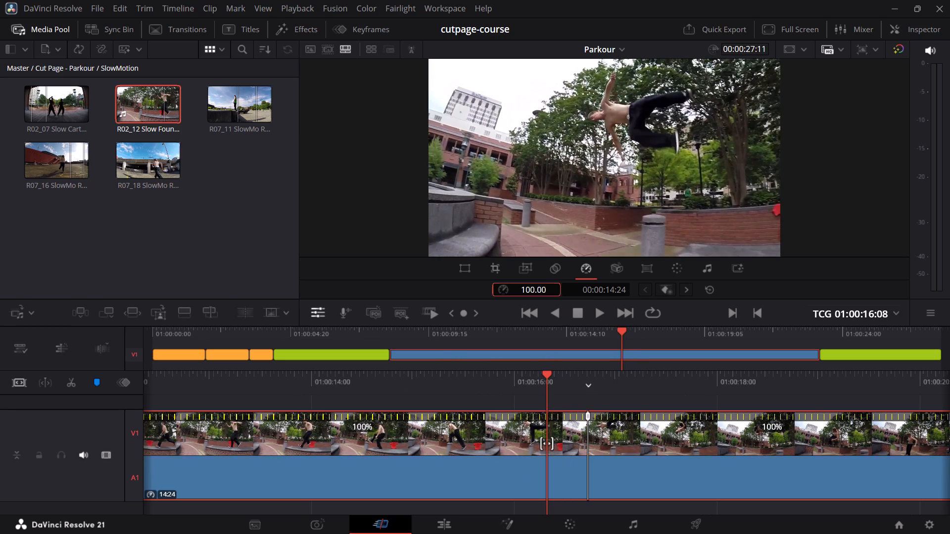
Set the speed of the blue clip's section before the speed keyframe to 400%.
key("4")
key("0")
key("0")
key("Return")
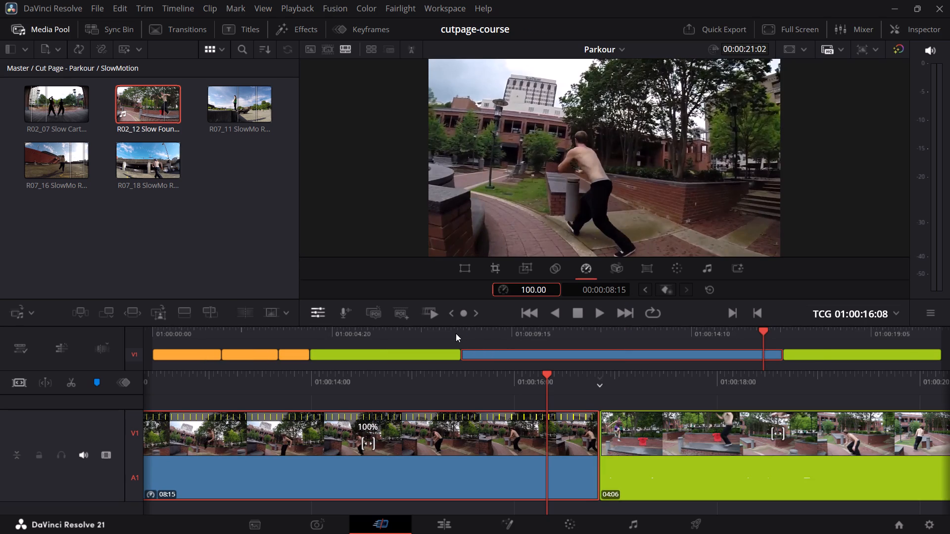
Play the timeline from within the first green clip through the blue clip to check the speed change at the flip.
left_click(431, 331)
left_click(388, 330)
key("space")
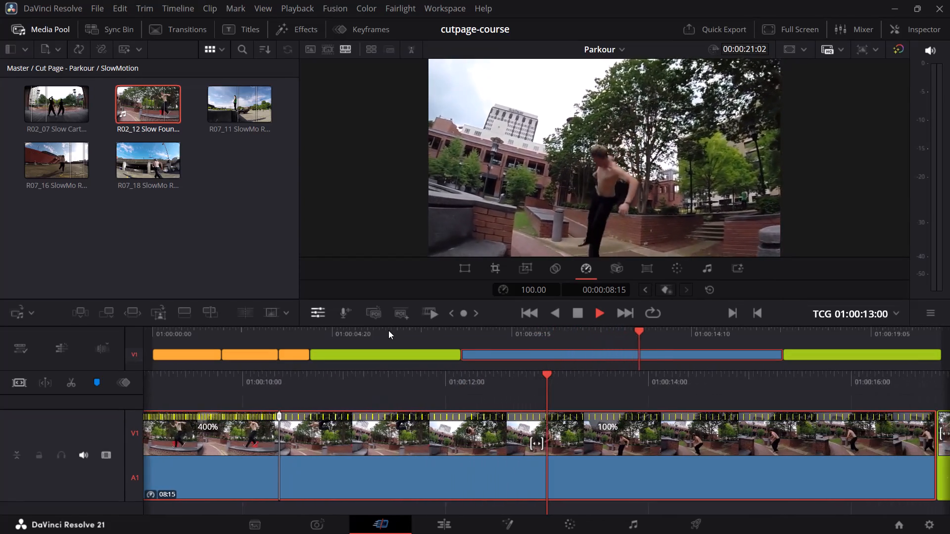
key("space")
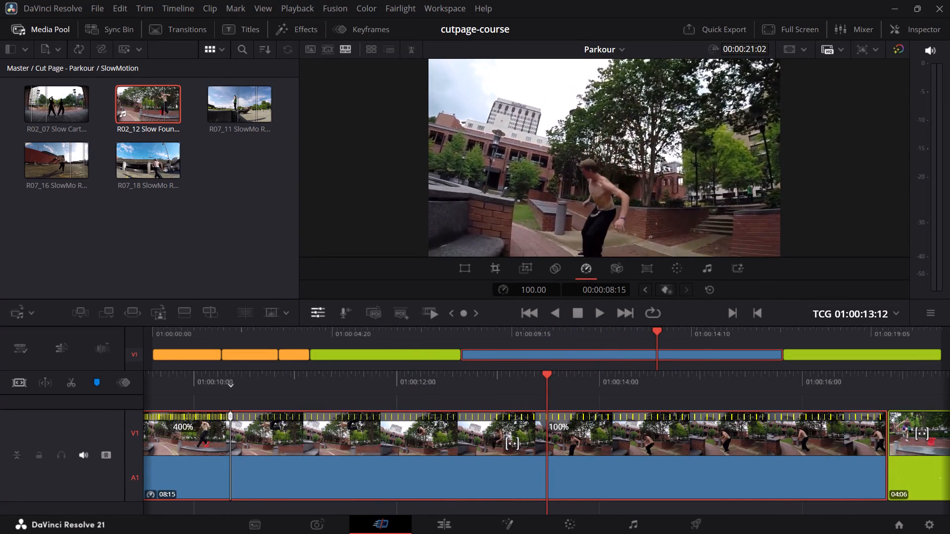
Switch to the Windows quick settings and turn on the mobile hotspot.
left_click(868, 529)
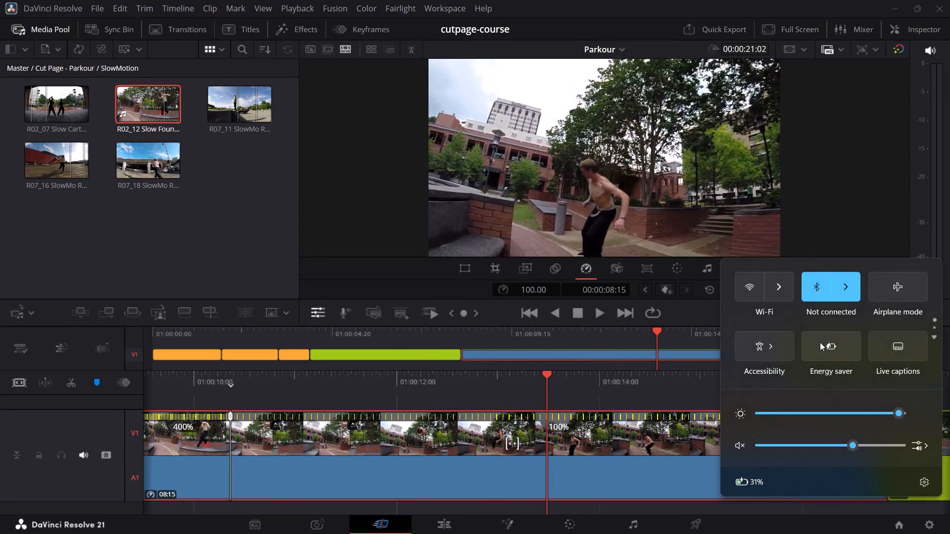
scroll(823, 334, "down", 2)
left_click(835, 296)
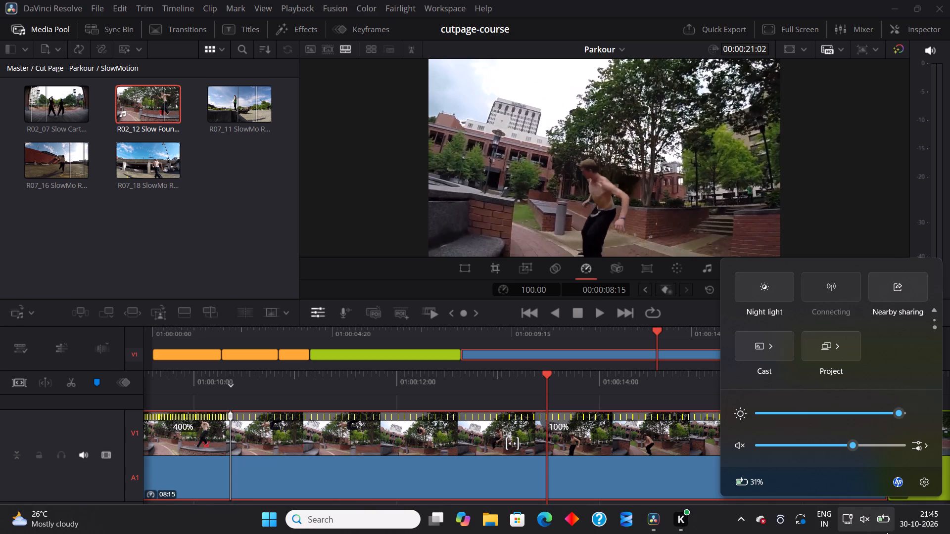
left_click(869, 526)
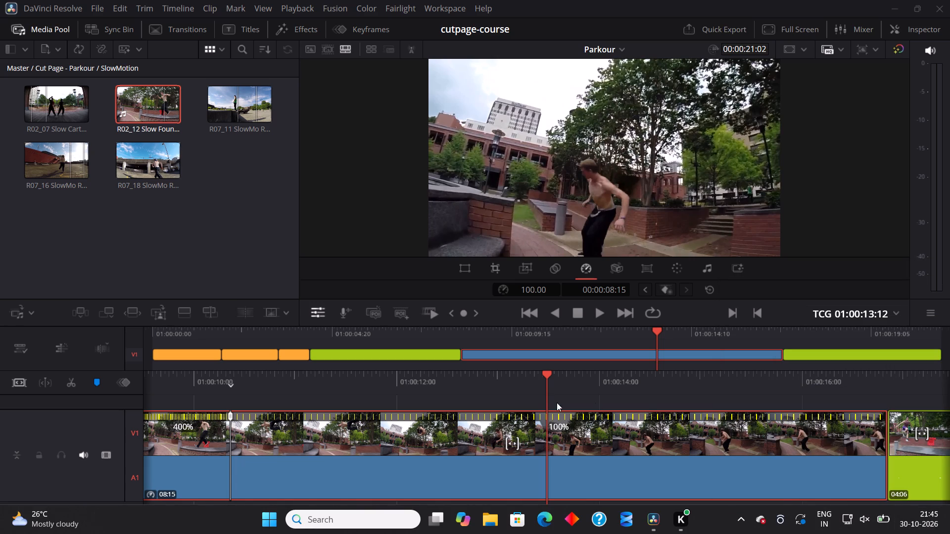
Play from the start of the first green clip at 01:00:04:04 into the blue clip's flip to review the speed ramp.
left_click(309, 335)
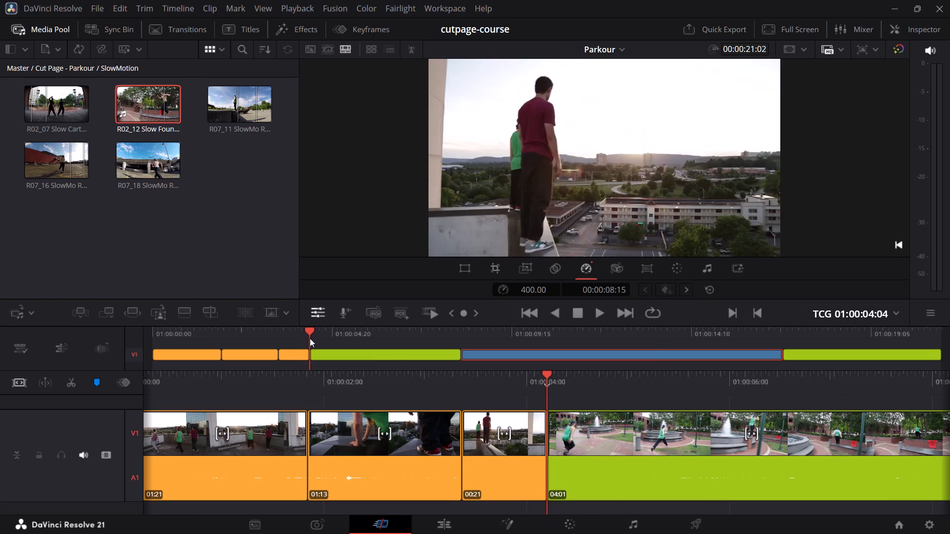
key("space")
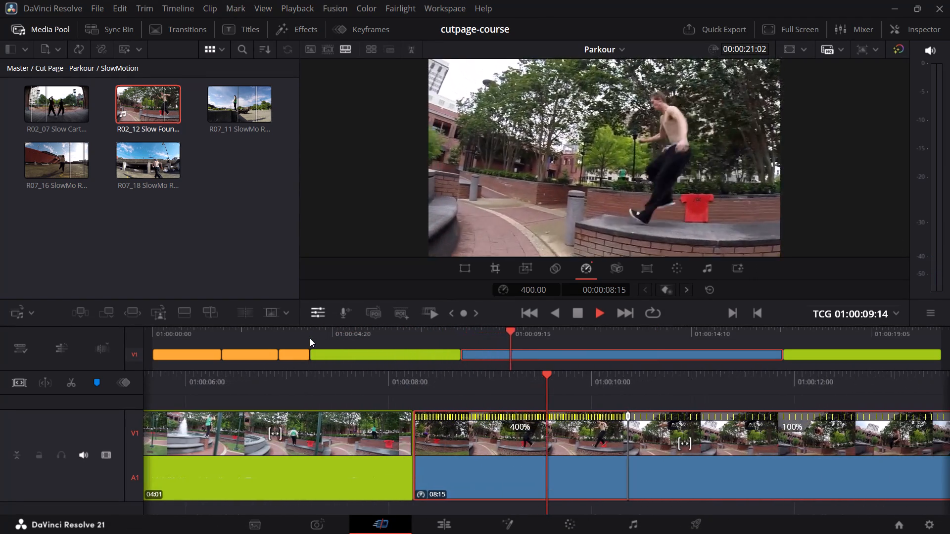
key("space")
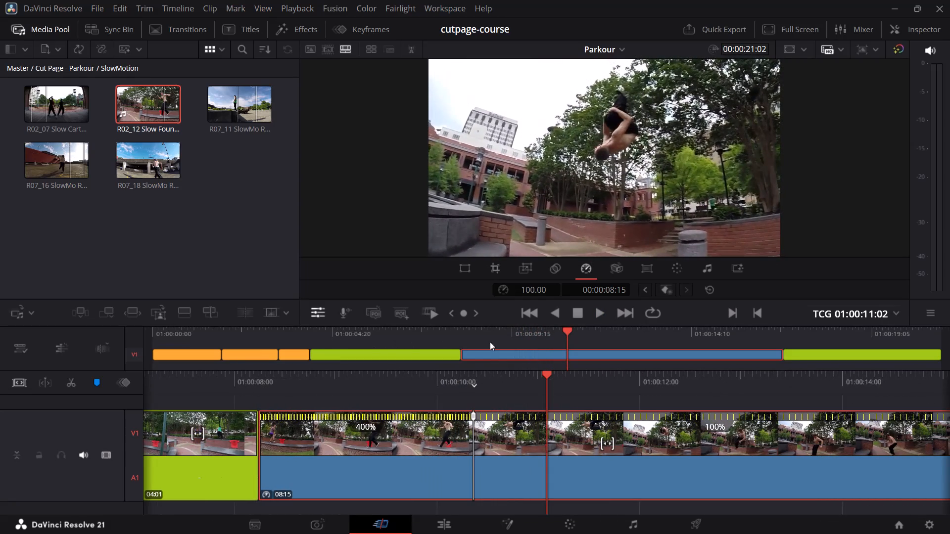
Select the edit point between the first green clip and the blue clip at 01:00:08:06 for trimming.
left_click_drag(503, 336, 462, 348)
left_click(540, 440)
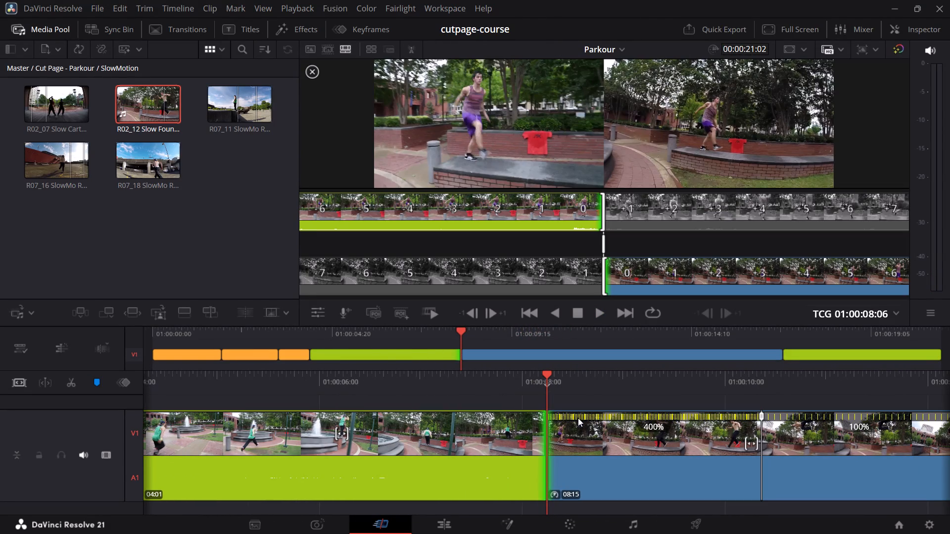
Trim two frames off the start of the blue speed-ramped clip at its cut with the green clip.
left_click(552, 428)
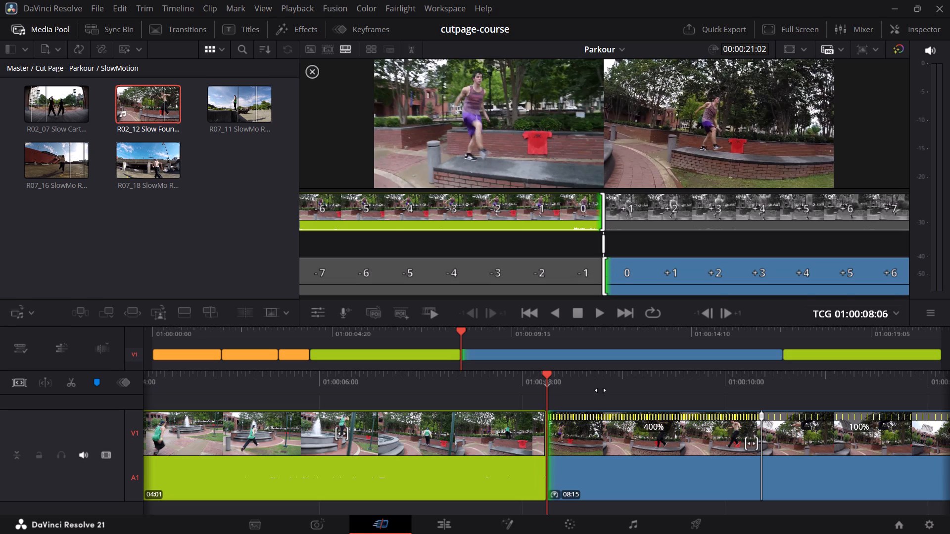
left_click(725, 314)
left_click(725, 314)
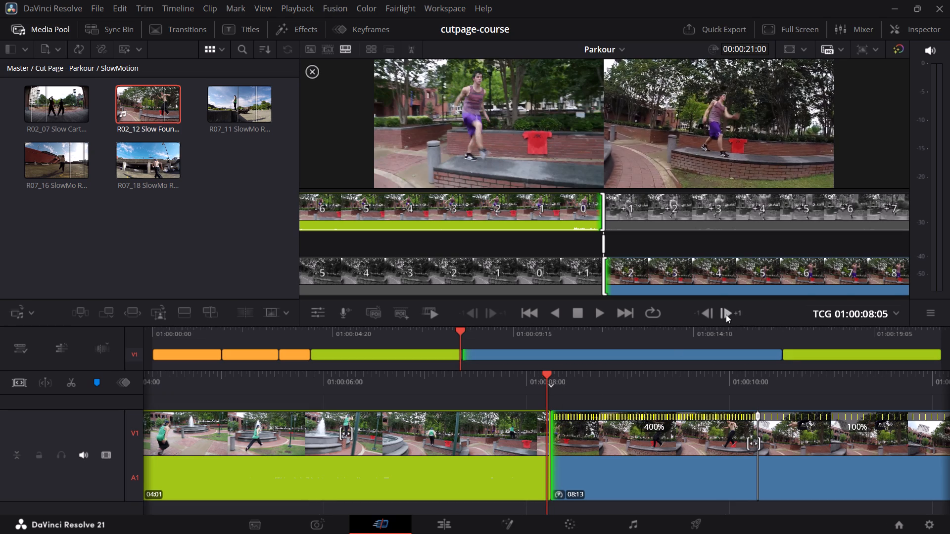
Play around the cut between the green and blue clips to review the trim.
key("slash")
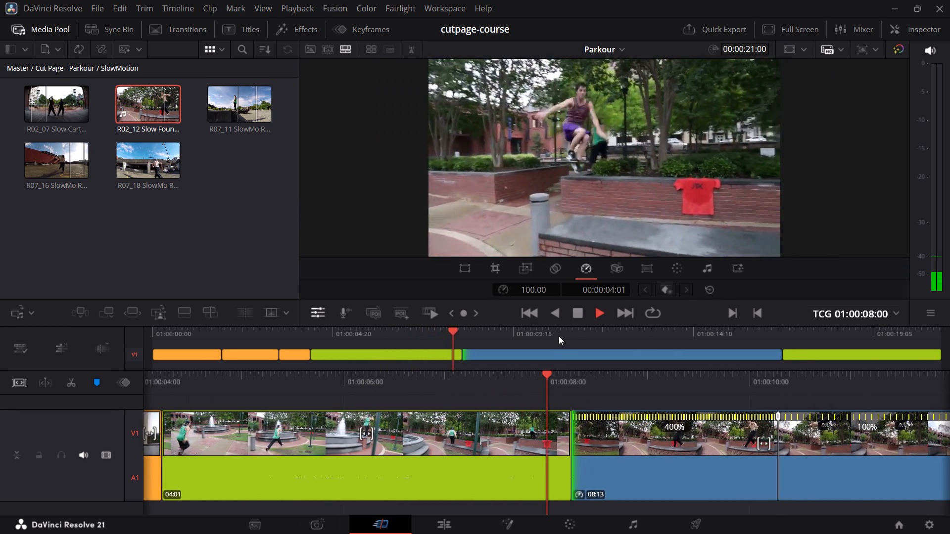
key("space")
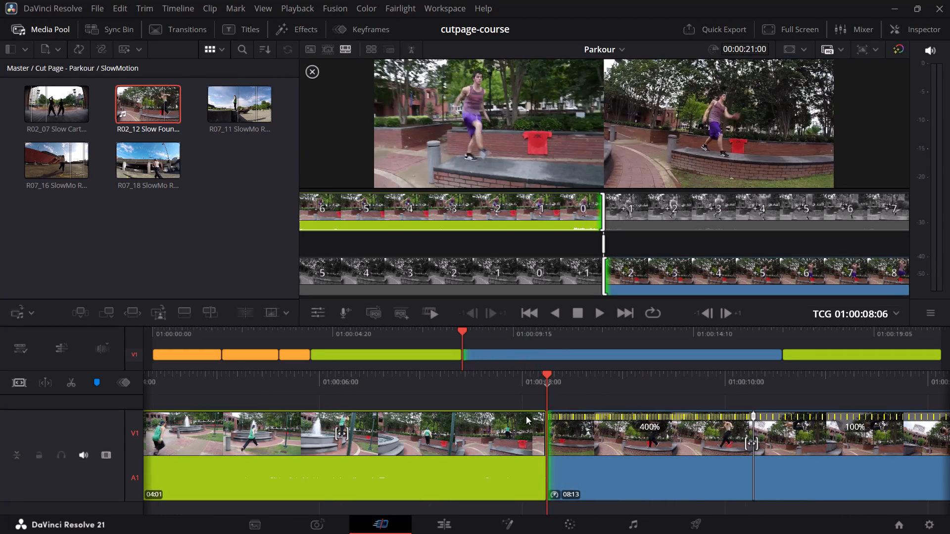
Trim five frames off the end of the green clip before the blue clip, shortening it to 03:21.
left_click(537, 433)
left_click(537, 433)
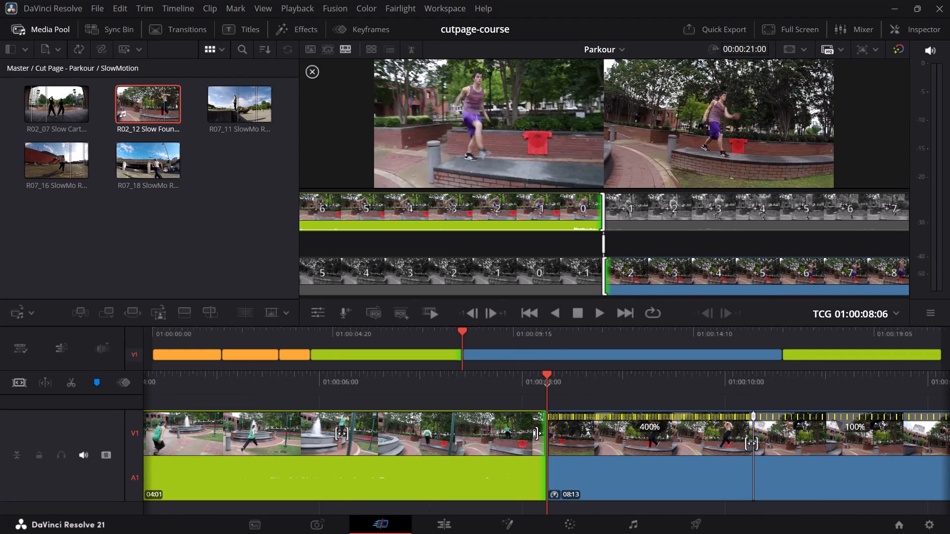
key("Left")
key("Left")
key("Left")
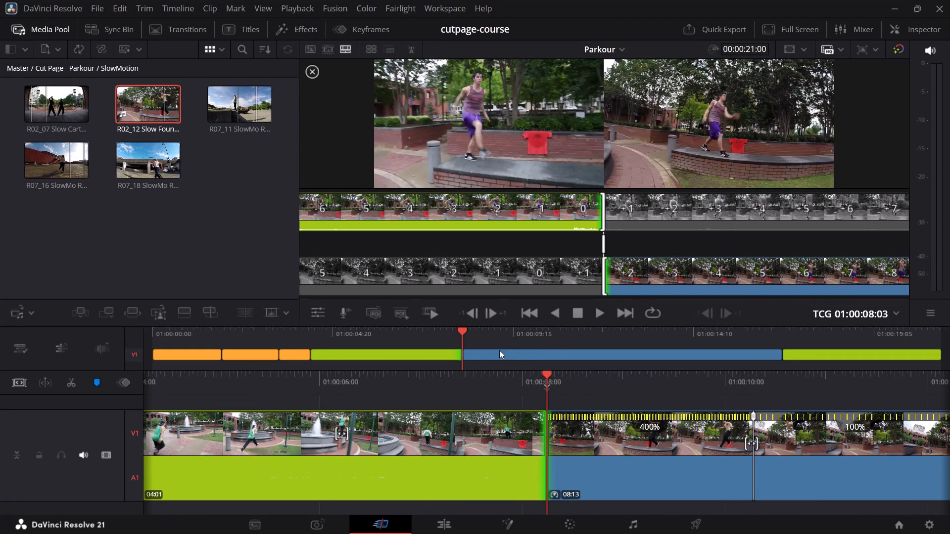
key("Left")
left_click(540, 445)
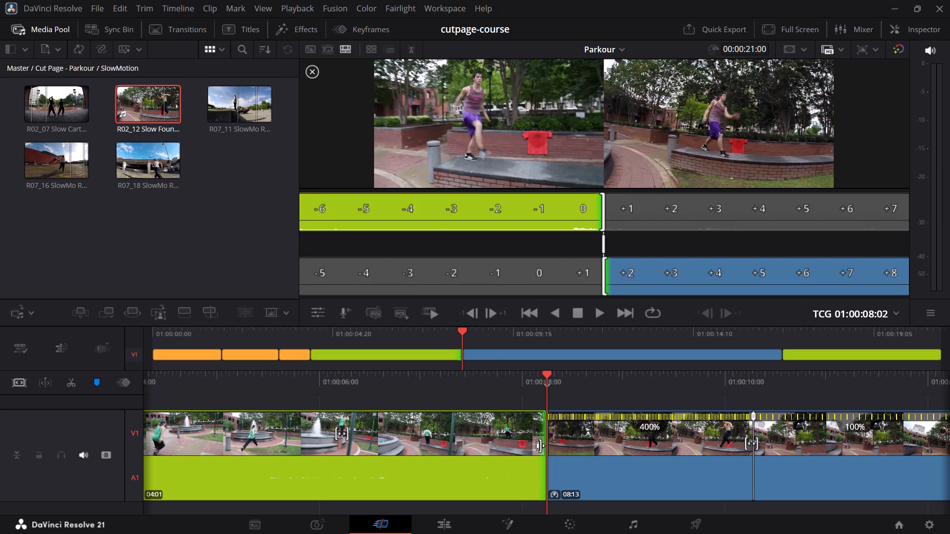
key("Left")
key("Left")
key("Left")
triple_click(473, 311)
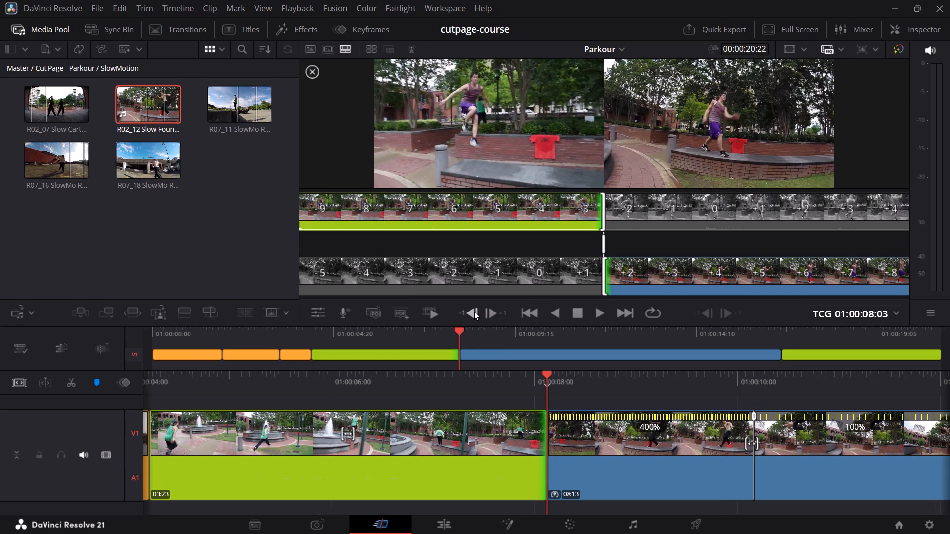
left_click(474, 311)
double_click(475, 311)
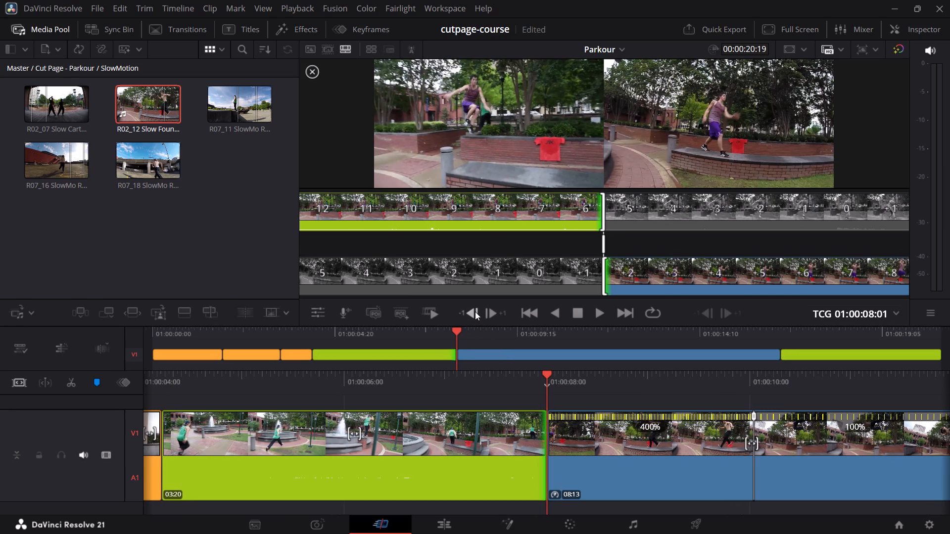
left_click(496, 318)
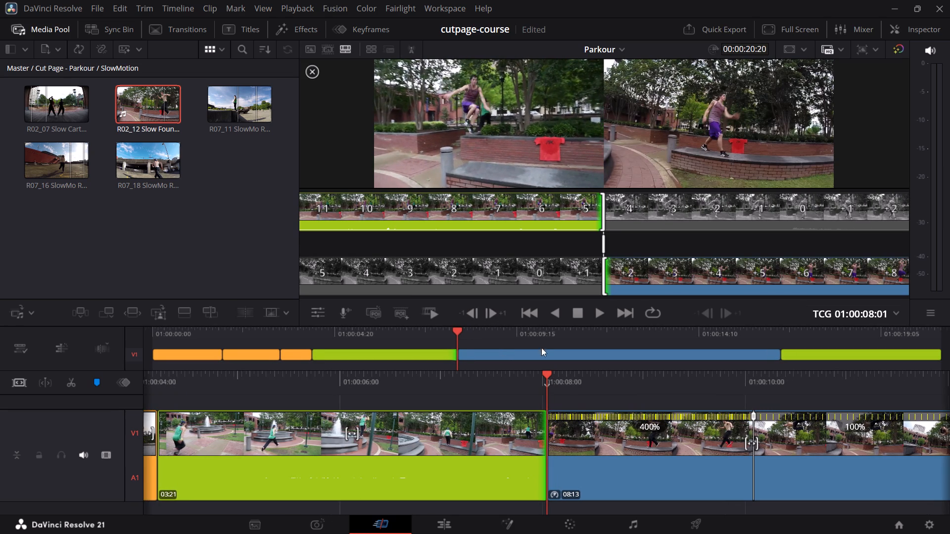
Extend the start of the blue clip by six frames to 08:19 and play around its cut with the green clip.
left_click(556, 433)
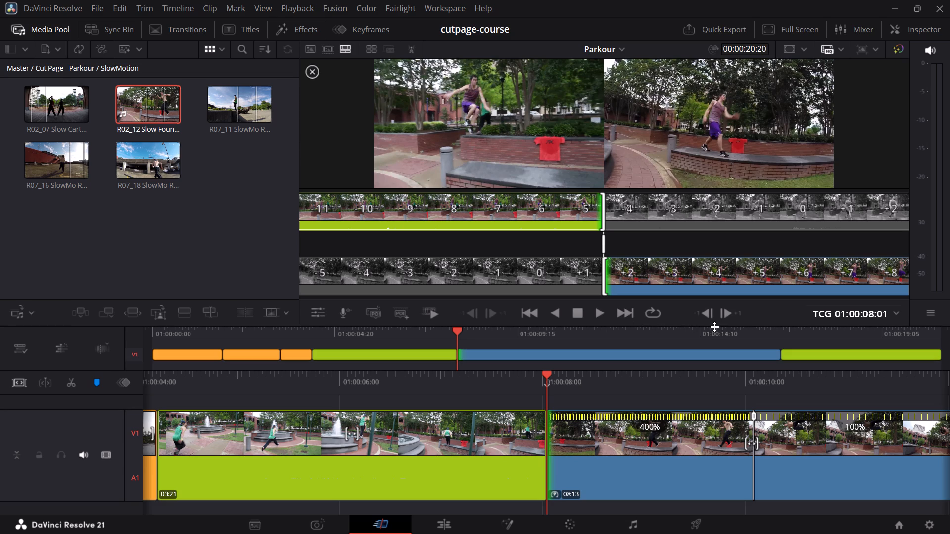
left_click(704, 314)
triple_click(704, 313)
double_click(704, 311)
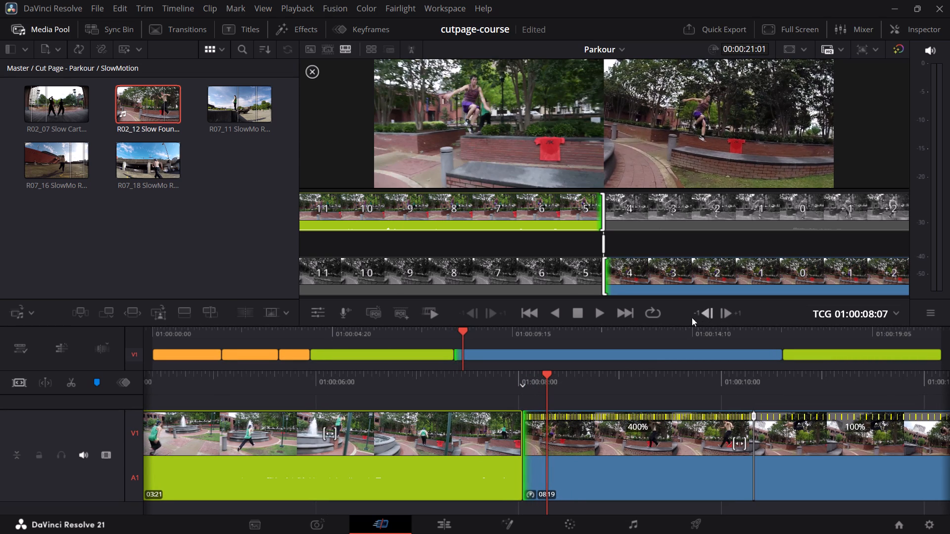
key("slash")
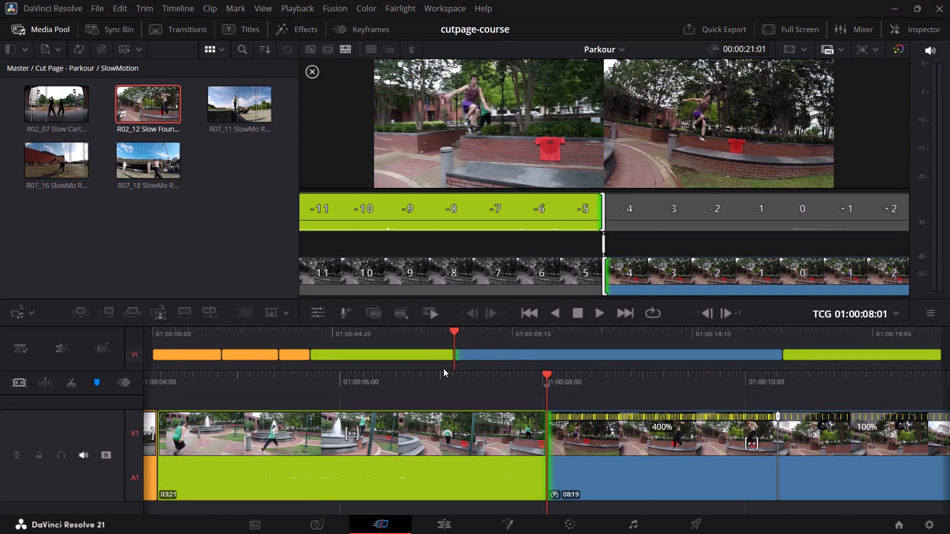
Extend the start of the blue clip by two more frames to 08:21 and replay the cut.
left_click(553, 449)
triple_click(707, 313)
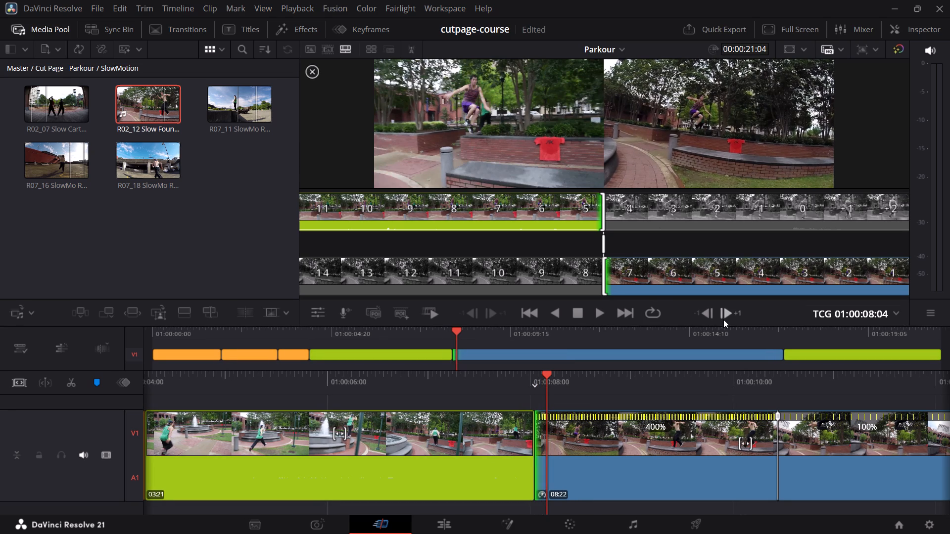
left_click(724, 319)
key("slash")
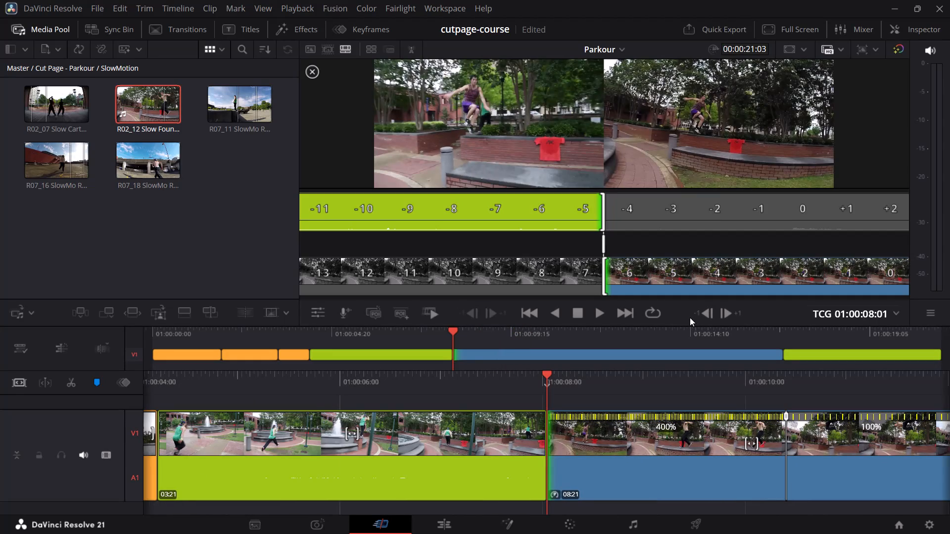
key("slash")
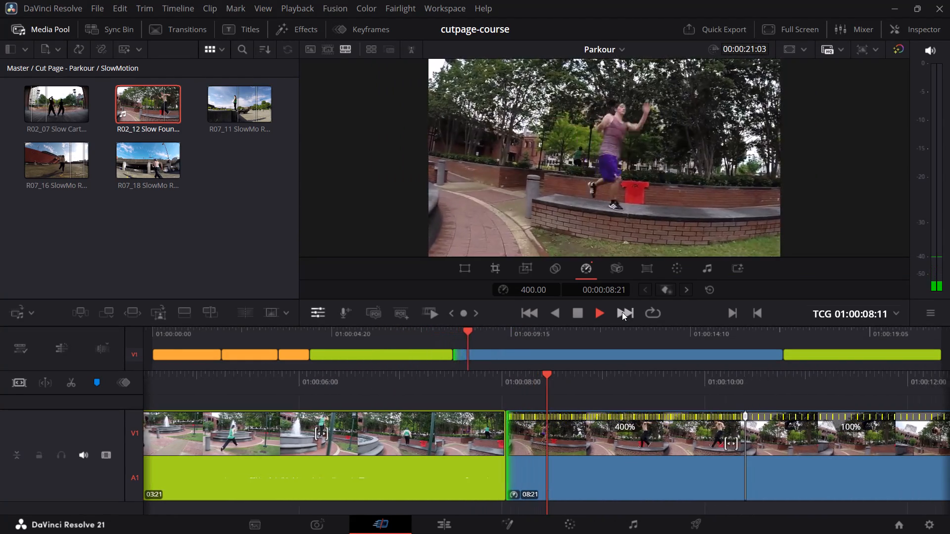
key("space")
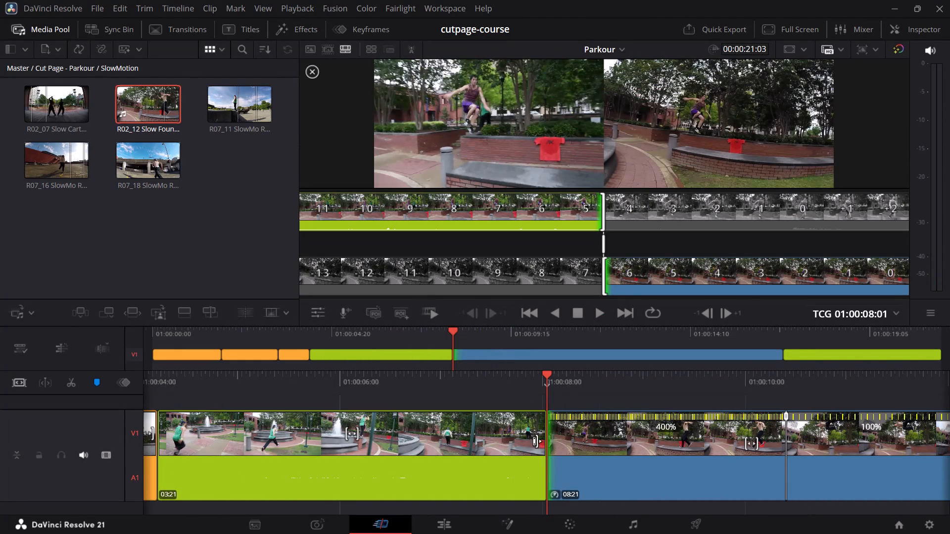
Extend the start of the blue clip by nine more frames, bringing its length to 09:05.
left_click(553, 442)
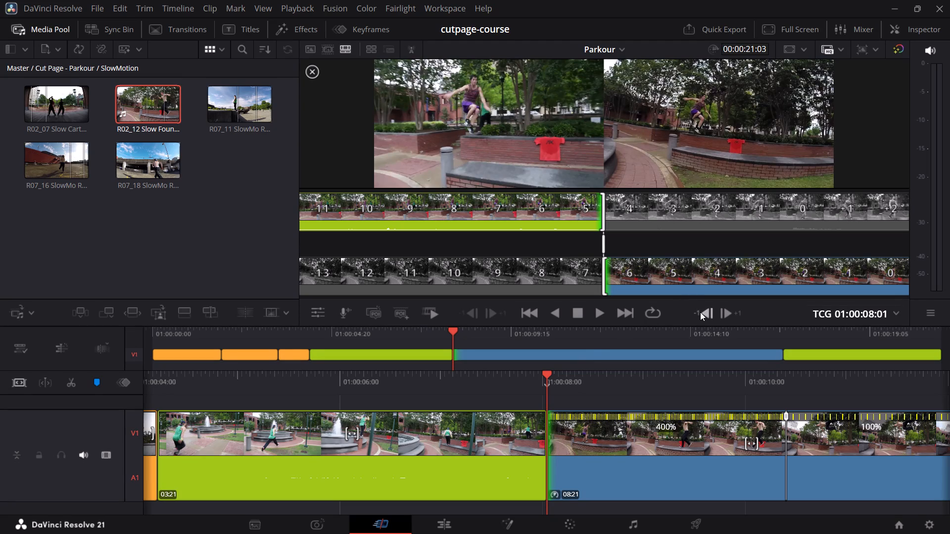
triple_click(701, 312)
triple_click(701, 312)
triple_click(702, 312)
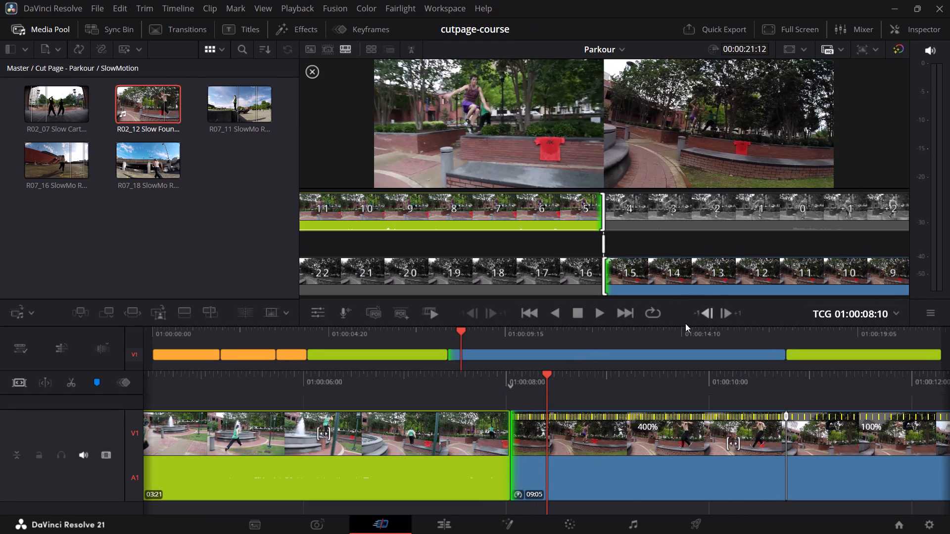
Trim eight frames off the end of the green clip, shortening it to 03:13, and play around the cut.
left_click(500, 426)
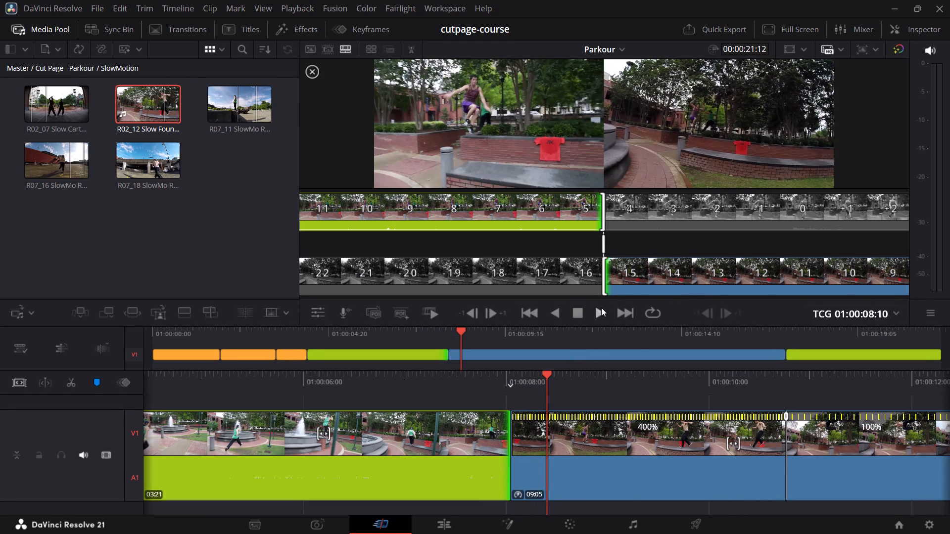
triple_click(470, 310)
triple_click(472, 310)
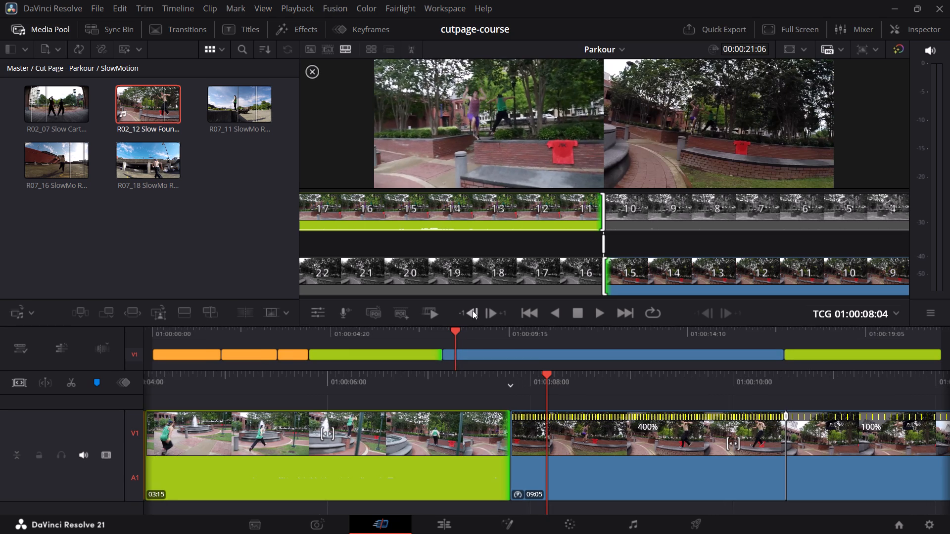
triple_click(473, 311)
double_click(474, 311)
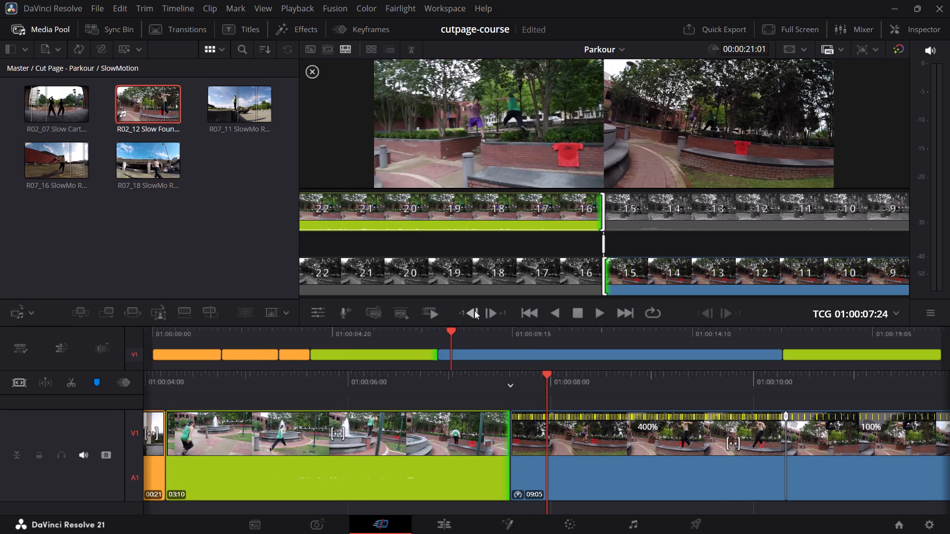
left_click(491, 313)
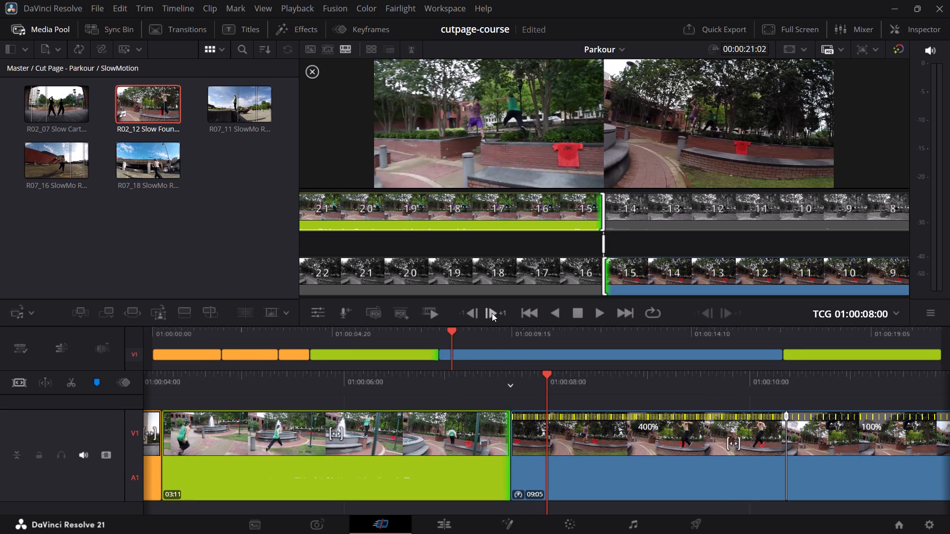
left_click(492, 313)
double_click(492, 313)
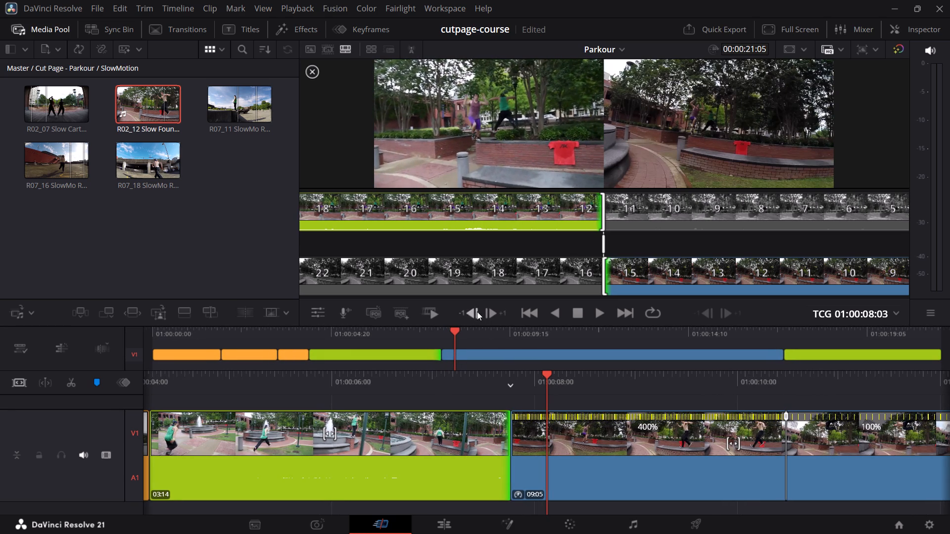
left_click(475, 311)
key("slash")
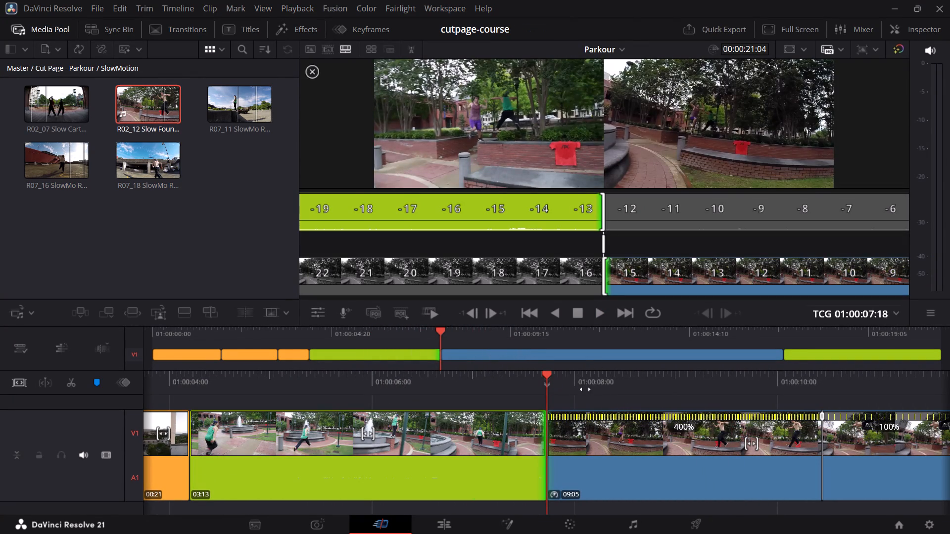
Set the speed of the blue clip's section before the speed keyframe to 500%.
left_click_drag(629, 387, 521, 381)
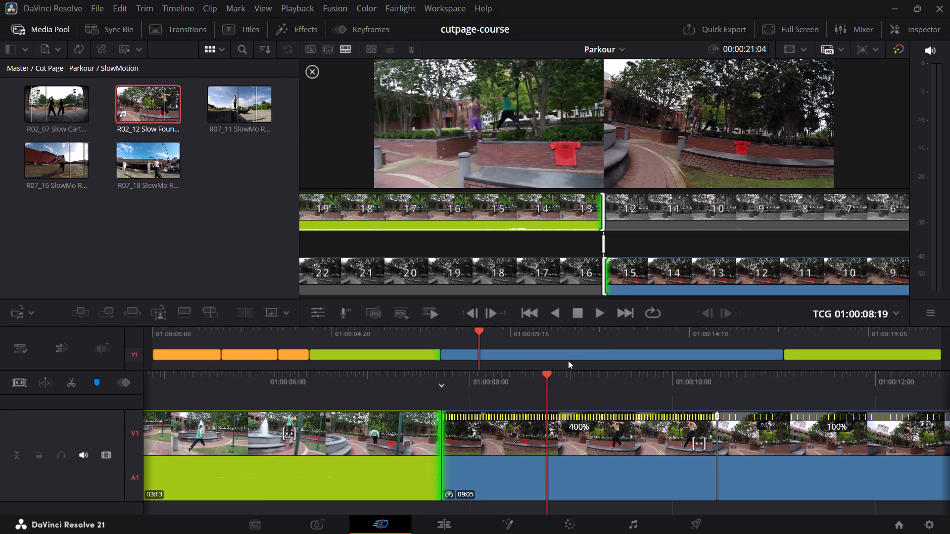
left_click(313, 307)
double_click(550, 290)
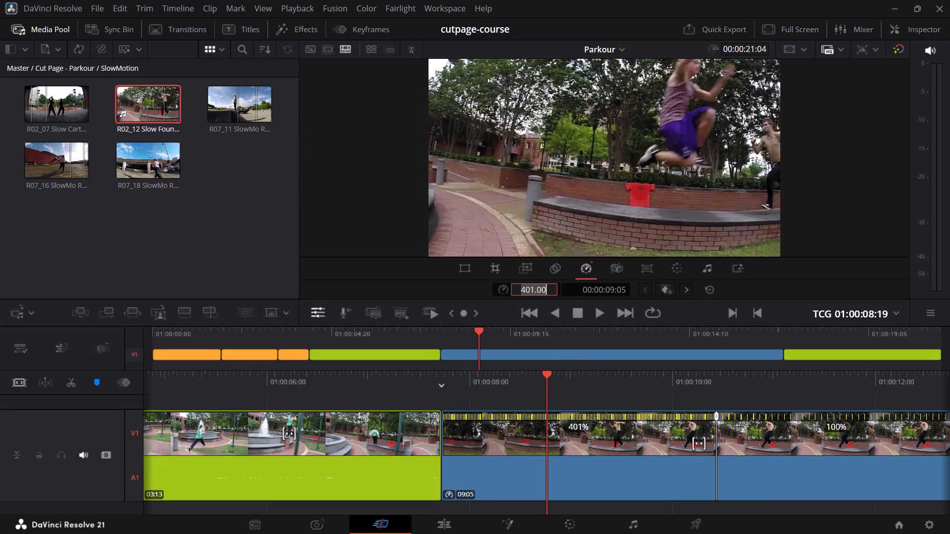
key("5")
key("0")
key("0")
key("Return")
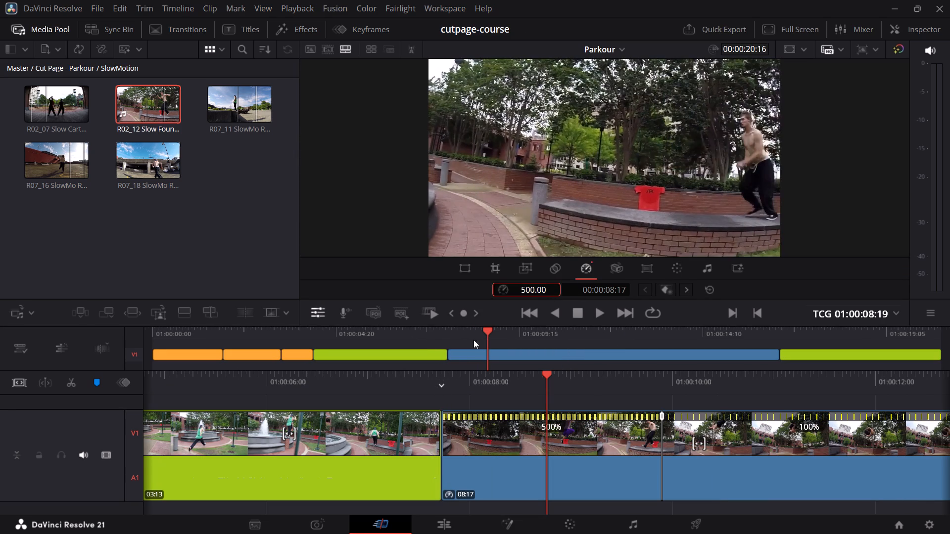
Play from the end of the green clip through the blue clip's speed ramp and examine the flip and landing.
left_click(416, 342)
left_click(416, 334)
key("space")
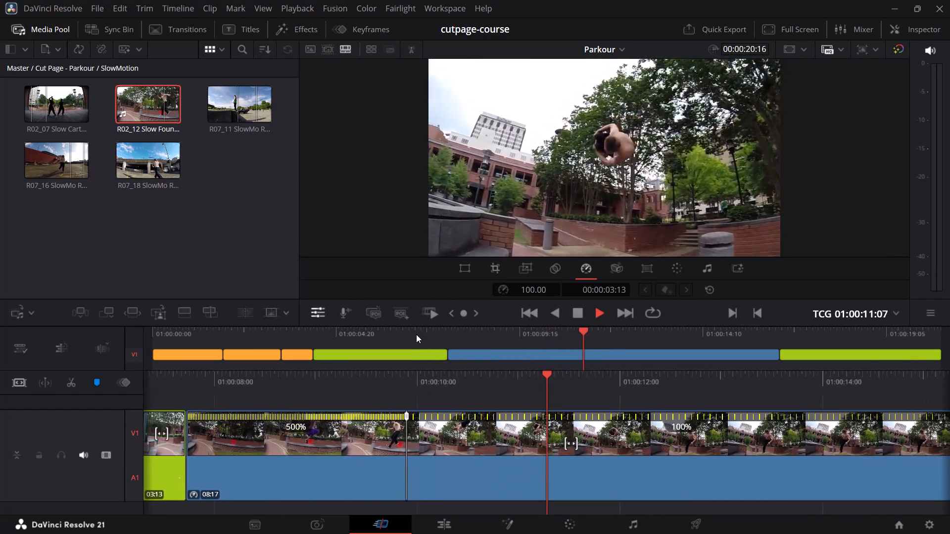
key("space")
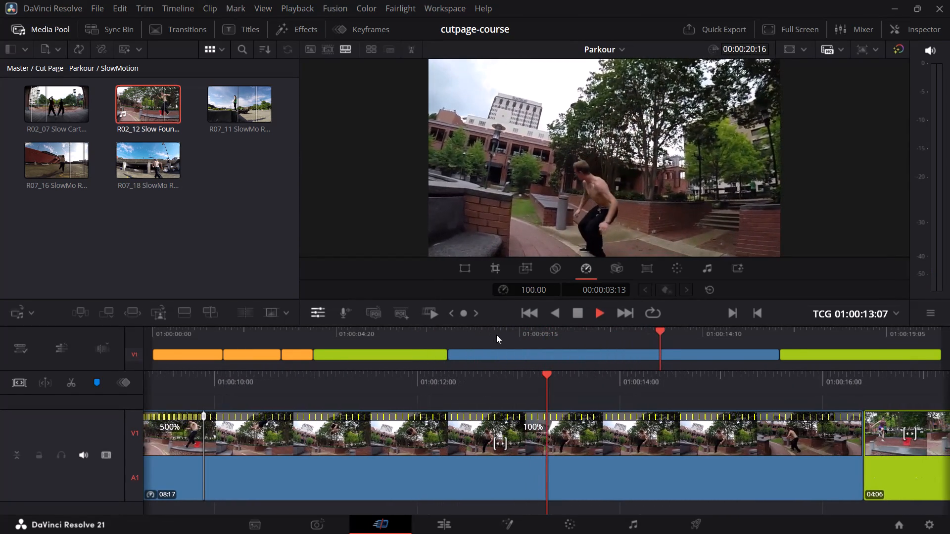
left_click(596, 336)
key("space")
key("space")
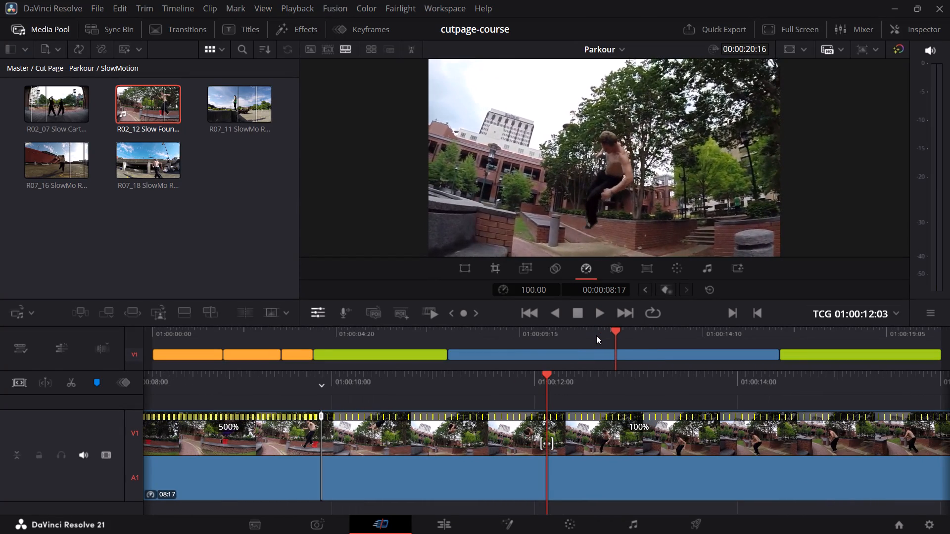
left_click_drag(644, 373, 665, 383)
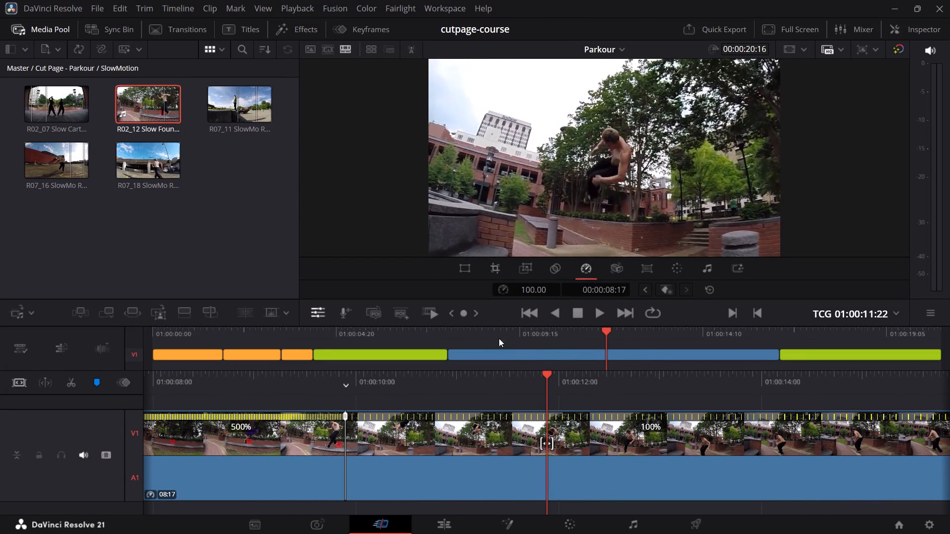
Add a second speed keyframe to the blue clip at 01:00:11:15, where the runner is tucked before landing.
left_click(473, 335)
key("space")
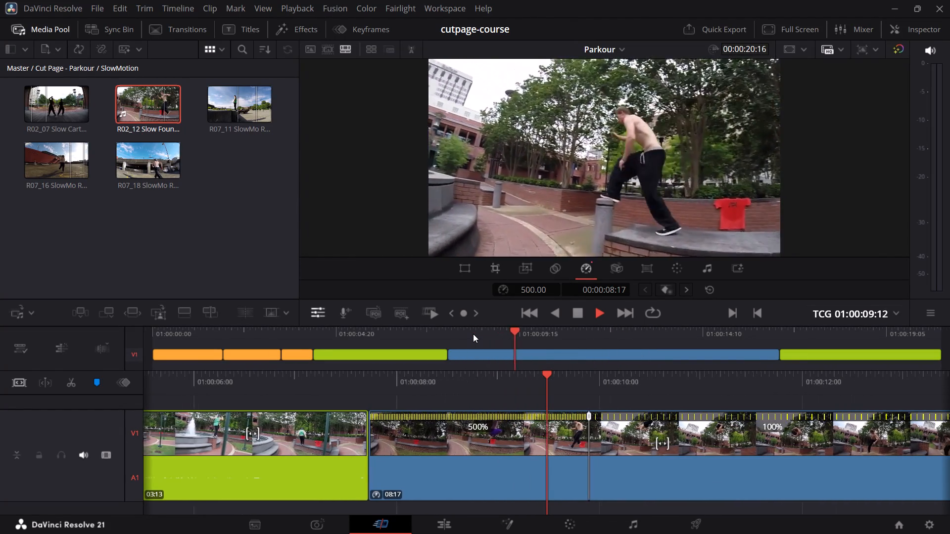
key("space")
key("space")
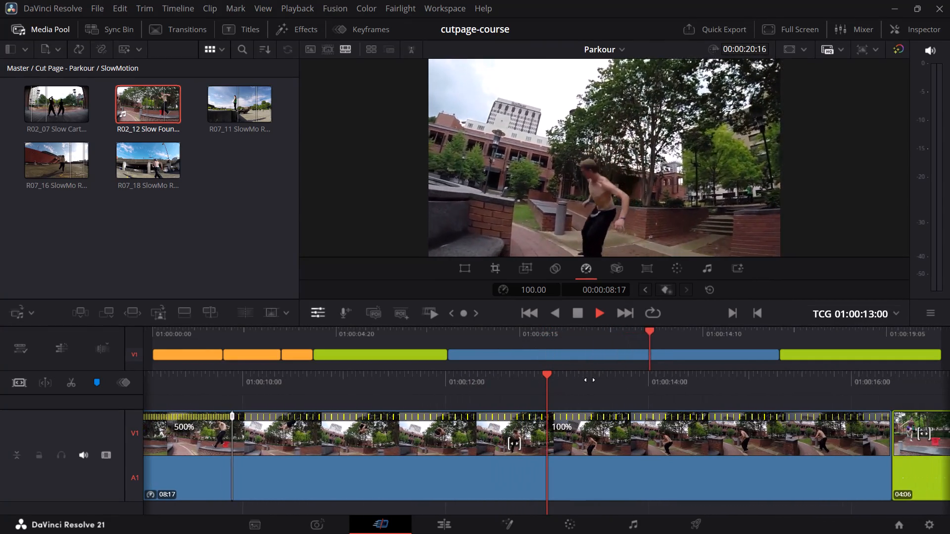
left_click(602, 330)
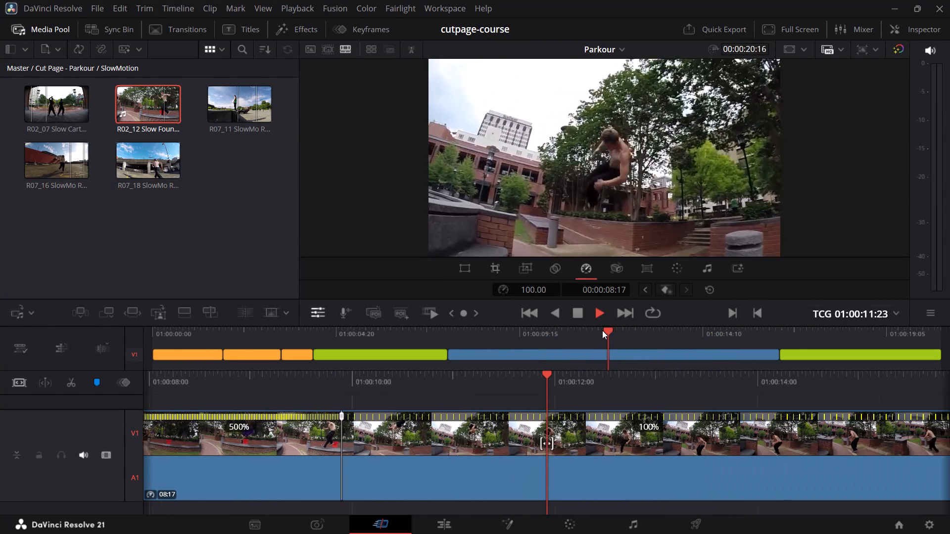
left_click(518, 330)
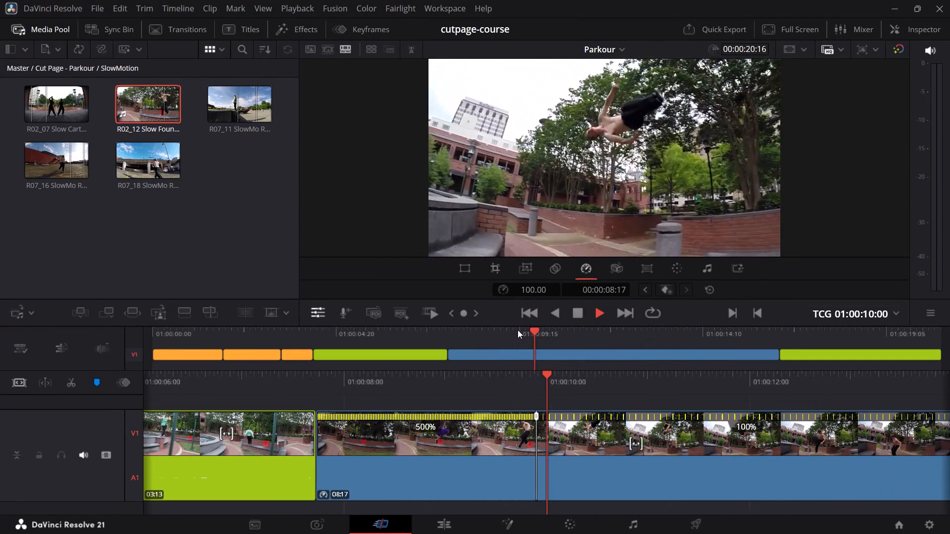
key("space")
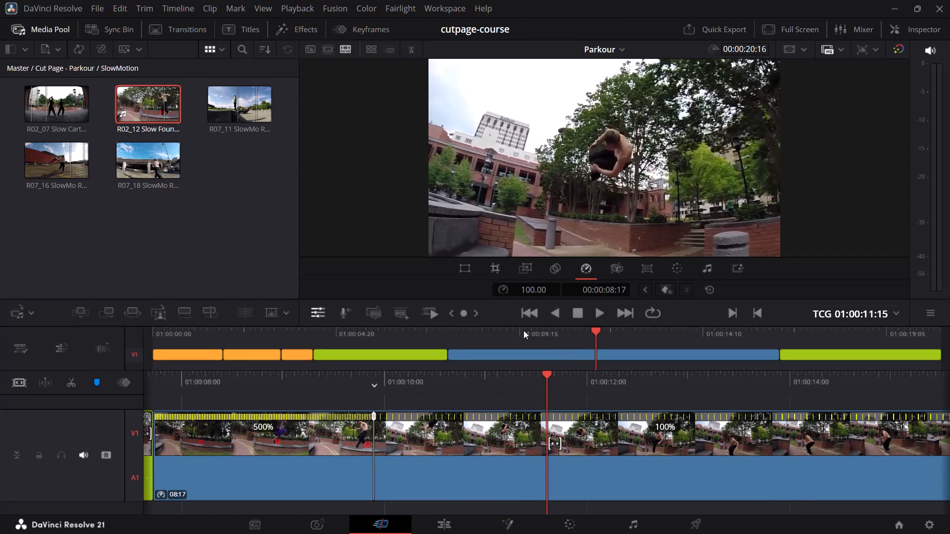
left_click(660, 293)
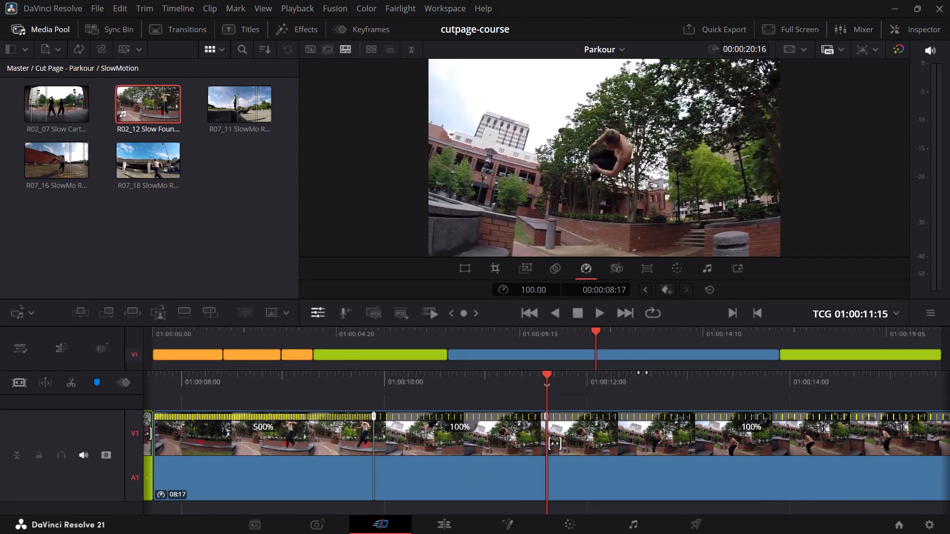
Set the speed of the blue clip's section after the second speed keyframe to 500%.
left_click_drag(668, 383, 595, 384)
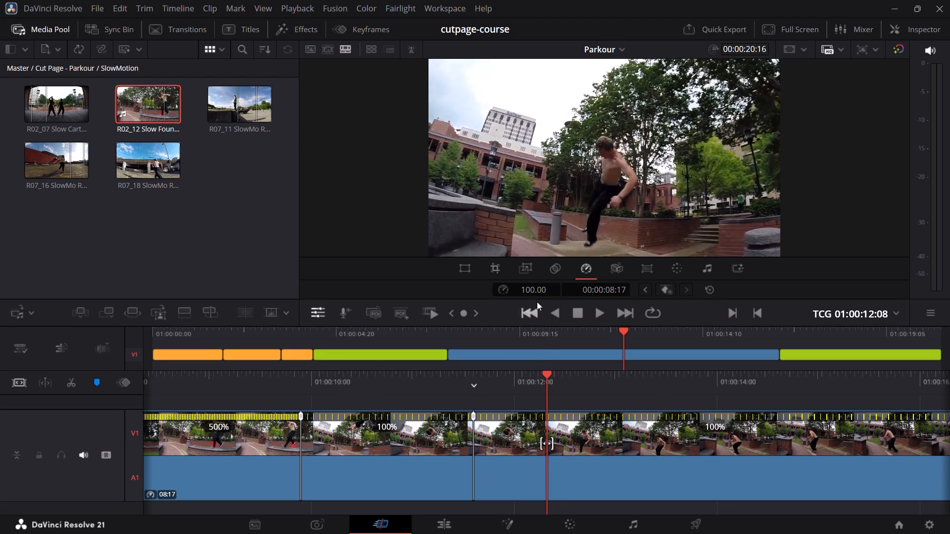
double_click(536, 292)
type("500")
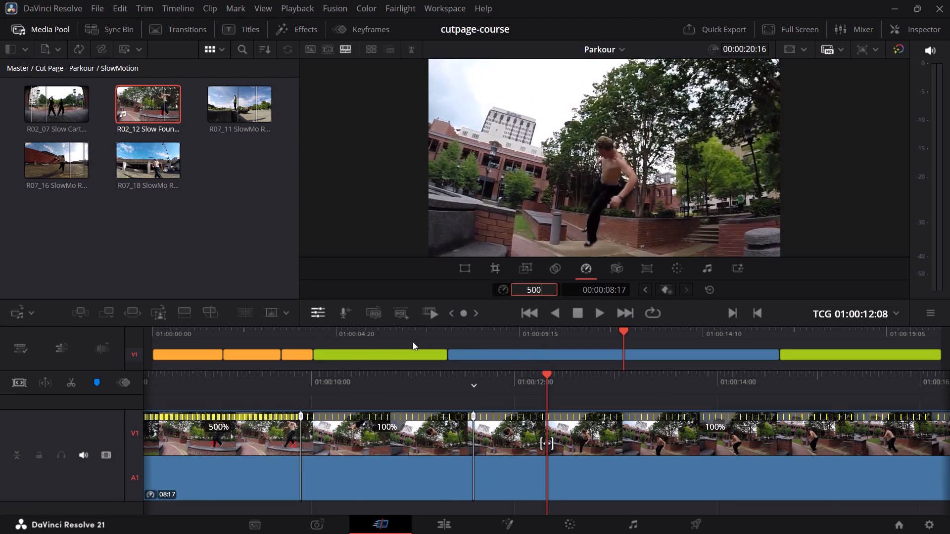
Play from the green clip through the blue clip's speed ramp and examine the landing and the cut to the last green clip.
left_click(396, 339)
key("space")
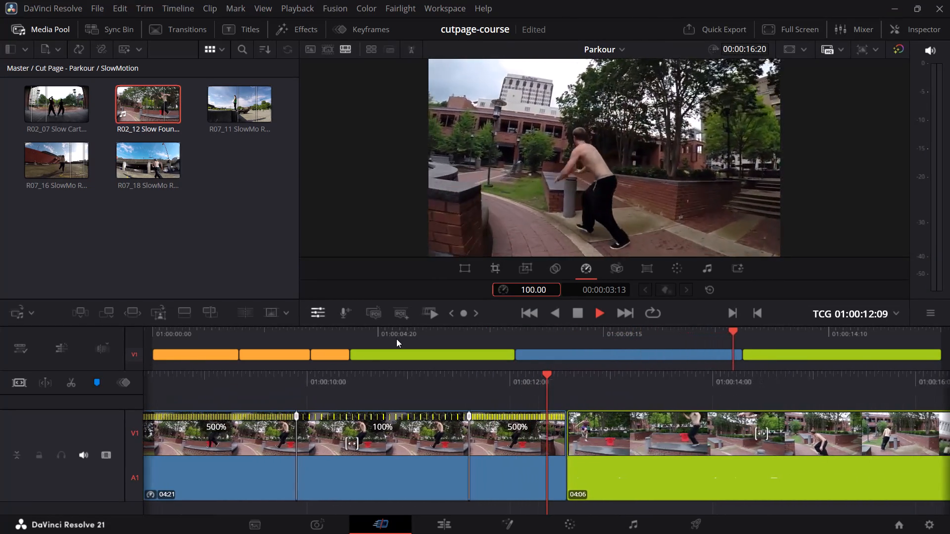
key("space")
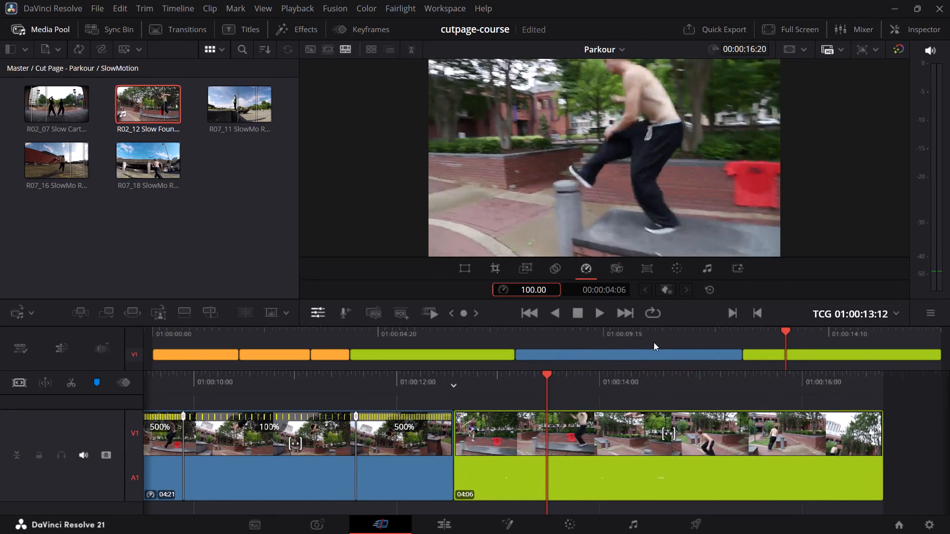
left_click(658, 336)
key("space")
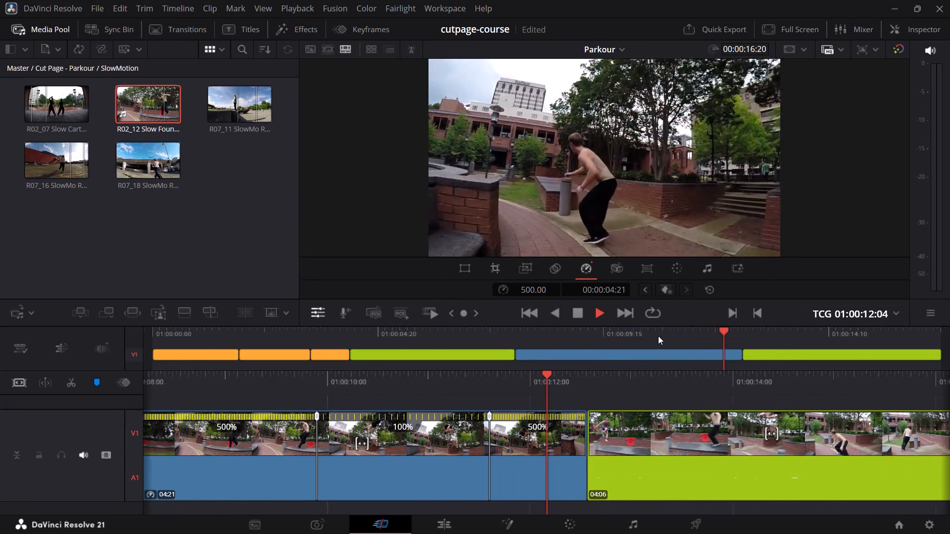
key("space")
key("space")
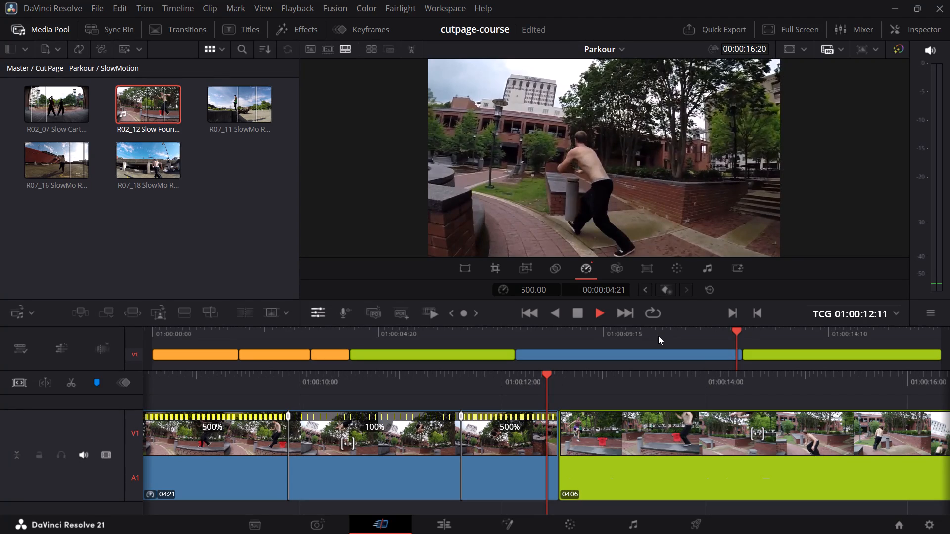
key("space")
key("space")
key("space")
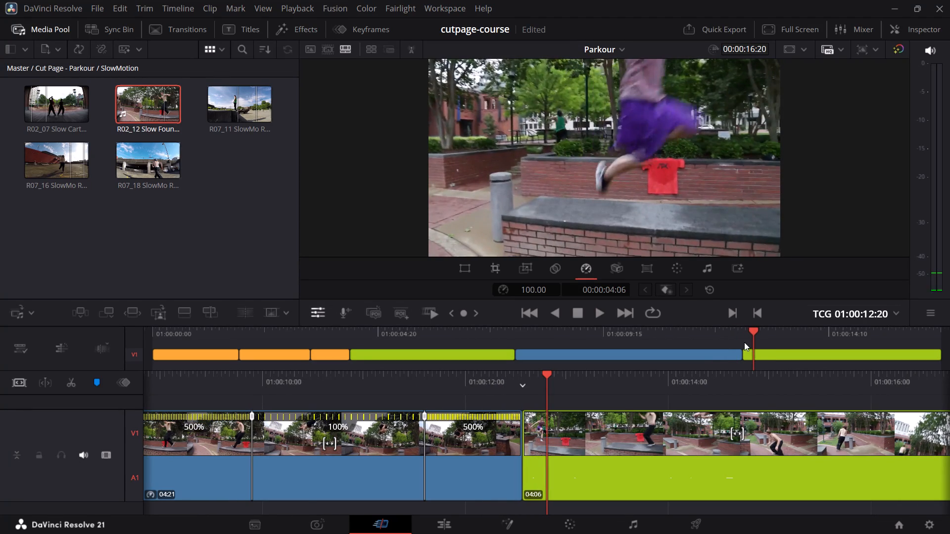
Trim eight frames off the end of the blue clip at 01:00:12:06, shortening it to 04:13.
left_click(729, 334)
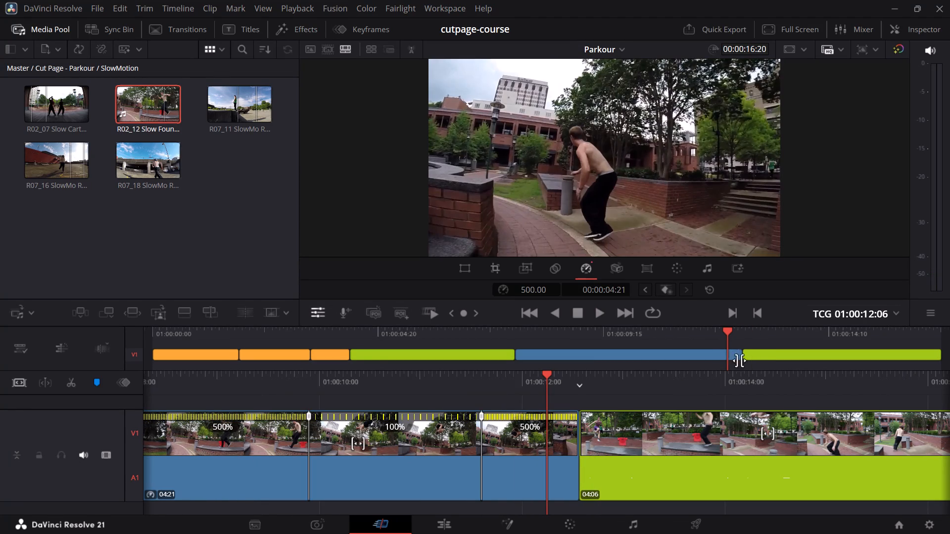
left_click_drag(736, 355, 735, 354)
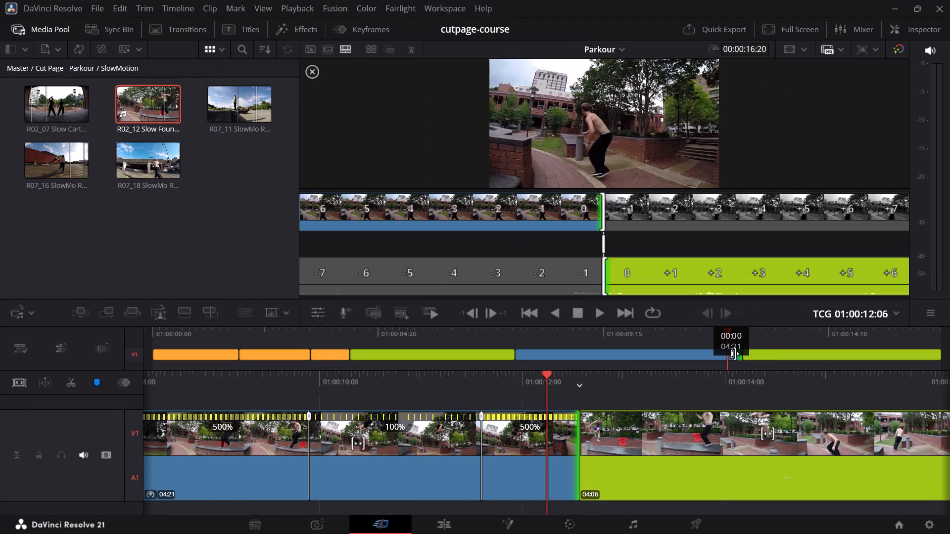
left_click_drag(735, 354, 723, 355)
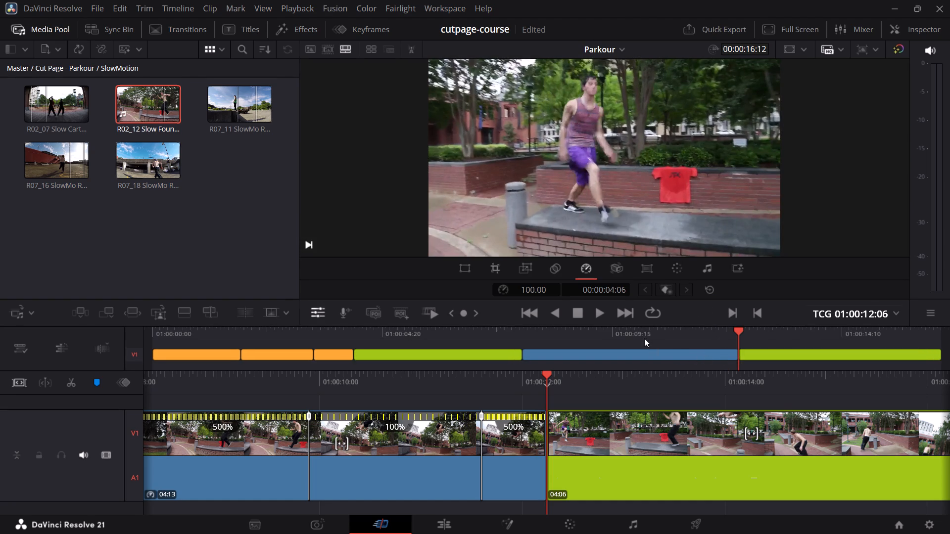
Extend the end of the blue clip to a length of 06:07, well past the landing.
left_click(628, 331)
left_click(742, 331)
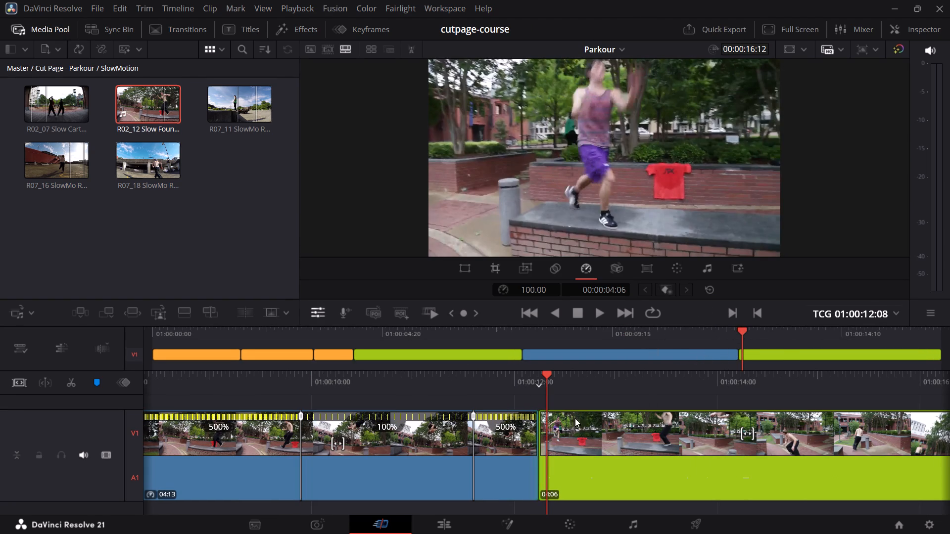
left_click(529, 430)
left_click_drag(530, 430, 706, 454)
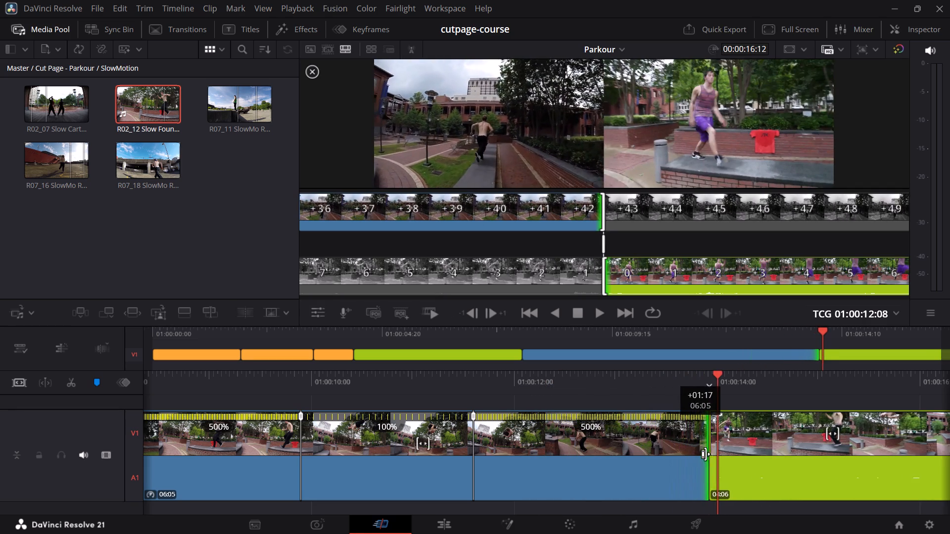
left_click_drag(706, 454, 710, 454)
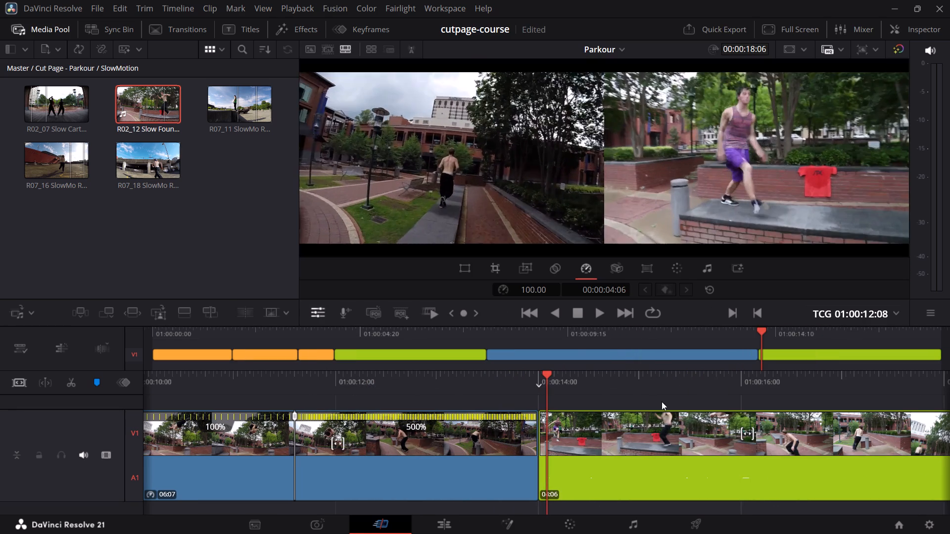
Play from the blue clip through the last green clip and compare the action on both sides of the cut.
left_click(576, 335)
key("space")
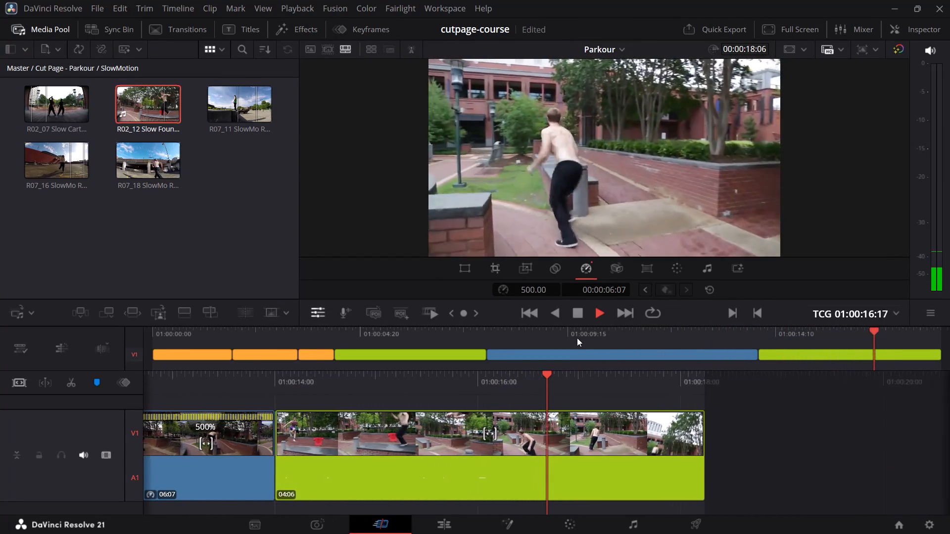
key("space")
key("space")
key("space")
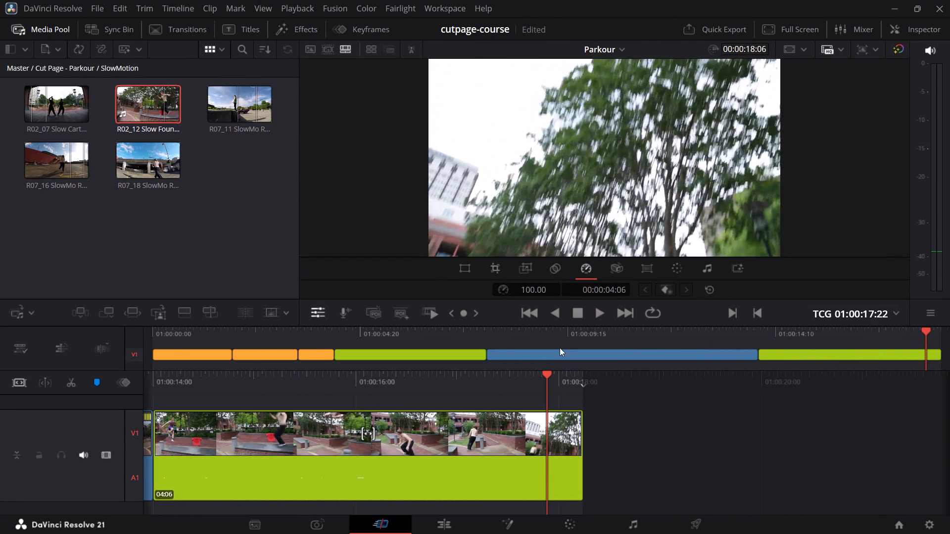
Trim the end of the blue clip back to 01:00:12:07, where the runner rises from the landing, making it 04:14 long.
left_click(489, 335)
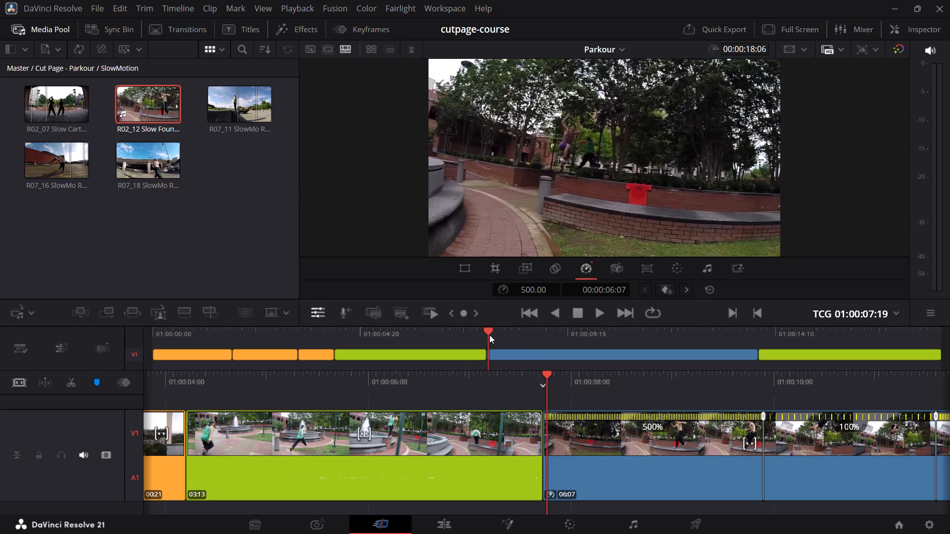
left_click_drag(489, 335, 606, 348)
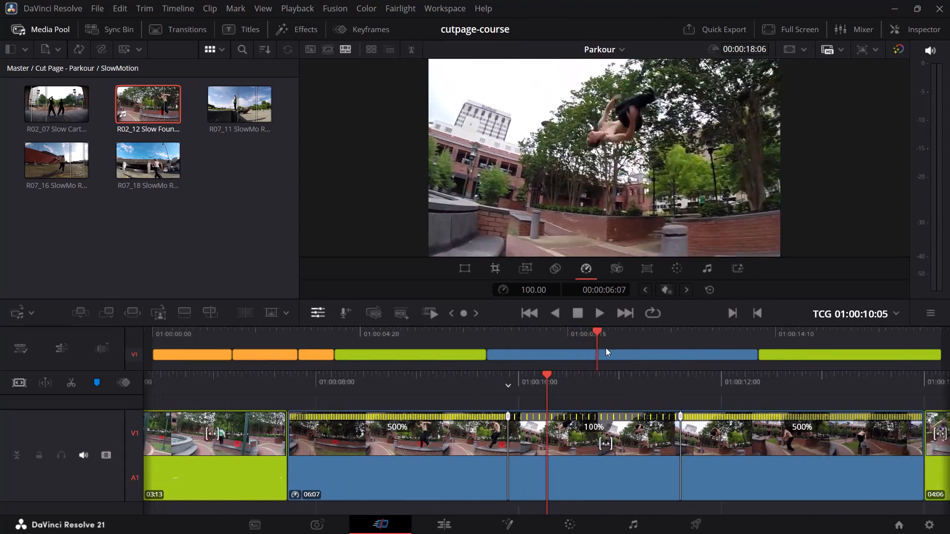
left_click_drag(606, 348, 640, 356)
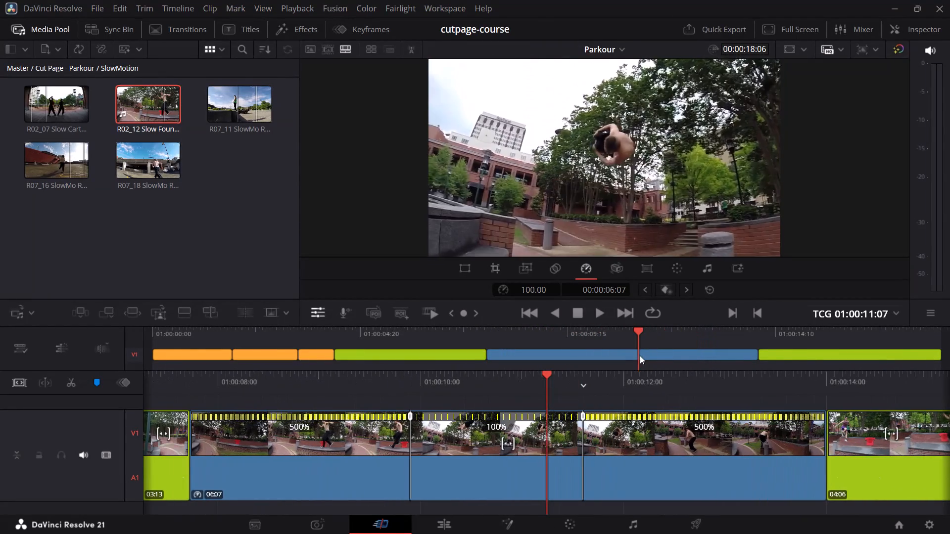
left_click_drag(640, 356, 686, 376)
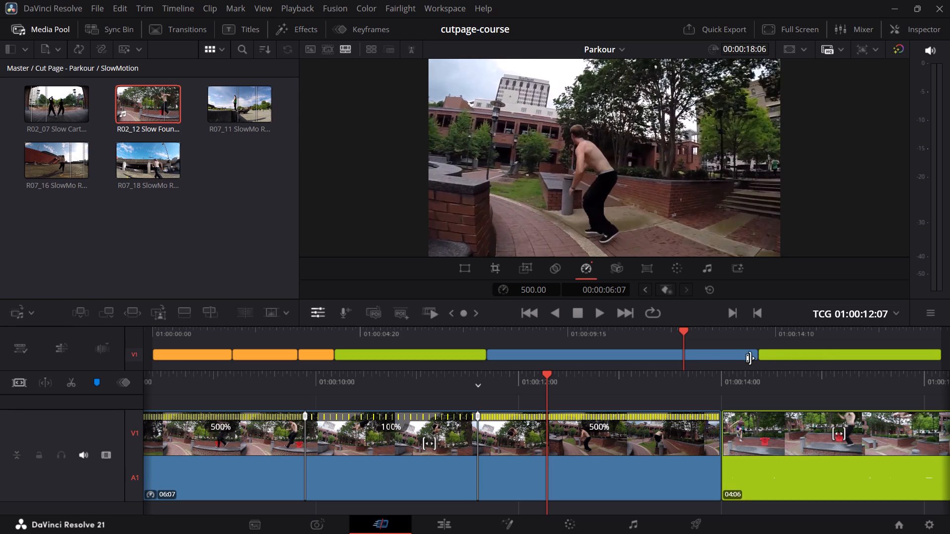
left_click_drag(750, 358, 682, 355)
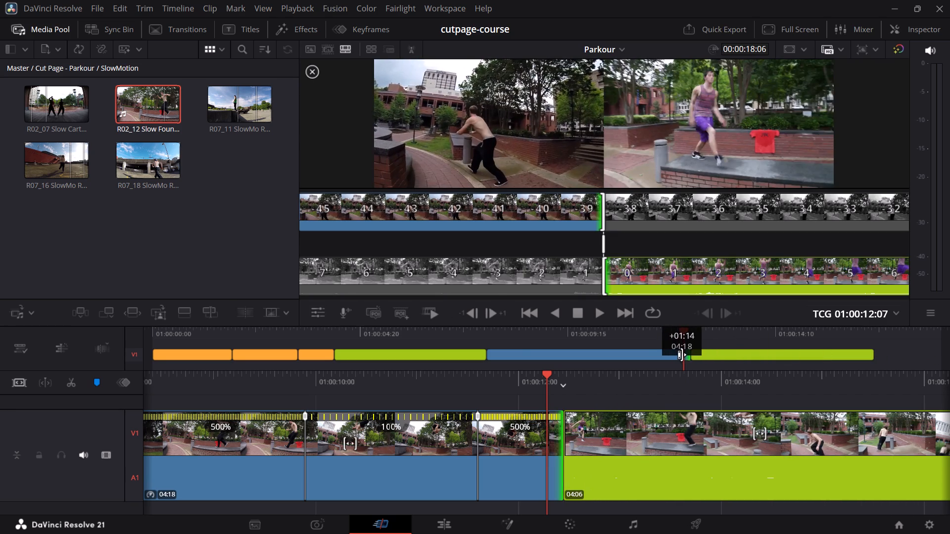
left_click_drag(682, 355, 680, 355)
Trim the start of the last green clip to a length of 02:01, so it opens on the shirtless runner rising from his crouch.
left_click(553, 457)
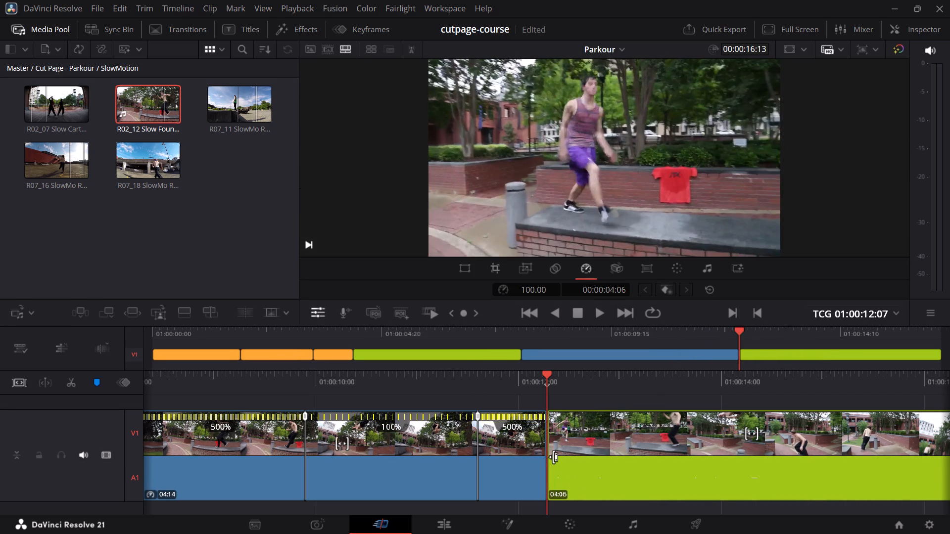
left_click_drag(553, 457, 826, 475)
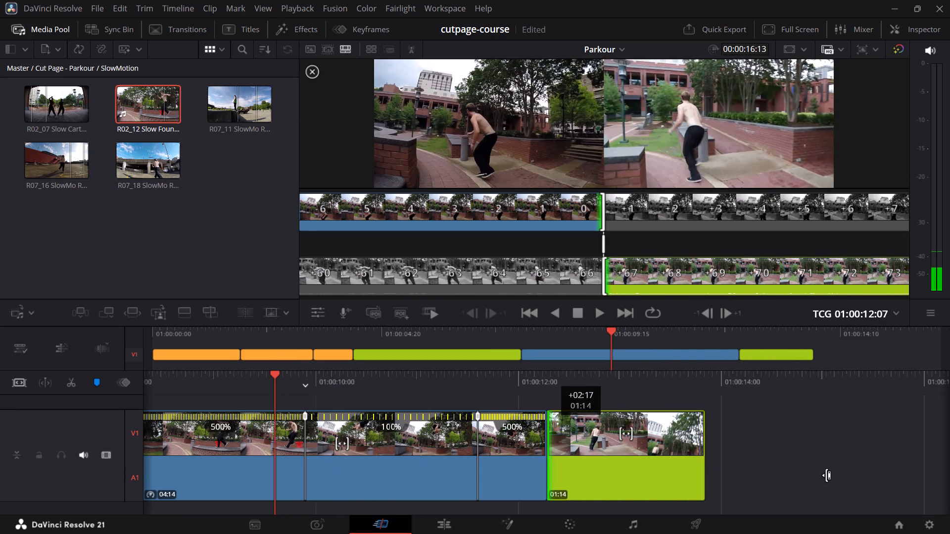
left_click_drag(826, 475, 807, 466)
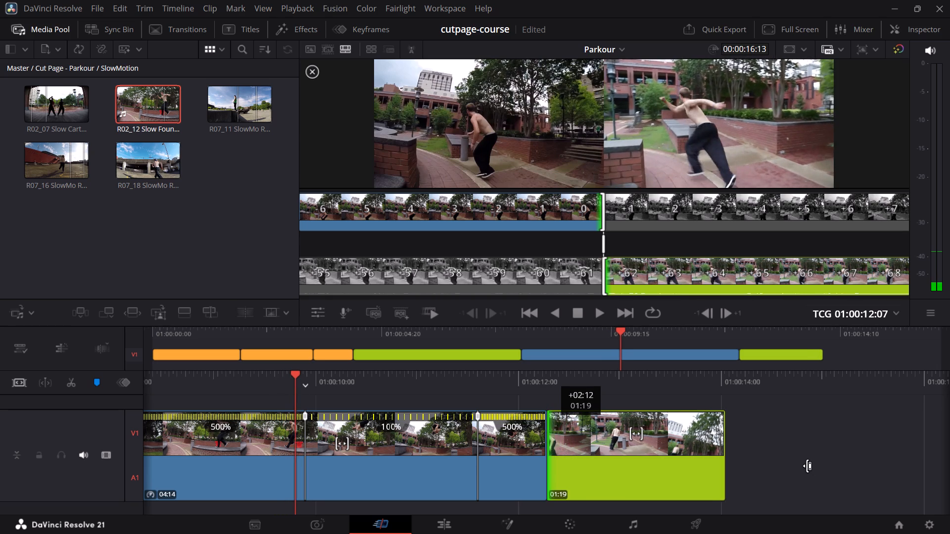
left_click_drag(807, 466, 778, 464)
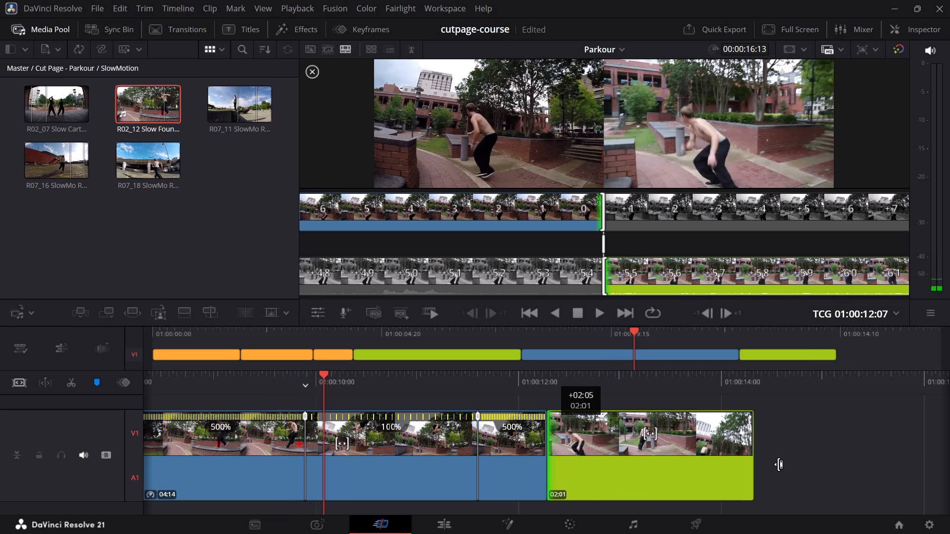
left_click_drag(778, 464, 769, 464)
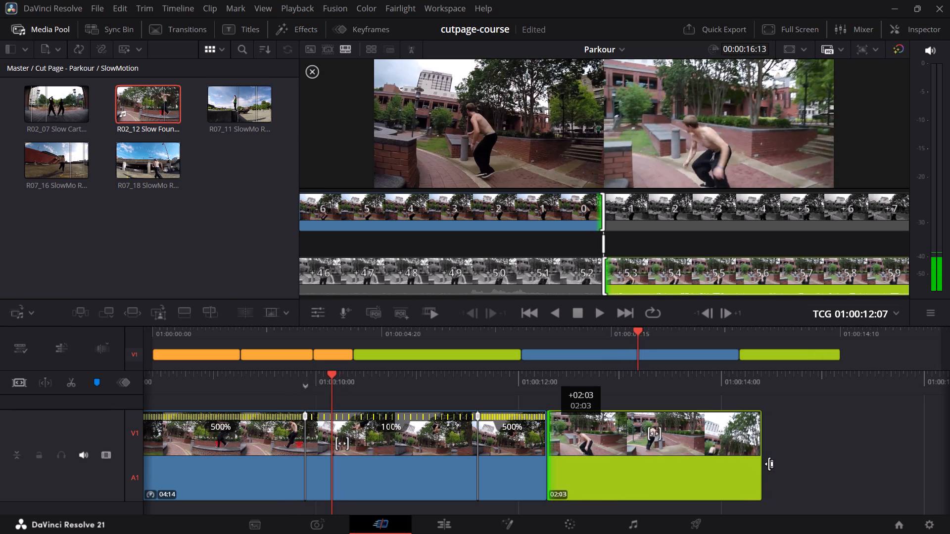
left_click_drag(769, 464, 790, 472)
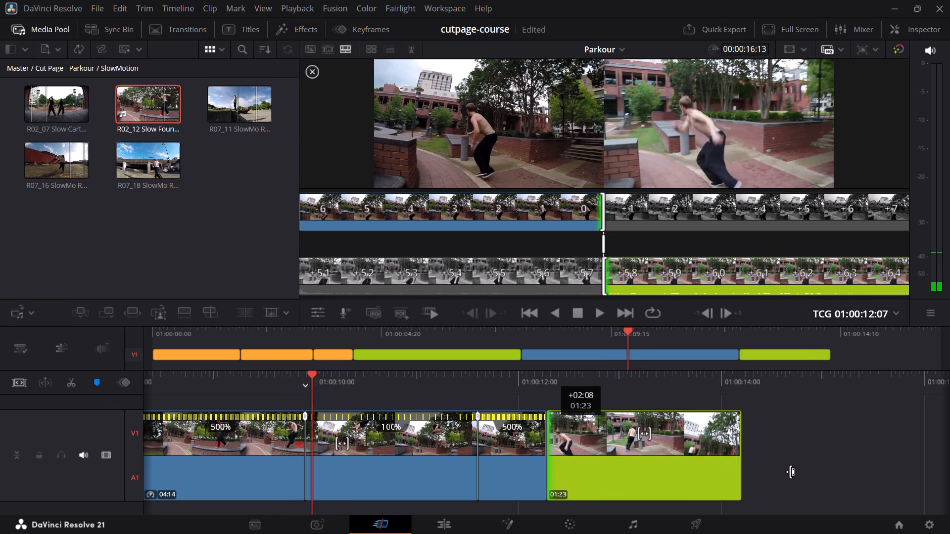
left_click_drag(790, 472, 785, 463)
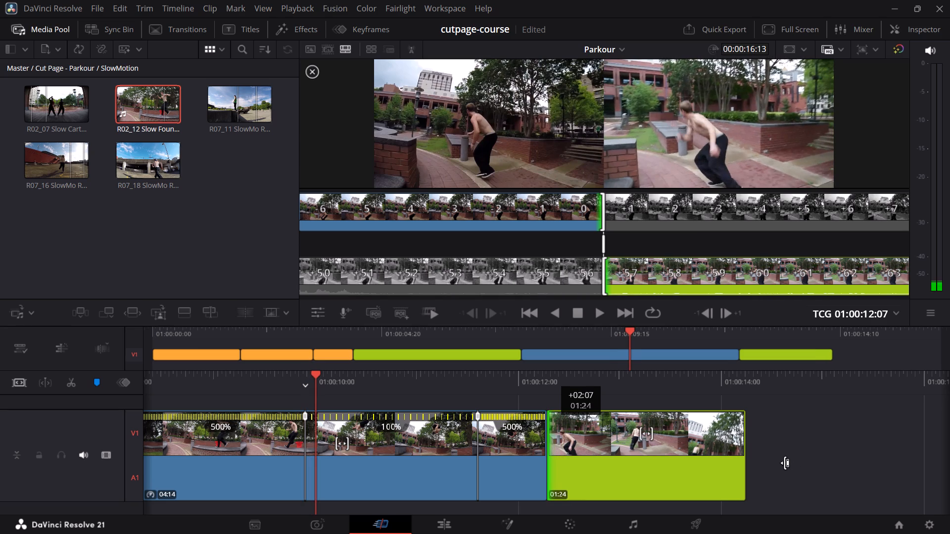
left_click_drag(785, 463, 778, 457)
Play across the cut into the last green clip and step frame by frame through the landing to examine how the poses match.
key("space")
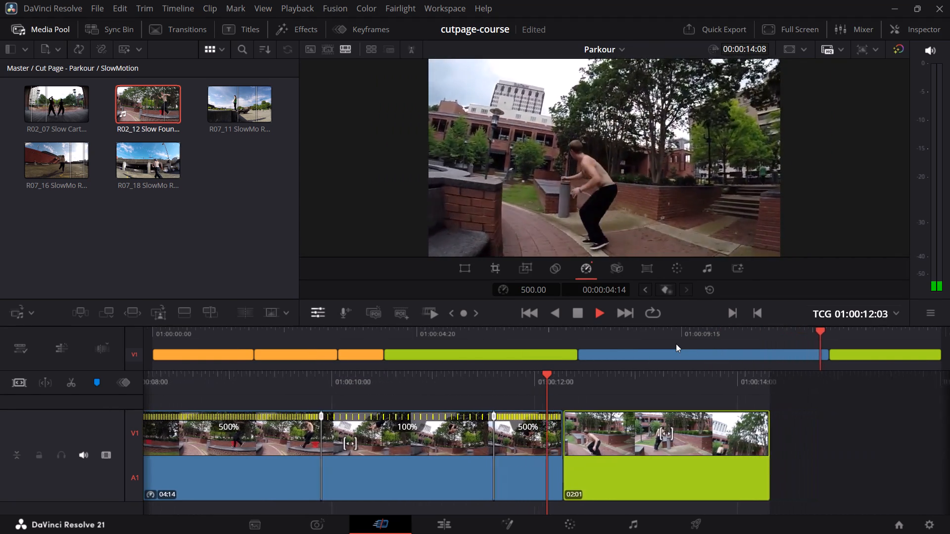
key("space")
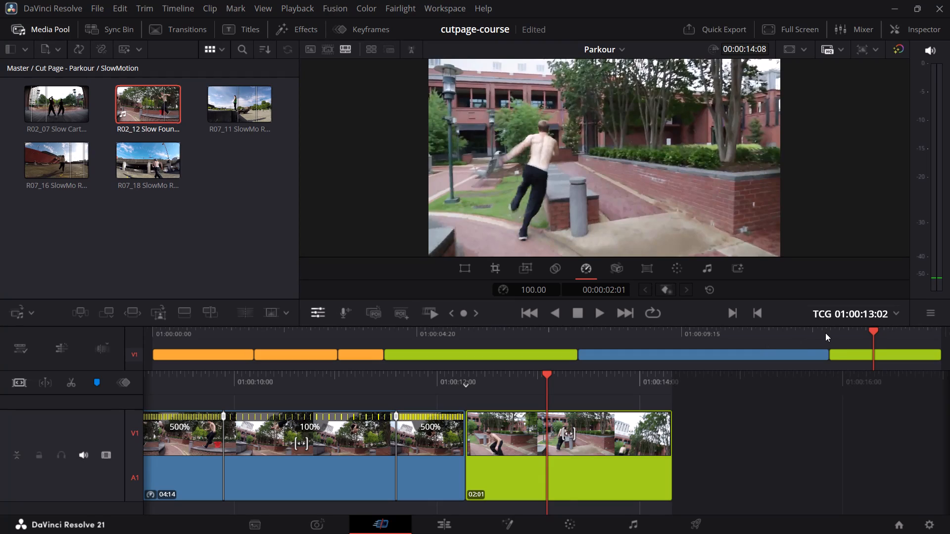
left_click(827, 332)
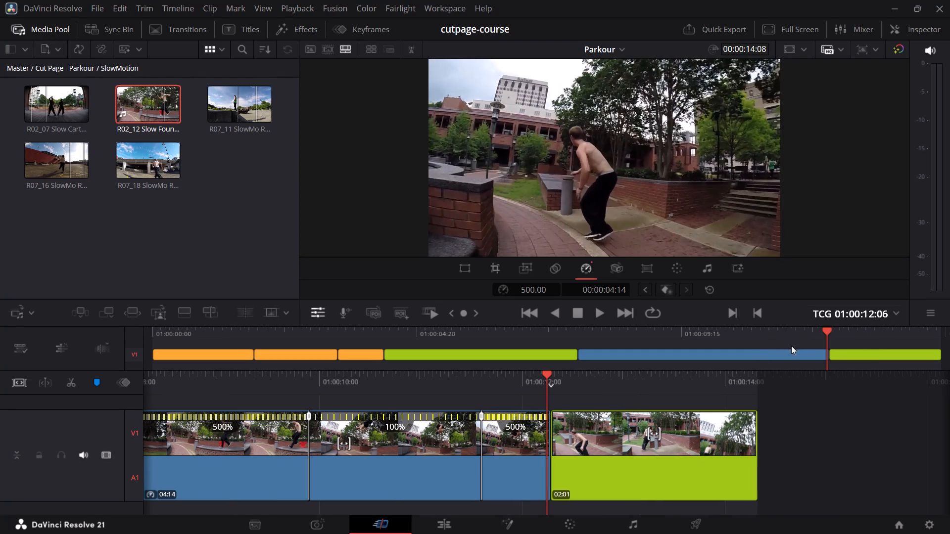
left_click(812, 333)
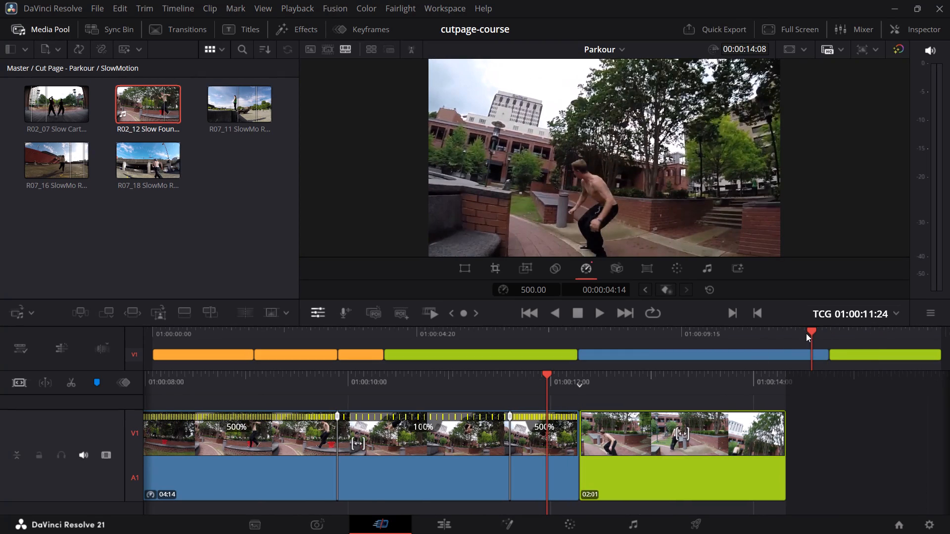
left_click(805, 333)
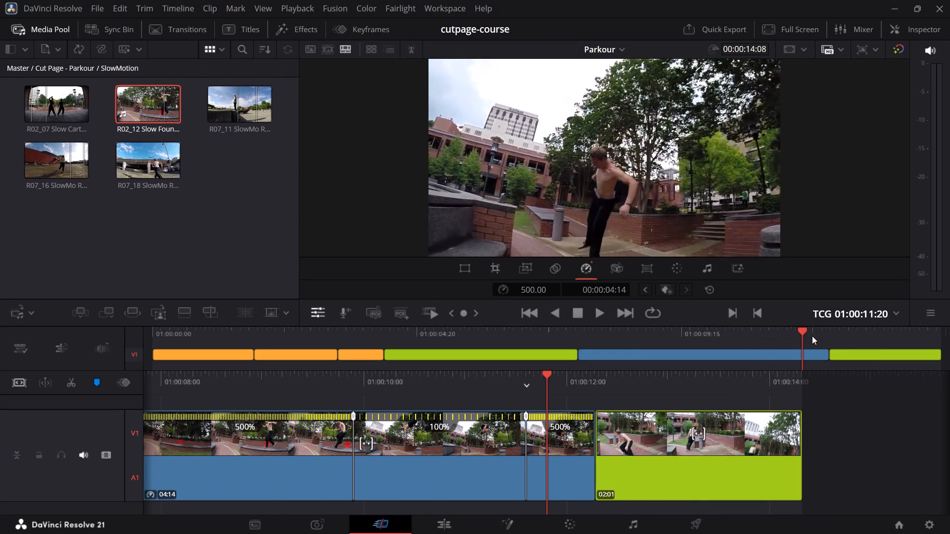
key("Right")
key("Right")
key("Right")
key("Right")
key("Right")
key("Right")
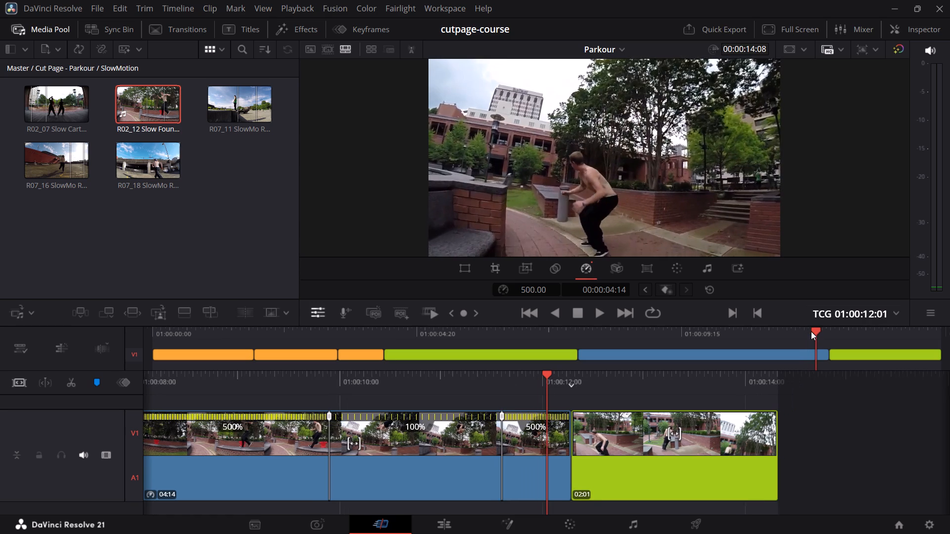
key("Right")
key("Right")
key("Right")
key("Right")
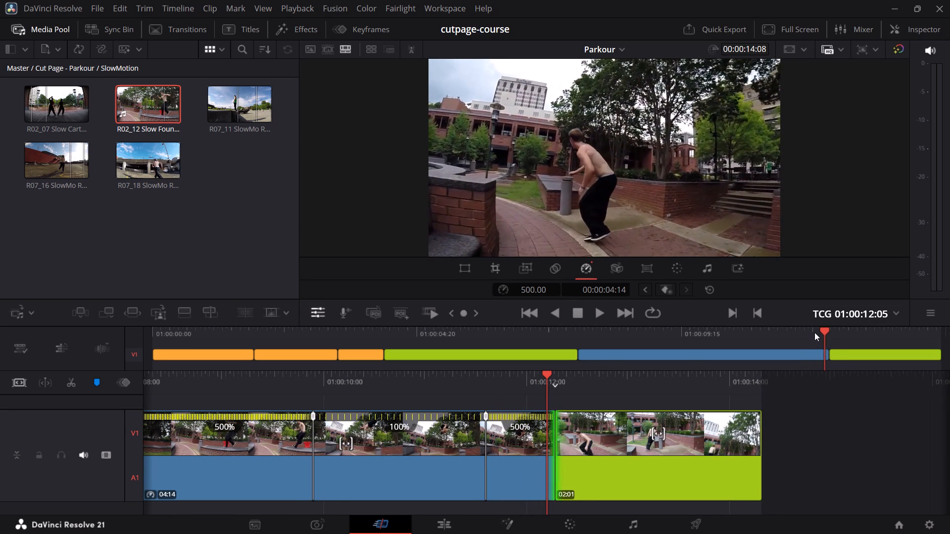
Trim the end of the blue clip back to 01:00:12:01, making it 04:08 long.
left_click(816, 332)
left_click_drag(824, 358, 824, 357)
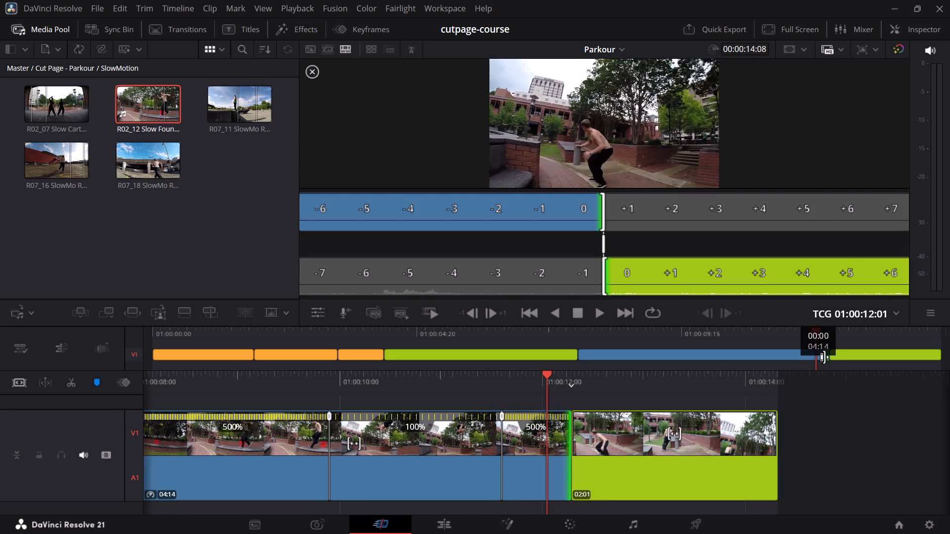
left_click_drag(824, 357, 813, 357)
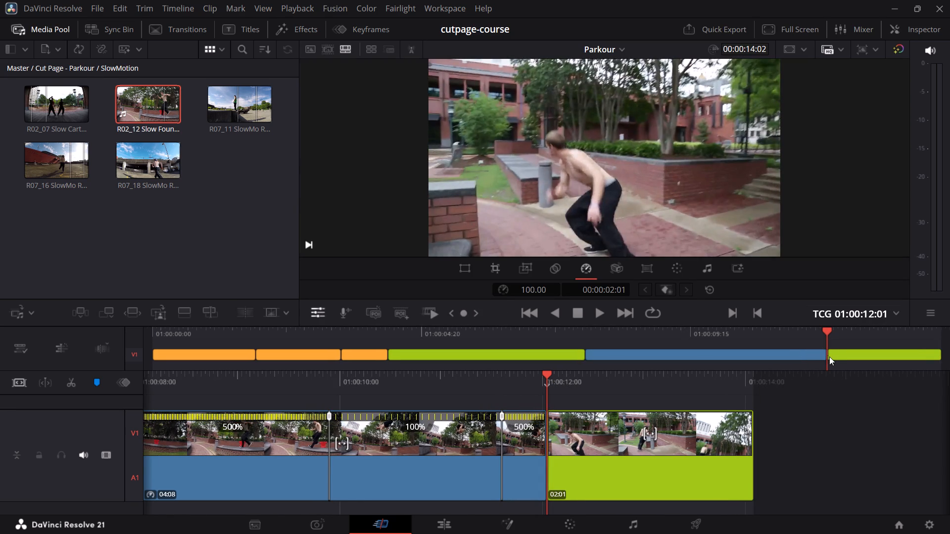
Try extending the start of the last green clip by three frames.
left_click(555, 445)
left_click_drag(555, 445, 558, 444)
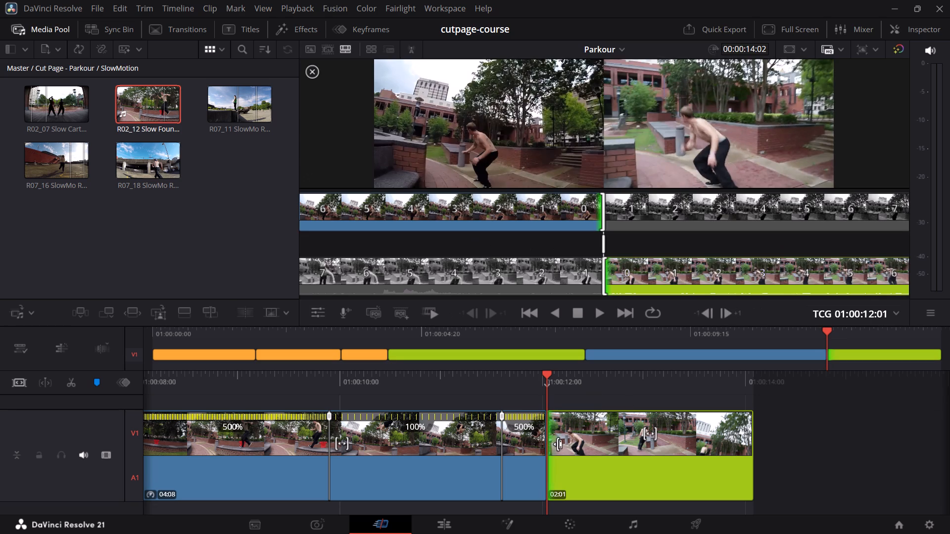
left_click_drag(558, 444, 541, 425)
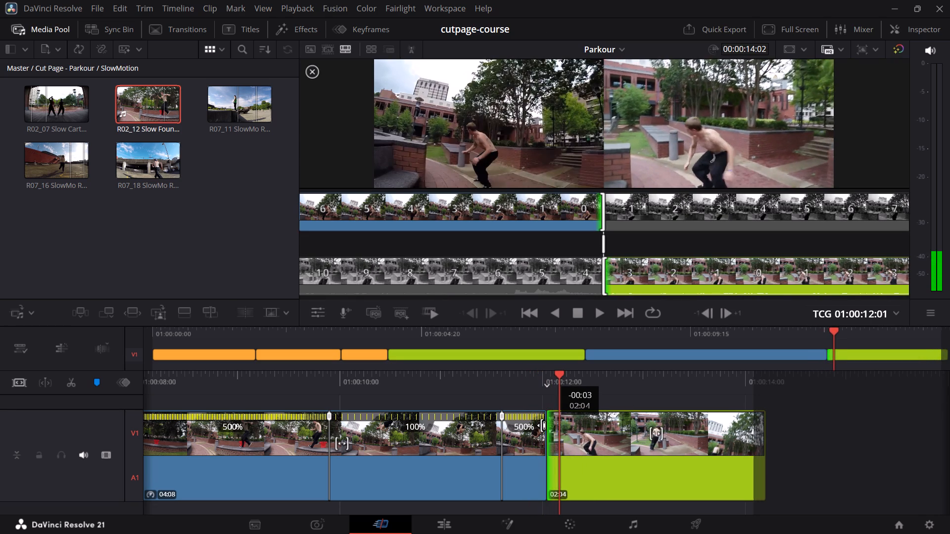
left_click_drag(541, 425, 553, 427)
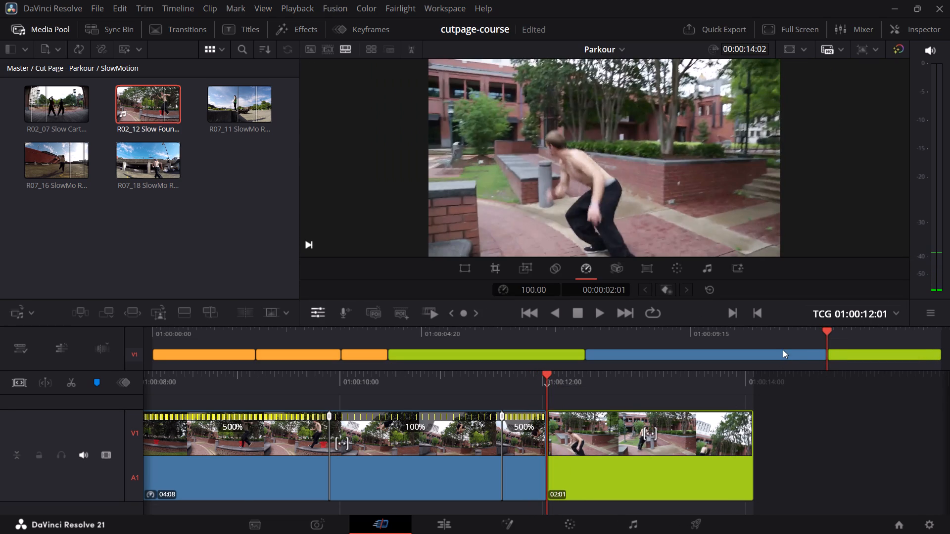
Play across the cuts on both sides of the blue clip to check how the action flows from shot to shot.
left_click(771, 332)
key("space")
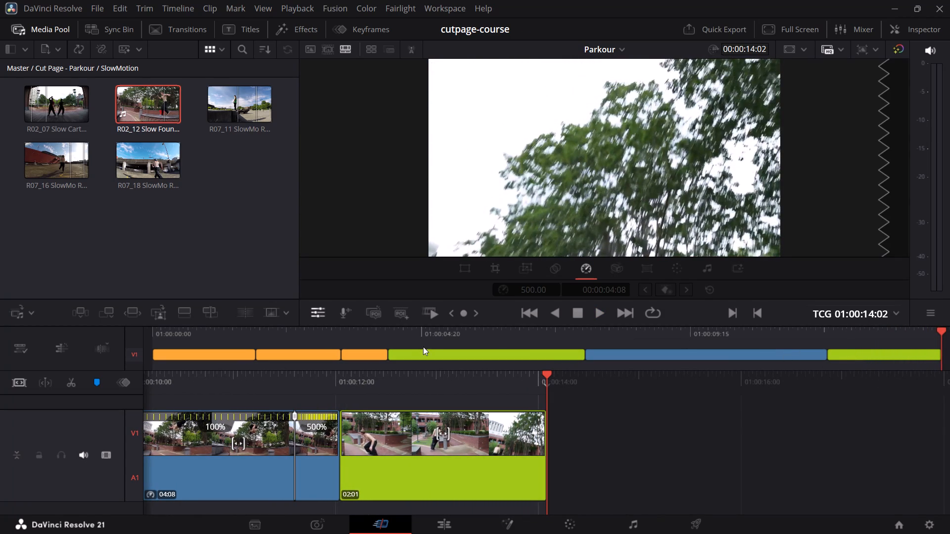
left_click(432, 342)
left_click(444, 328)
left_click(445, 330)
key("space")
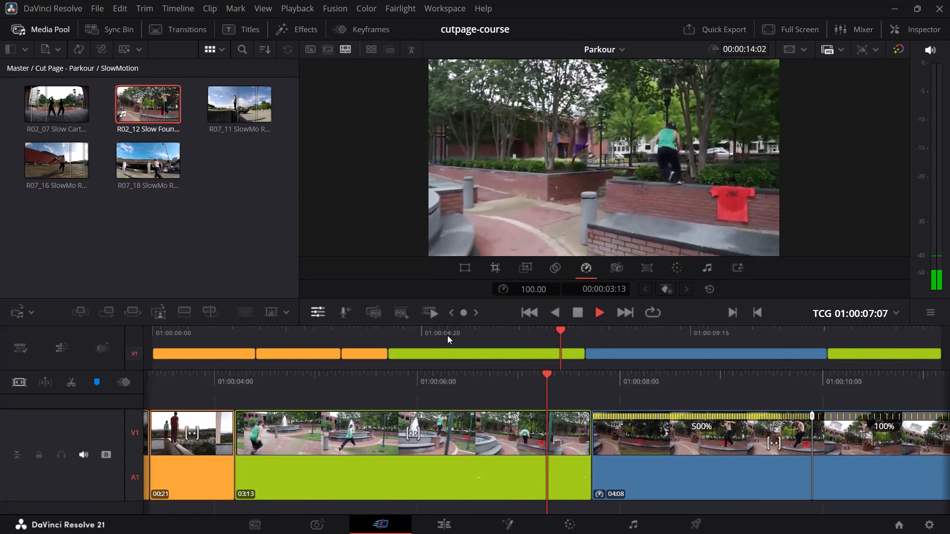
key("space")
key("space")
key("space")
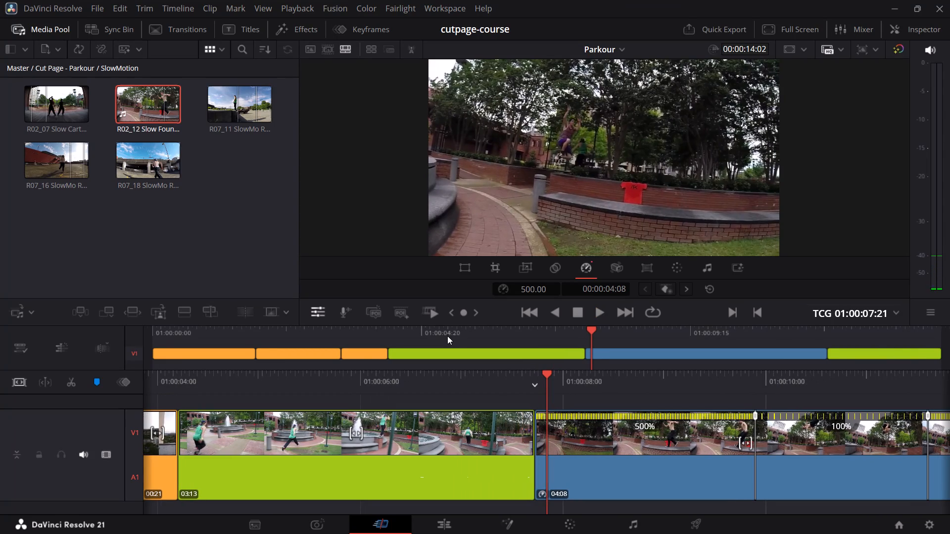
left_click(560, 333)
key("space")
key("space")
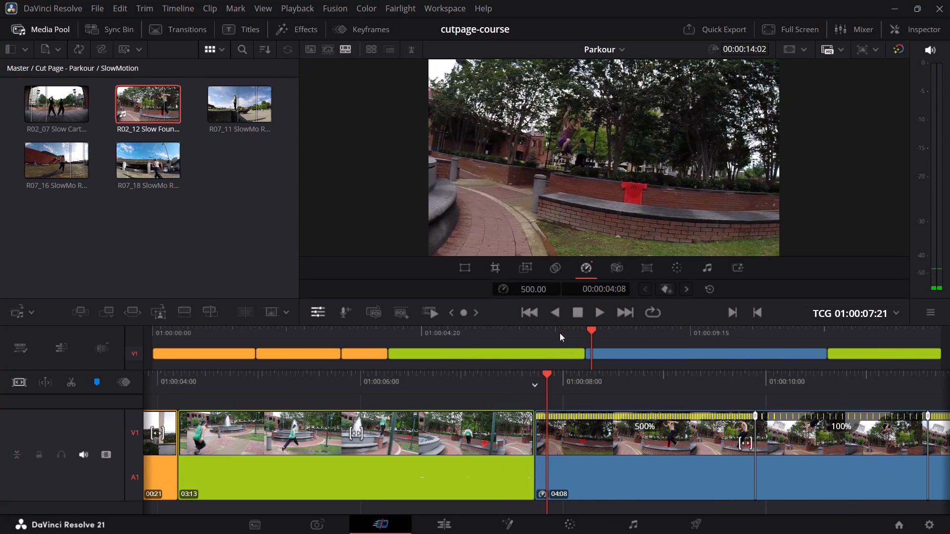
left_click(564, 334)
key("space")
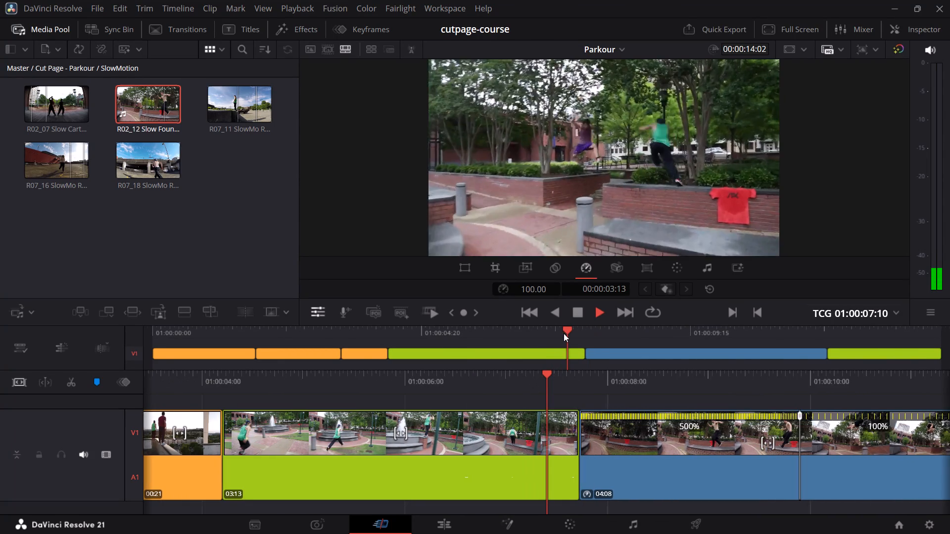
key("space")
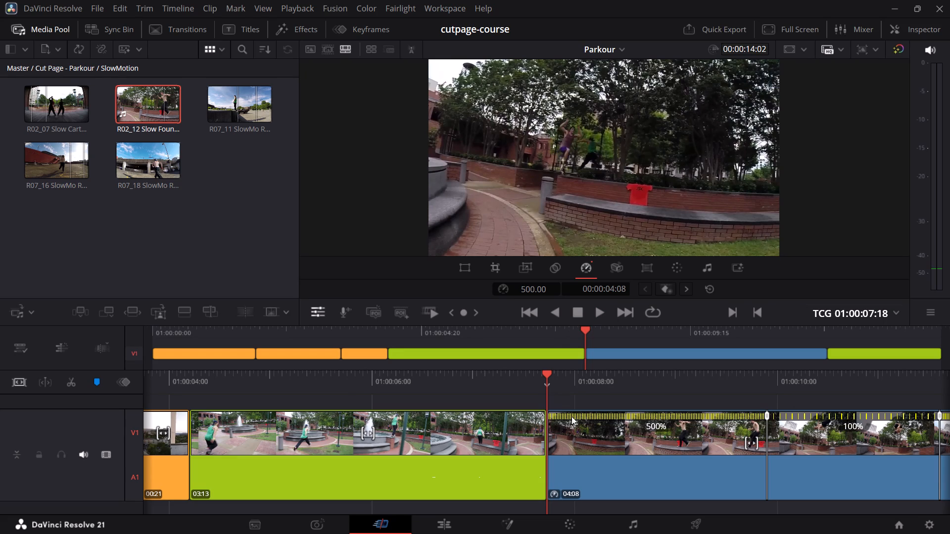
Extend the start of the blue clip frame by frame until it is 04:11 long, matching the jump at the end of the first green clip.
left_click(555, 427)
double_click(705, 314)
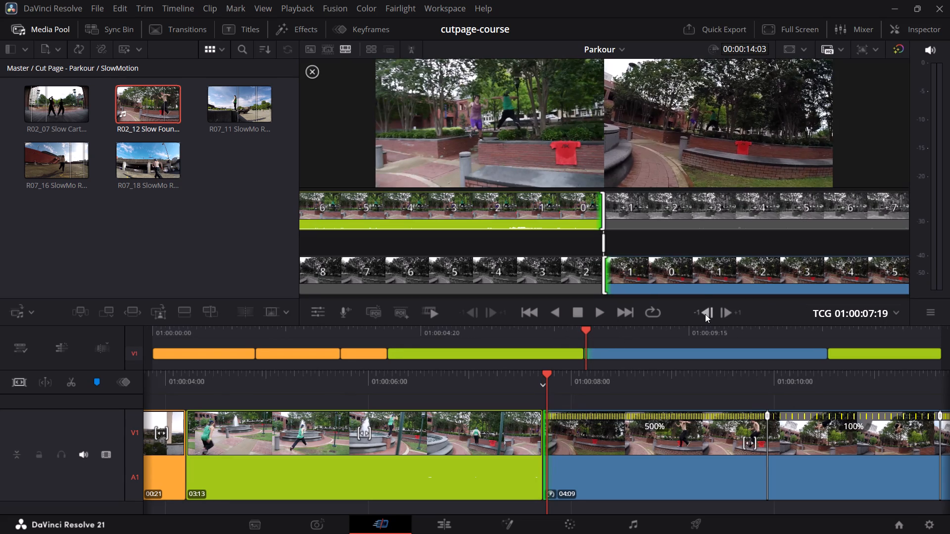
double_click(706, 314)
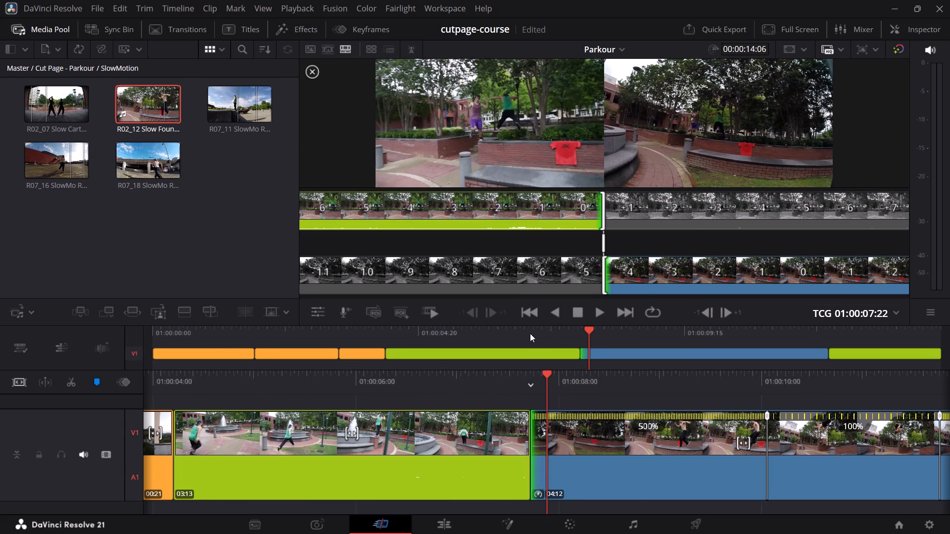
left_click(530, 334)
key("space")
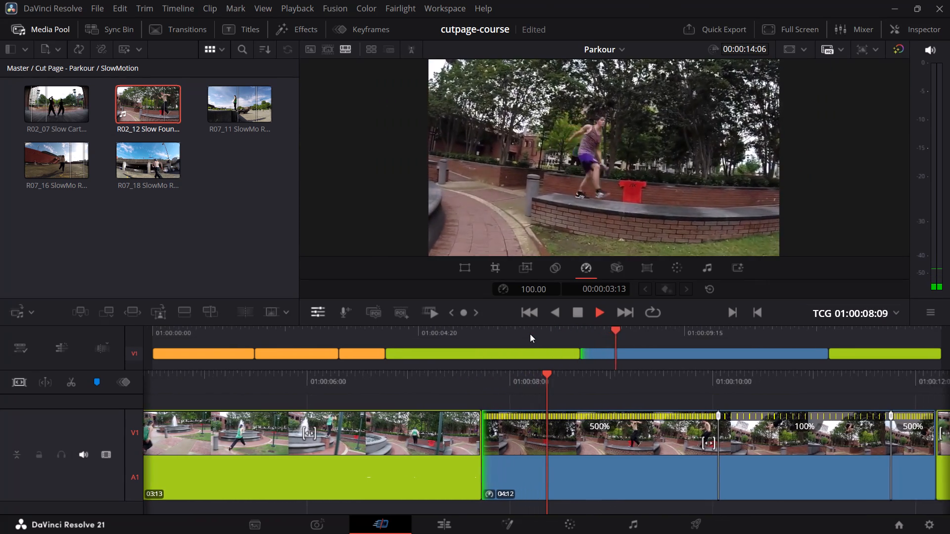
key("space")
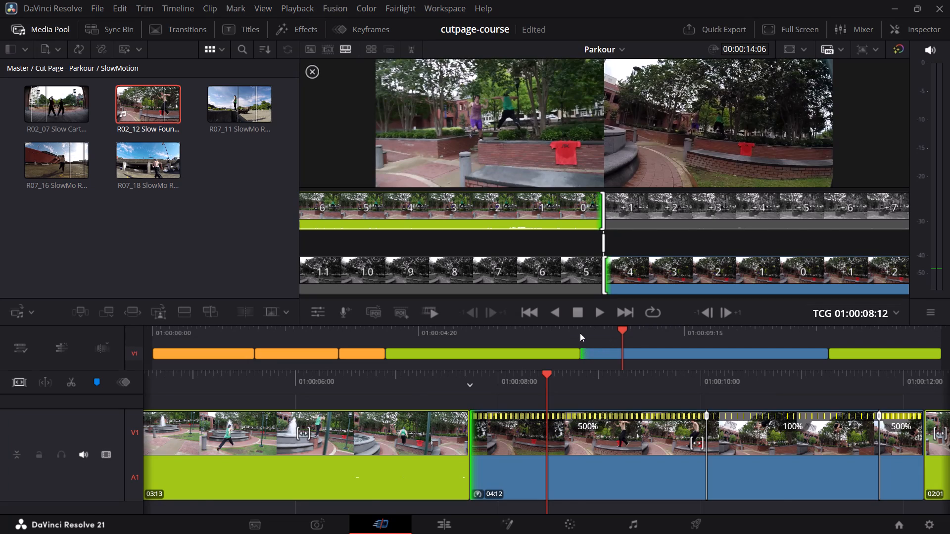
left_click(579, 333)
left_click(557, 424)
left_click(554, 425)
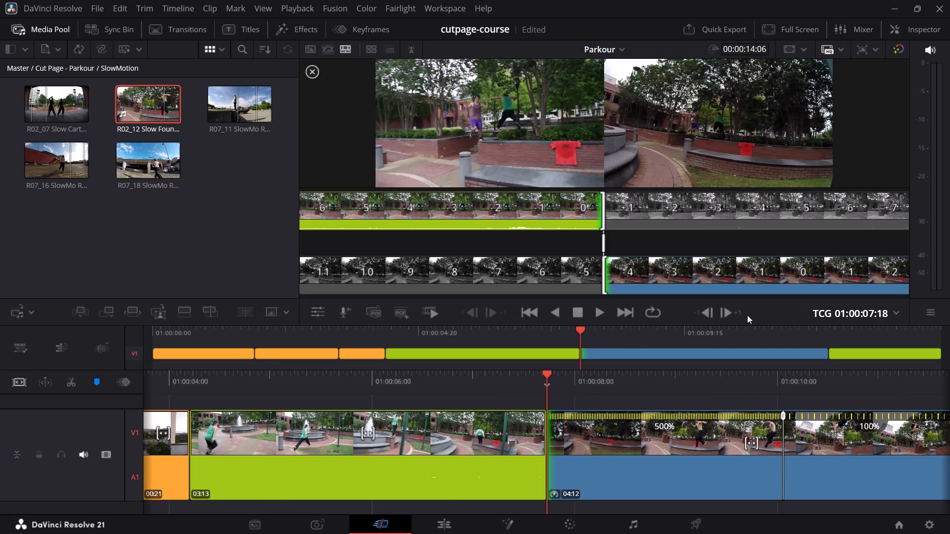
left_click(729, 313)
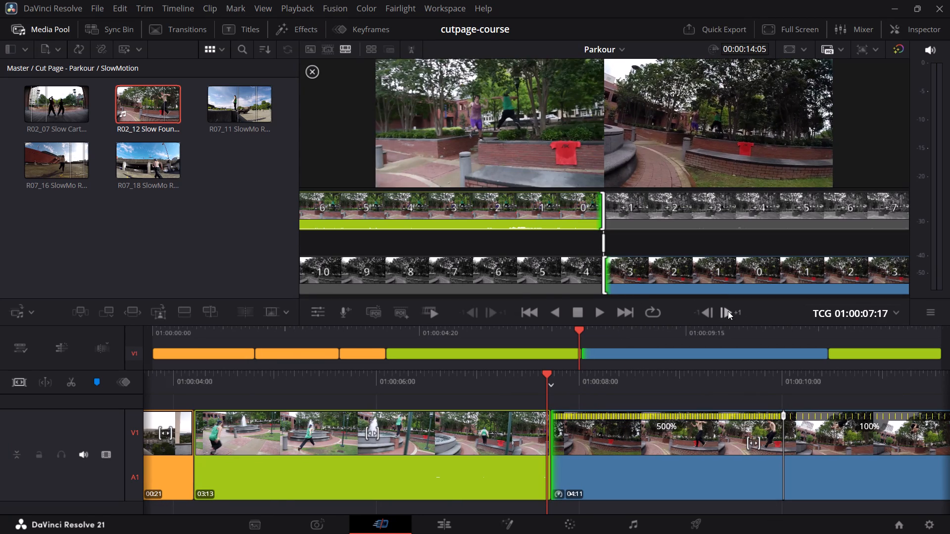
left_click(729, 311)
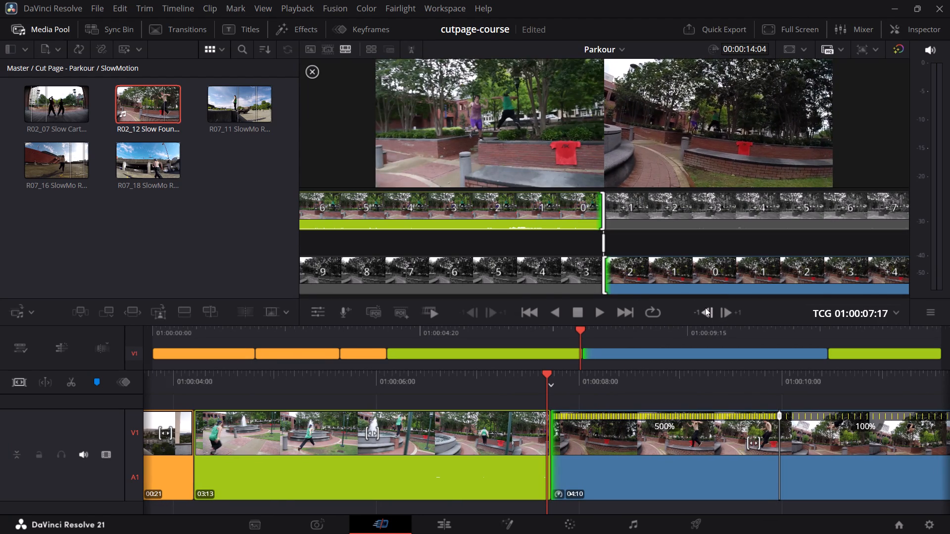
left_click(706, 308)
Play from the end of the first green clip through the blue speed ramp into the last green clip to review the action.
left_click(557, 332)
key("space")
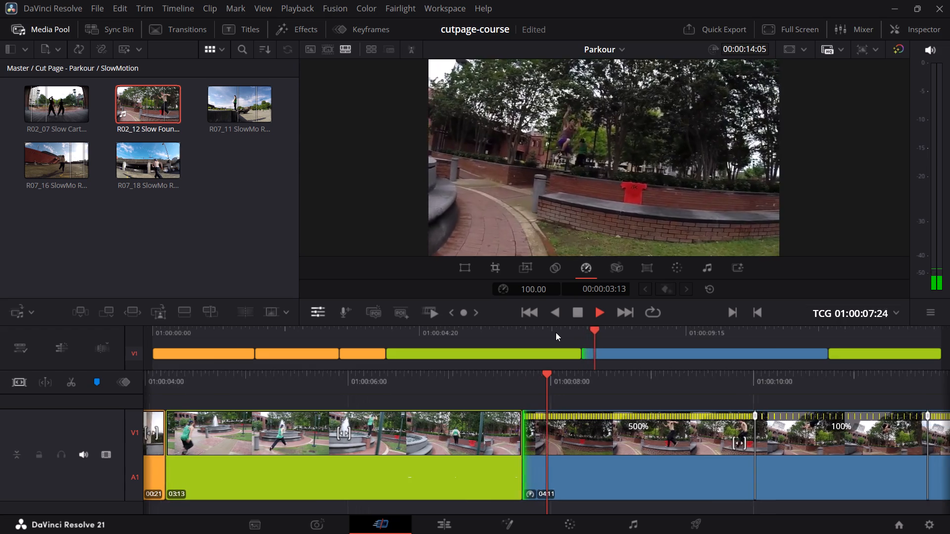
key("space")
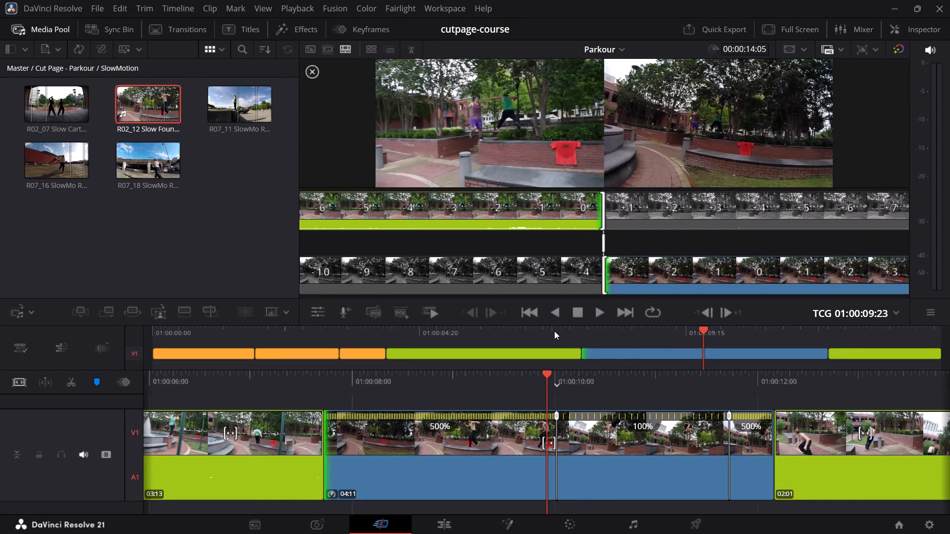
key("space")
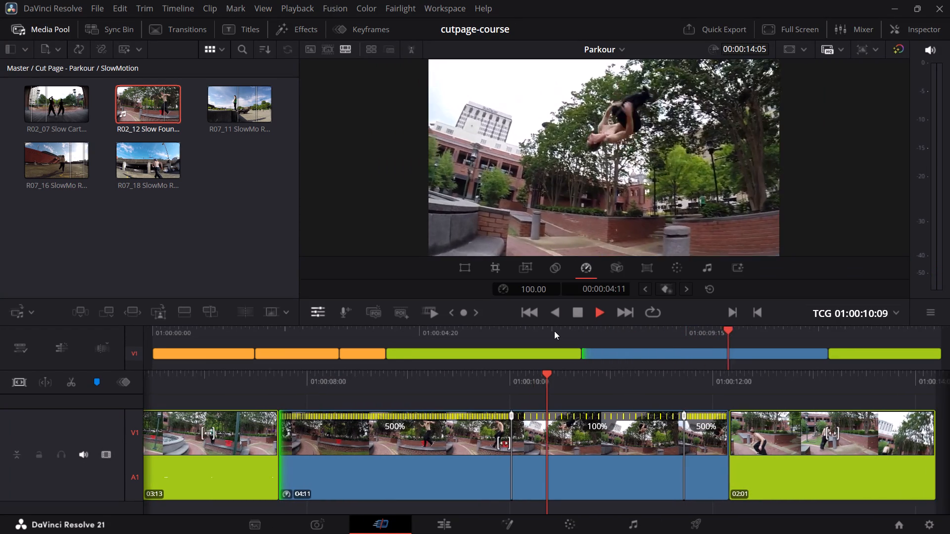
key("space")
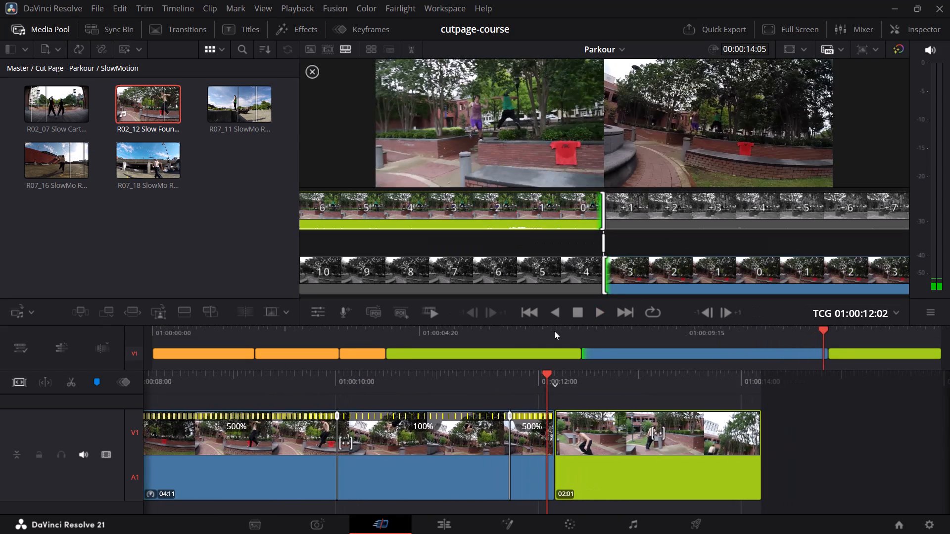
key("space")
key("space")
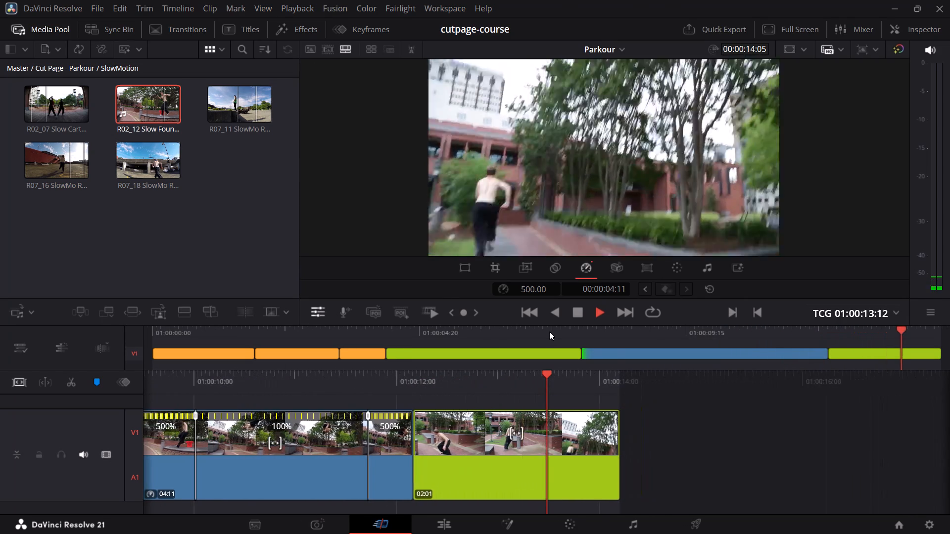
Replay and scrub the landing around the cut from the blue clip into the last green clip to compare the runner's poses.
left_click(754, 329)
key("space")
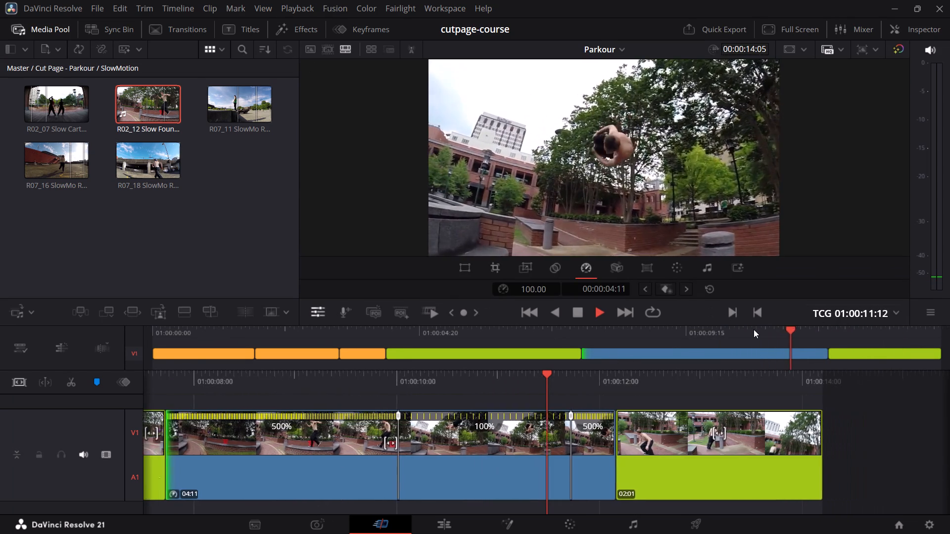
key("space")
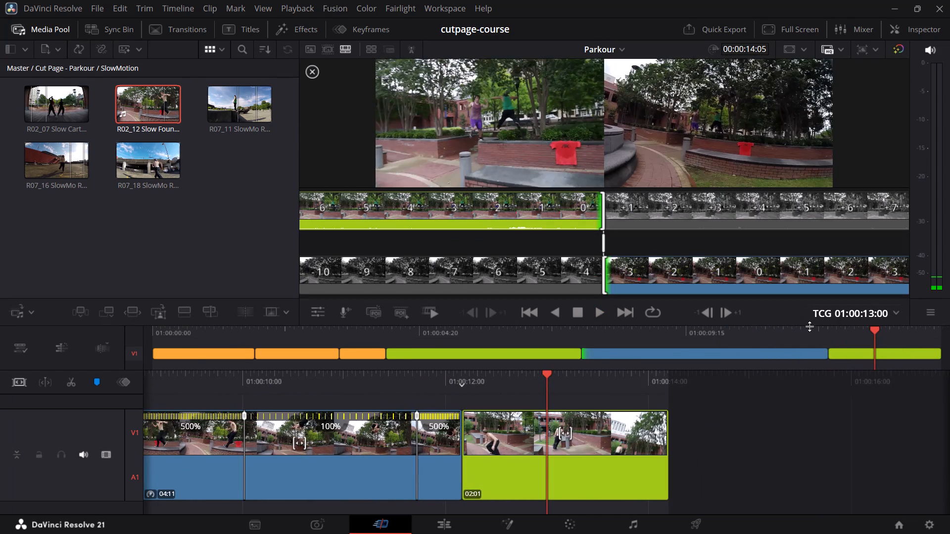
left_click(825, 329)
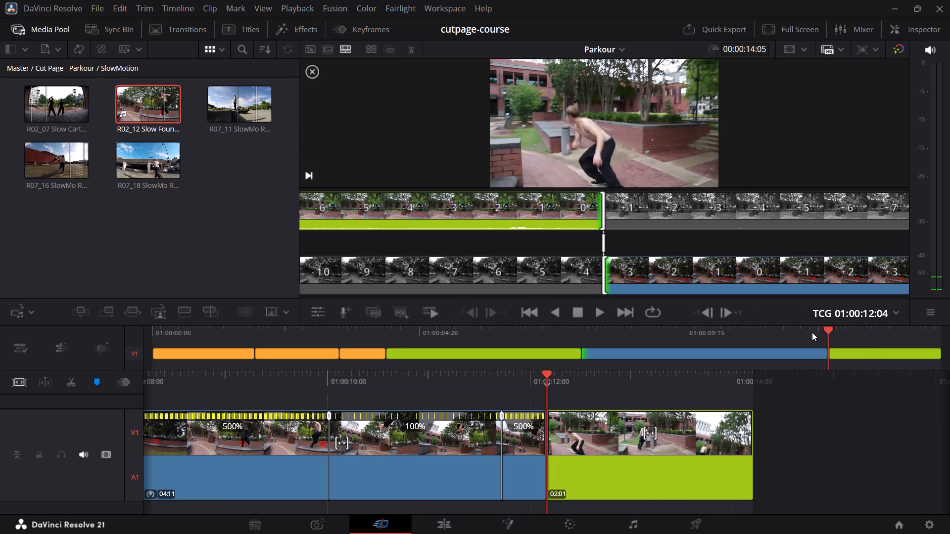
left_click(811, 332)
left_click_drag(811, 332, 817, 334)
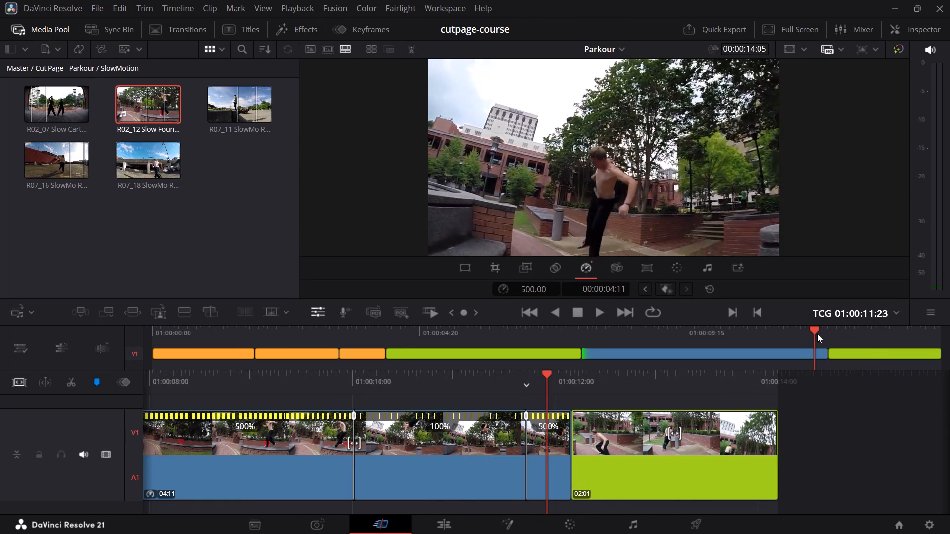
left_click_drag(817, 334, 824, 336)
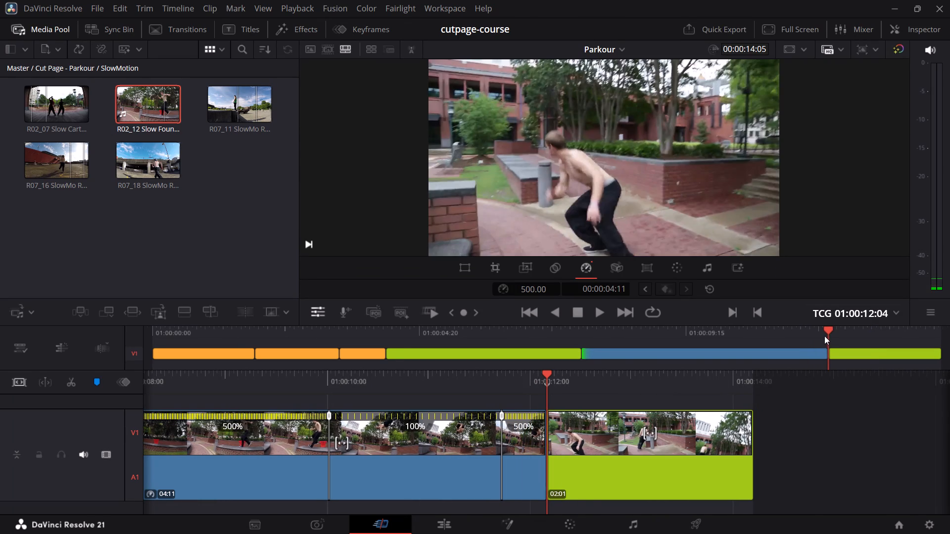
left_click_drag(824, 336, 820, 332)
left_click(805, 327)
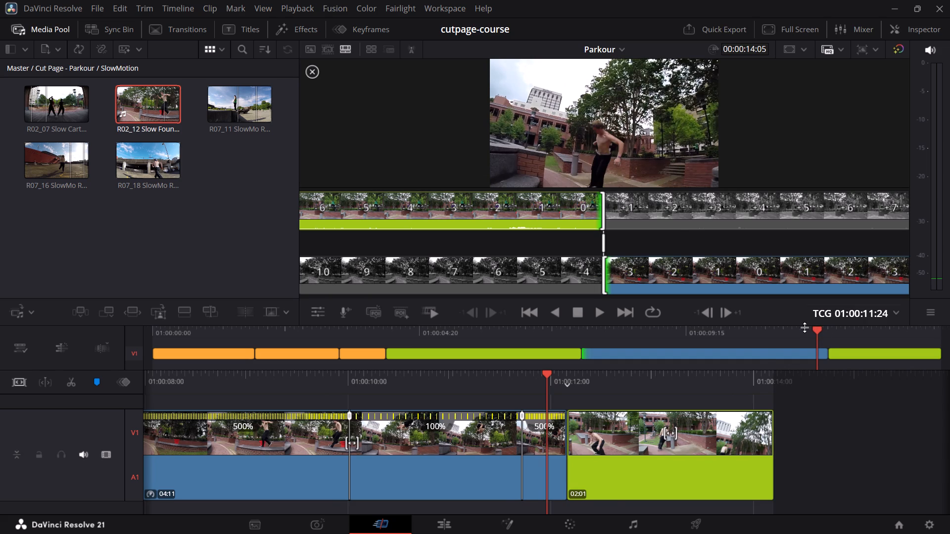
left_click(801, 330)
key("space")
key("space")
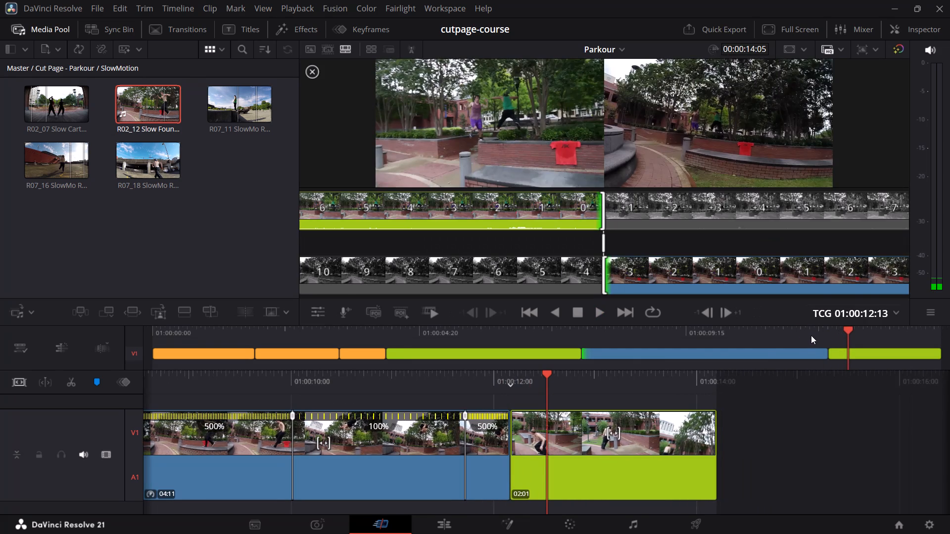
Extend the end of the blue clip by two frames, making it 04:13 long.
left_click(822, 352)
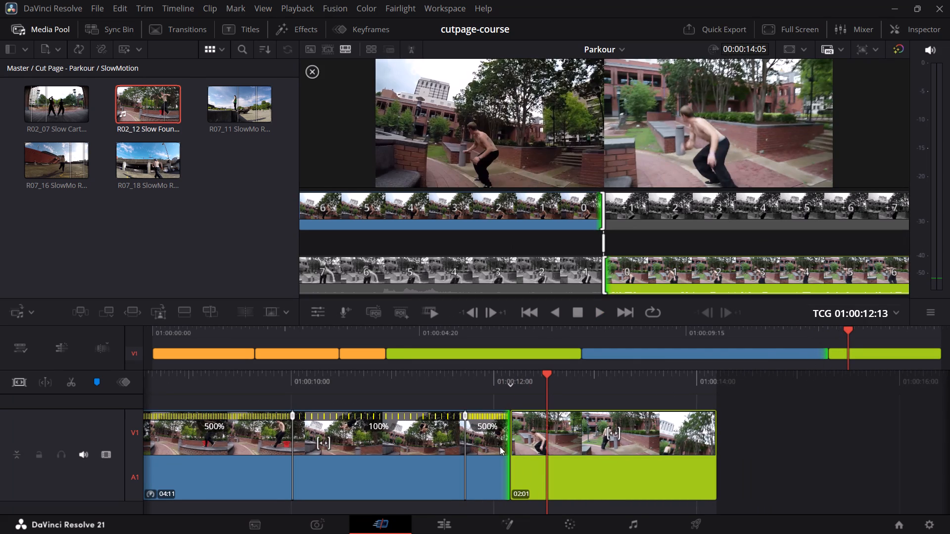
left_click_drag(502, 446, 512, 447)
Play the landing through the last green clip, and the cut from the first green clip into the blue clip, to check continuity.
left_click(805, 332)
key("space")
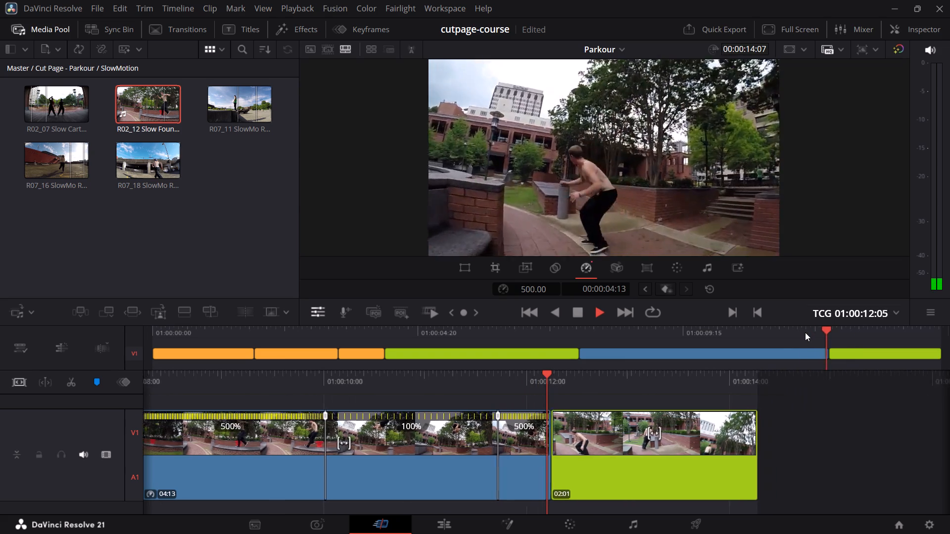
key("space")
key("space")
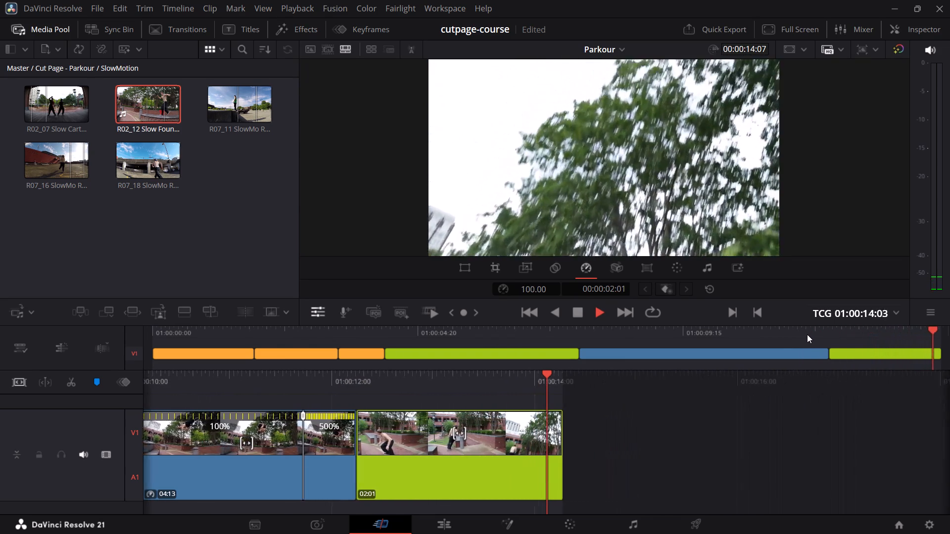
left_click(544, 335)
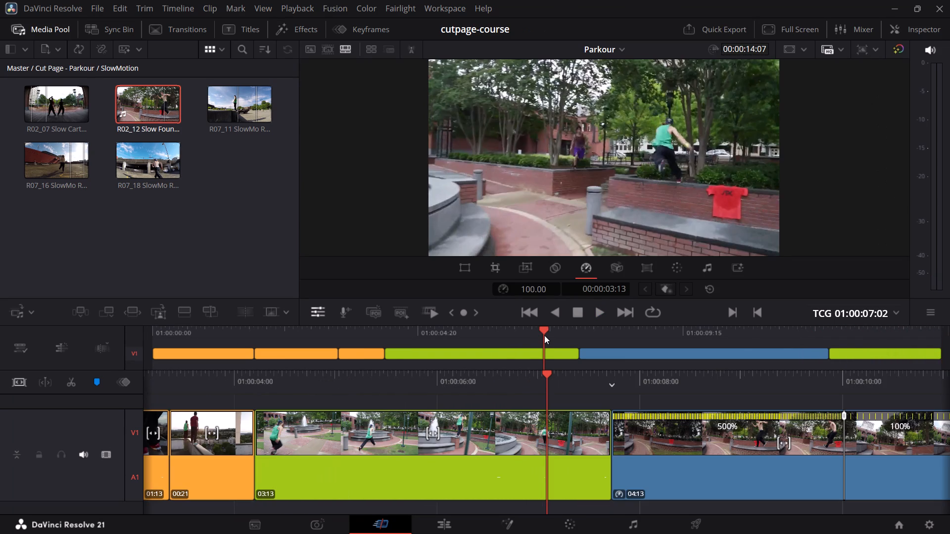
key("space")
key("space")
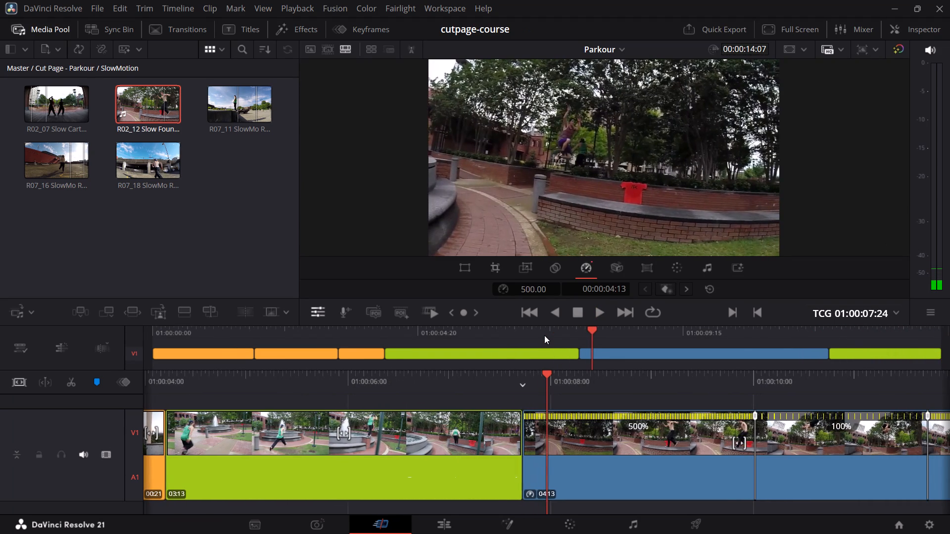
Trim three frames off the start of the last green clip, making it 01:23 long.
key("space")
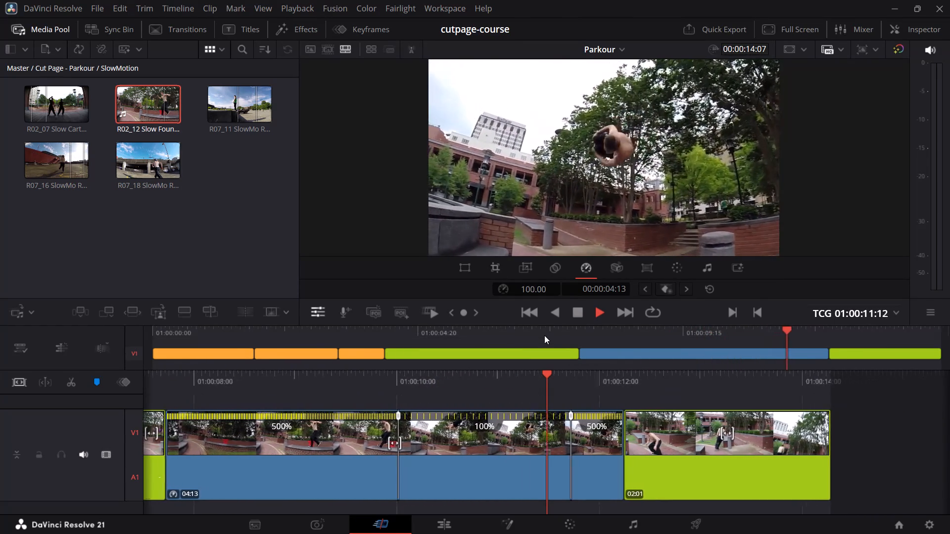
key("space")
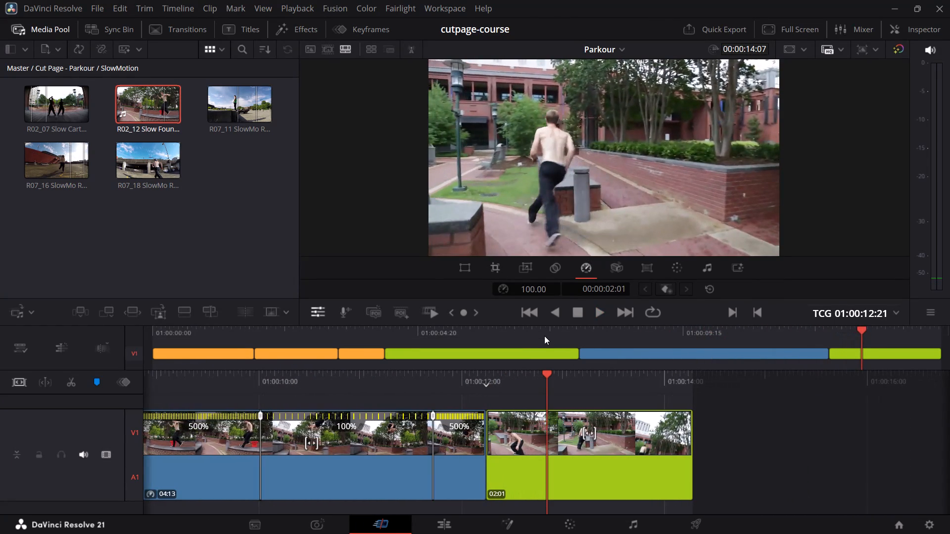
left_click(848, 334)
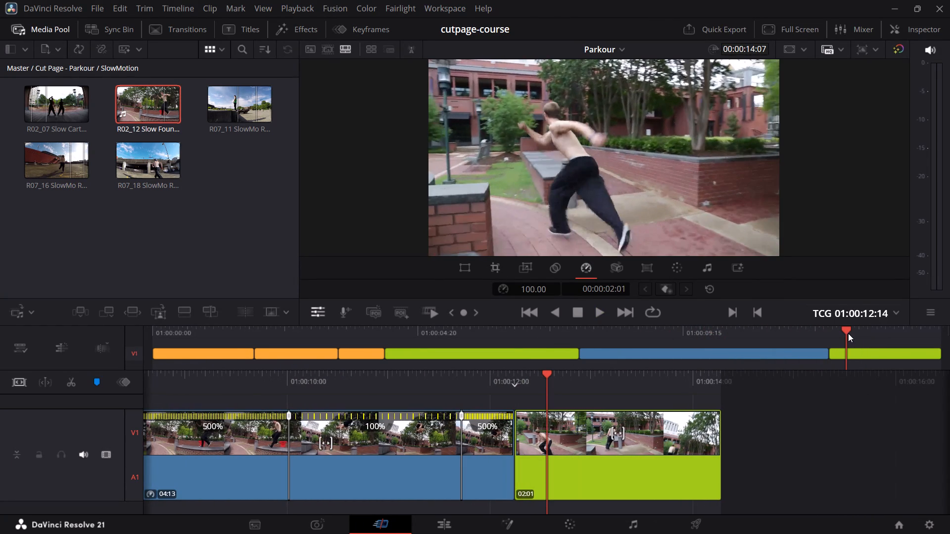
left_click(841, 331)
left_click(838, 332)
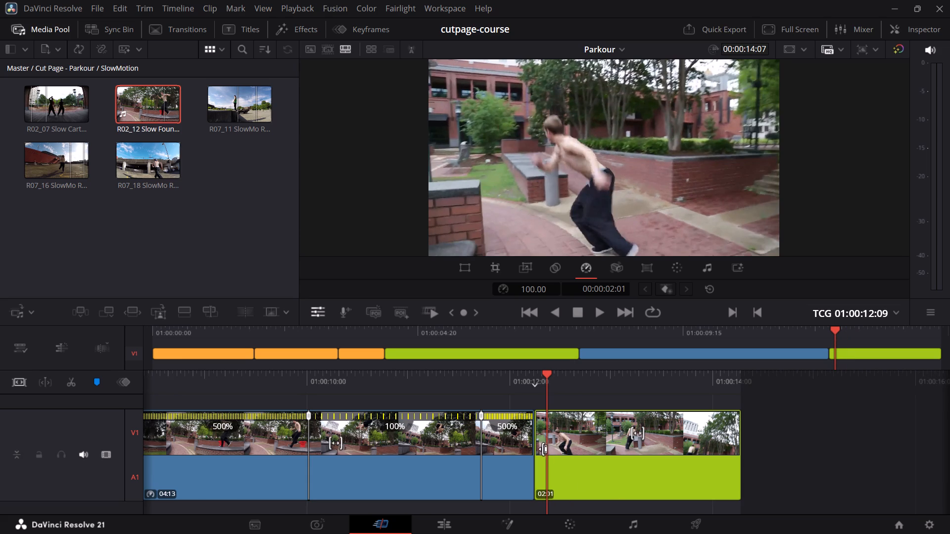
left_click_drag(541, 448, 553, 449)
Replay and scrub the landing around the cut from the blue clip into the last green clip to compare the runner's poses.
left_click(799, 333)
key("space")
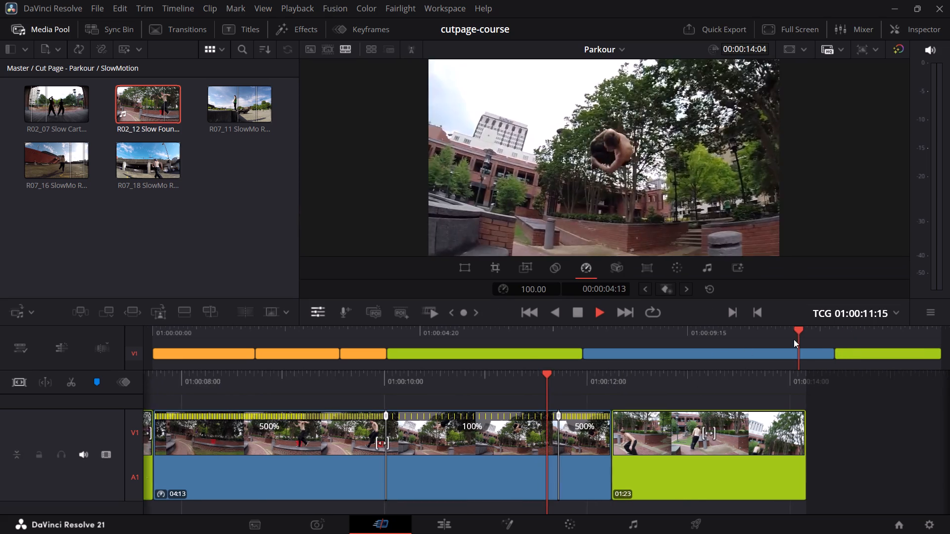
key("space")
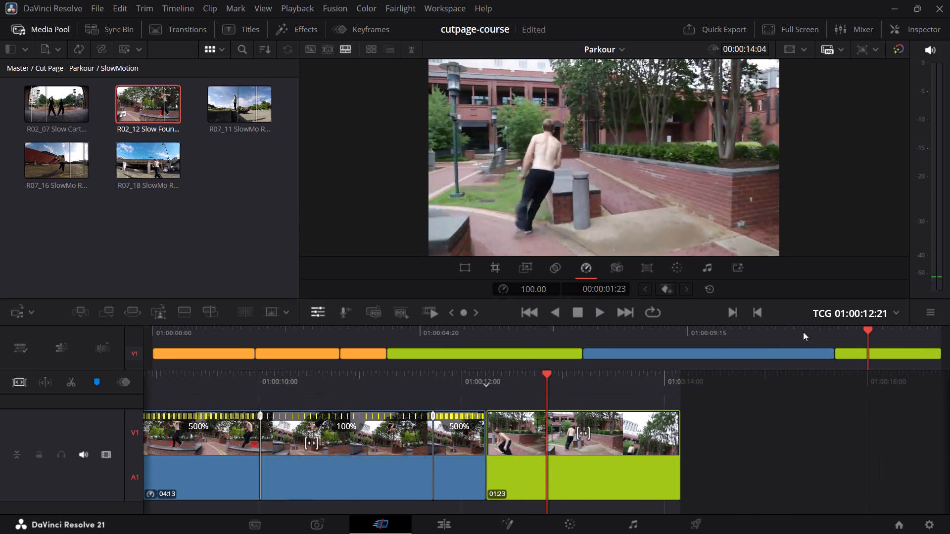
left_click(803, 332)
key("space")
key("space")
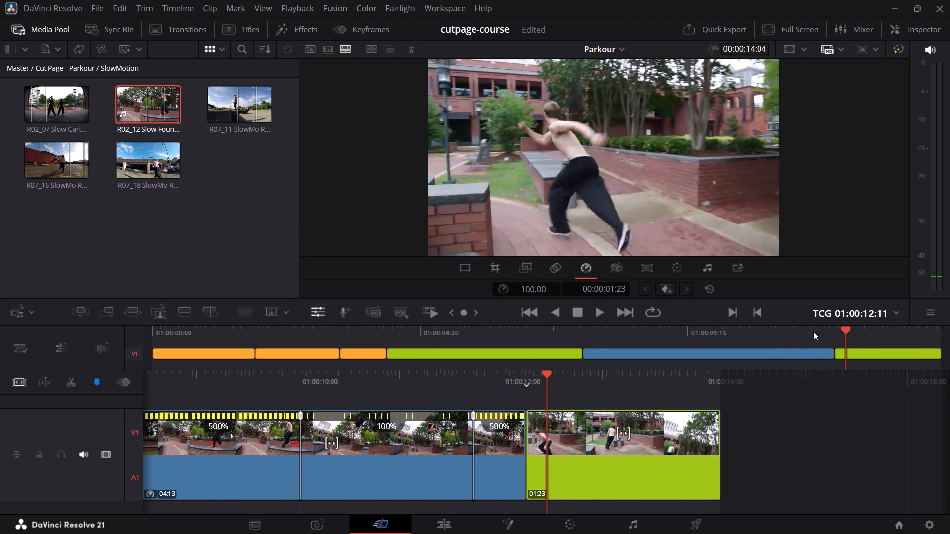
left_click_drag(848, 329, 843, 329)
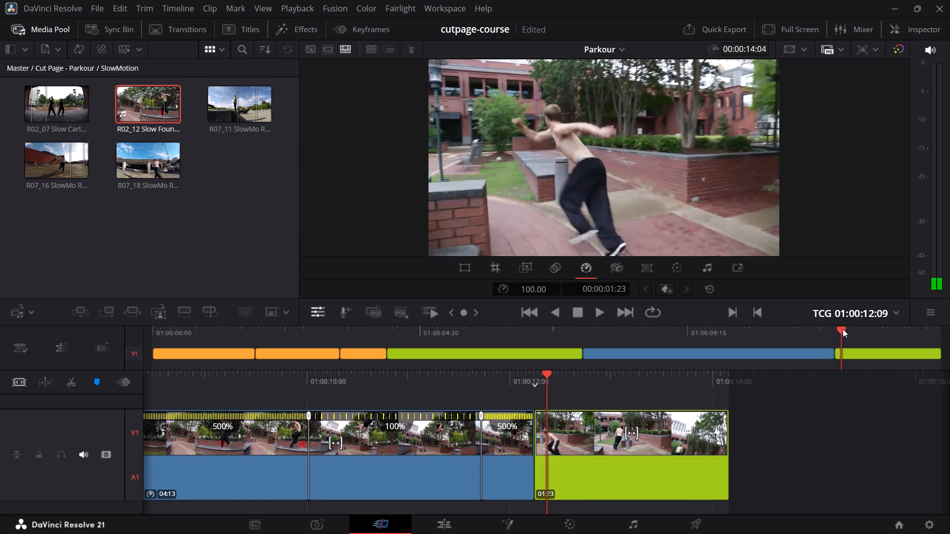
left_click_drag(843, 329, 826, 327)
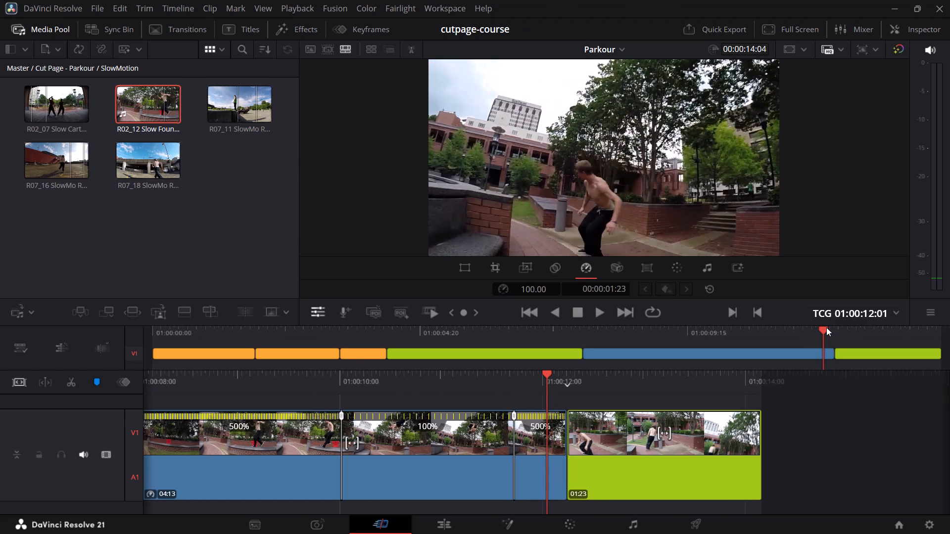
left_click_drag(826, 327, 829, 328)
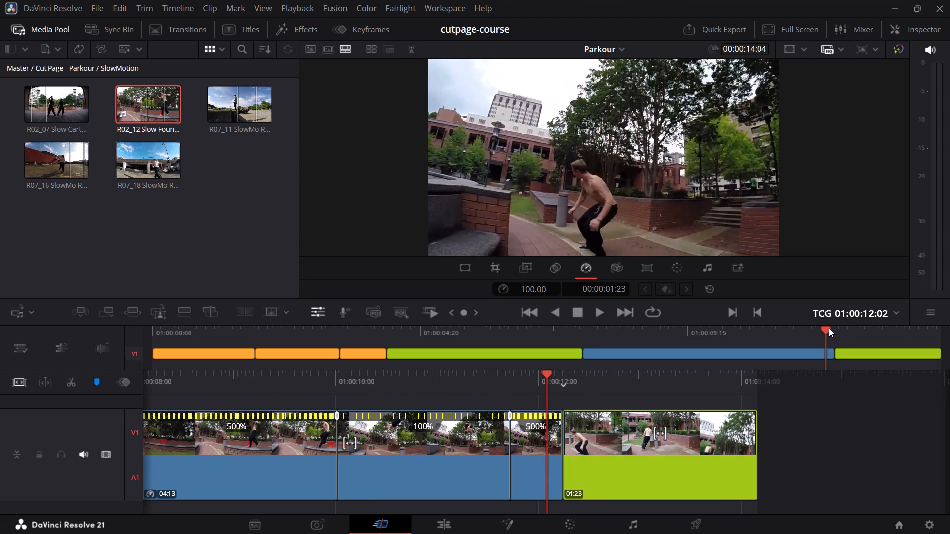
left_click_drag(829, 328, 828, 329)
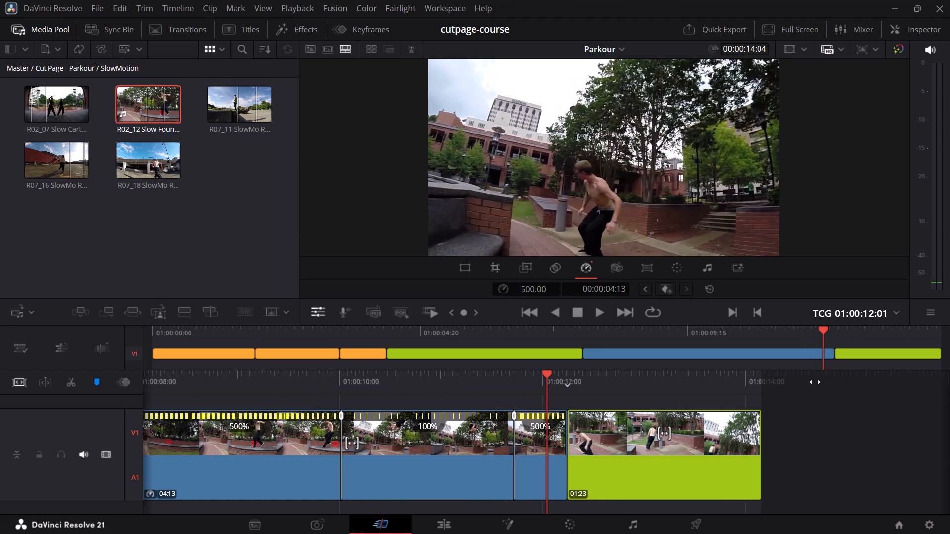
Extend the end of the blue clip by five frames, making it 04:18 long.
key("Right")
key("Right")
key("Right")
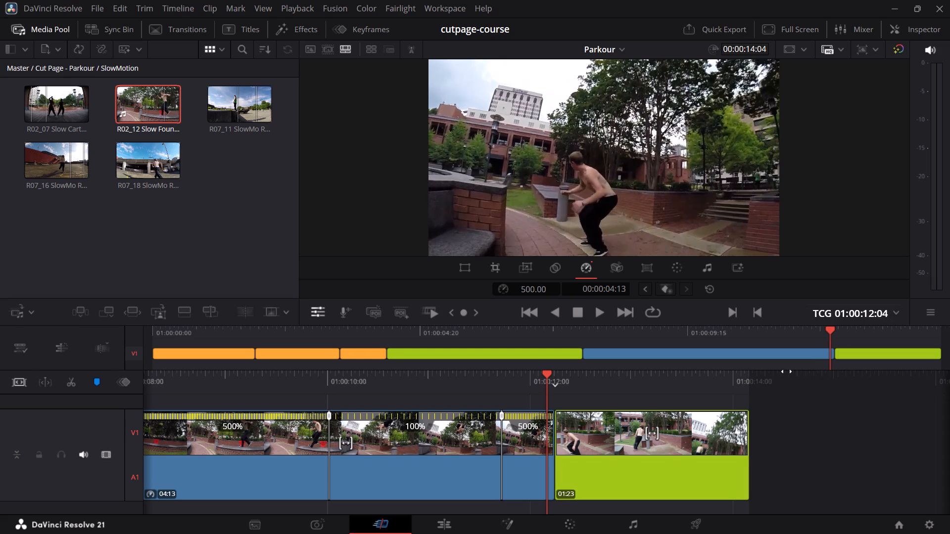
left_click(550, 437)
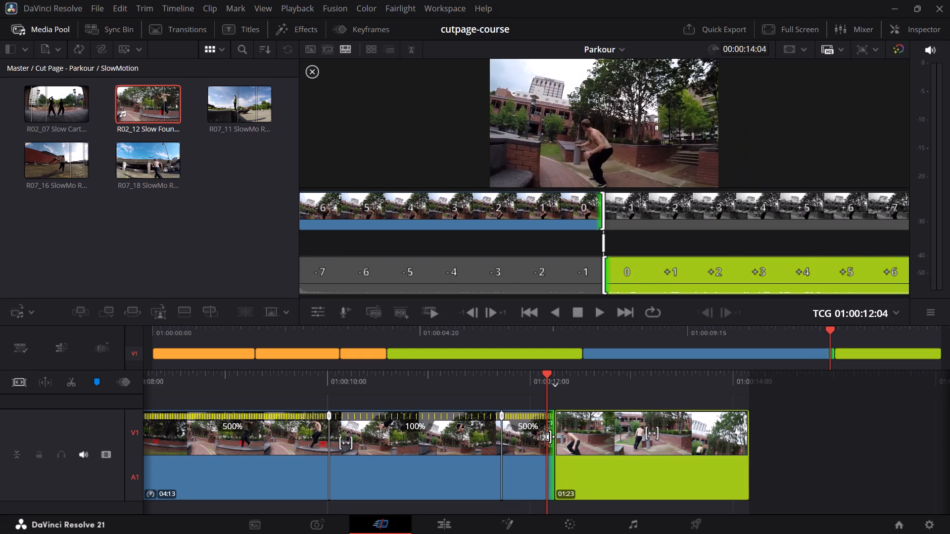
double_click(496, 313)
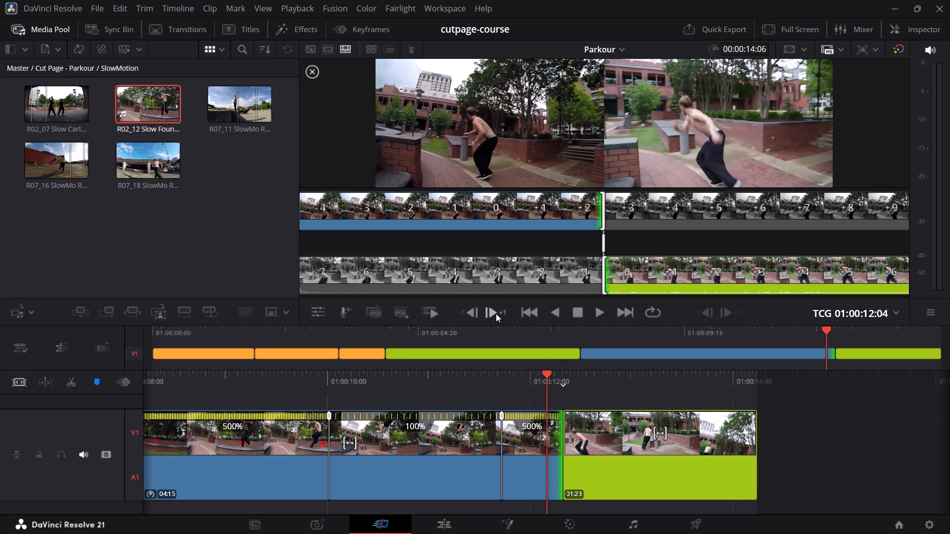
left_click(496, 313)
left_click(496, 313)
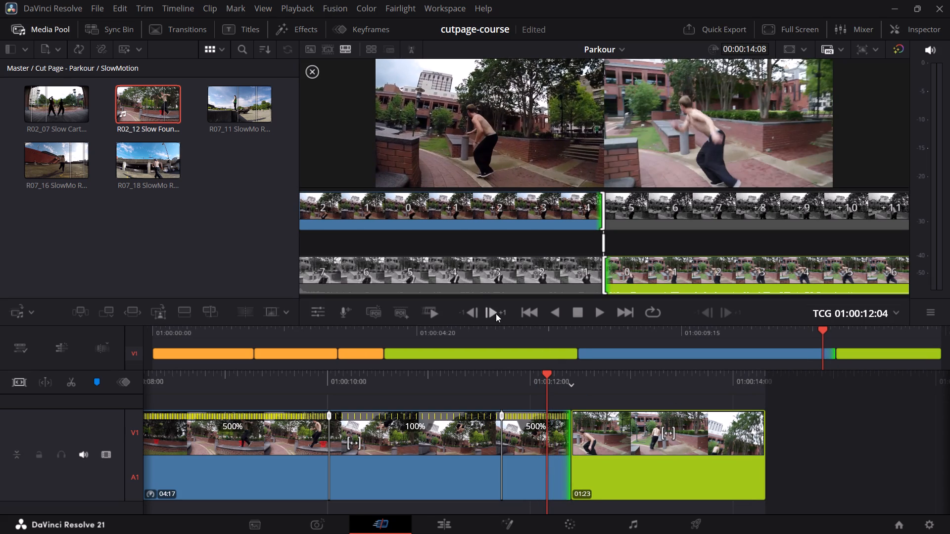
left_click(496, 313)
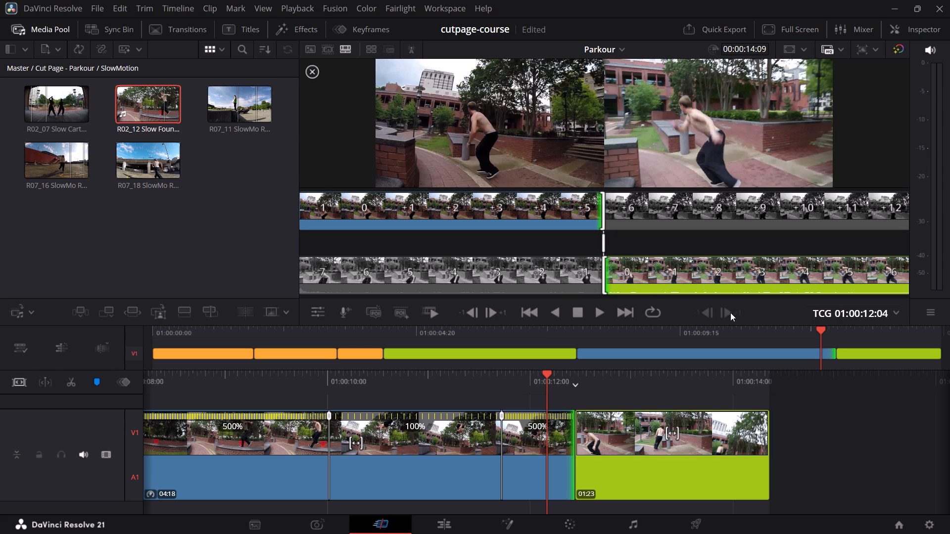
Play the flip and landing through the cut into the last green clip to check continuity.
left_click(746, 326)
left_click(748, 329)
key("space")
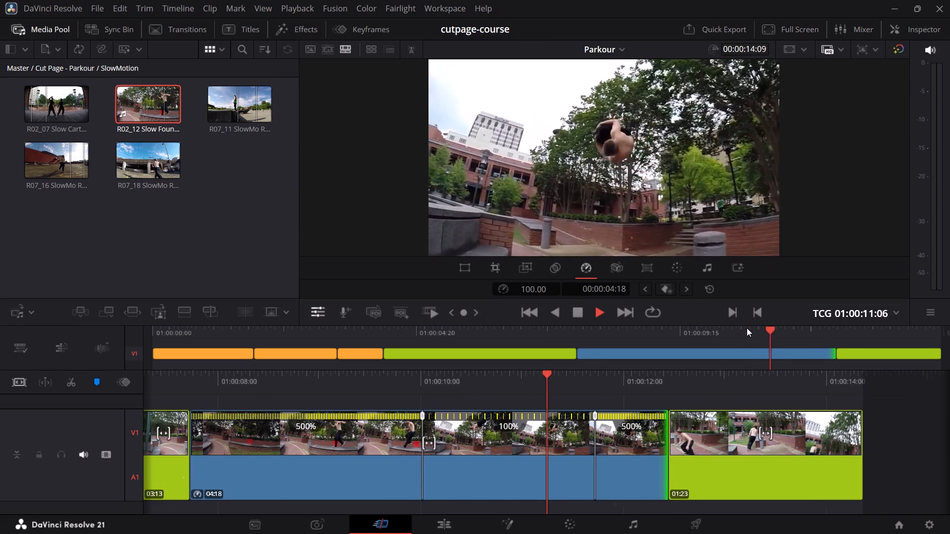
key("space")
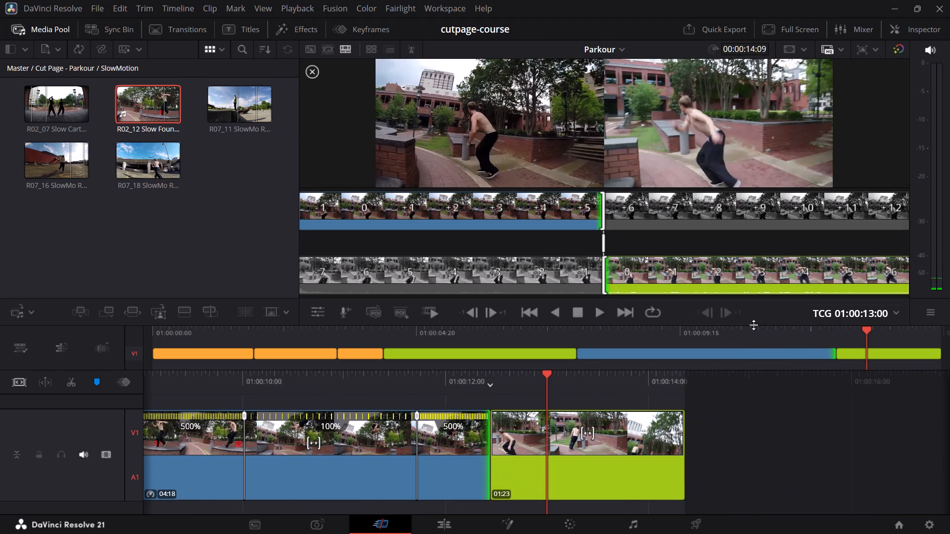
left_click(806, 330)
key("space")
key("space")
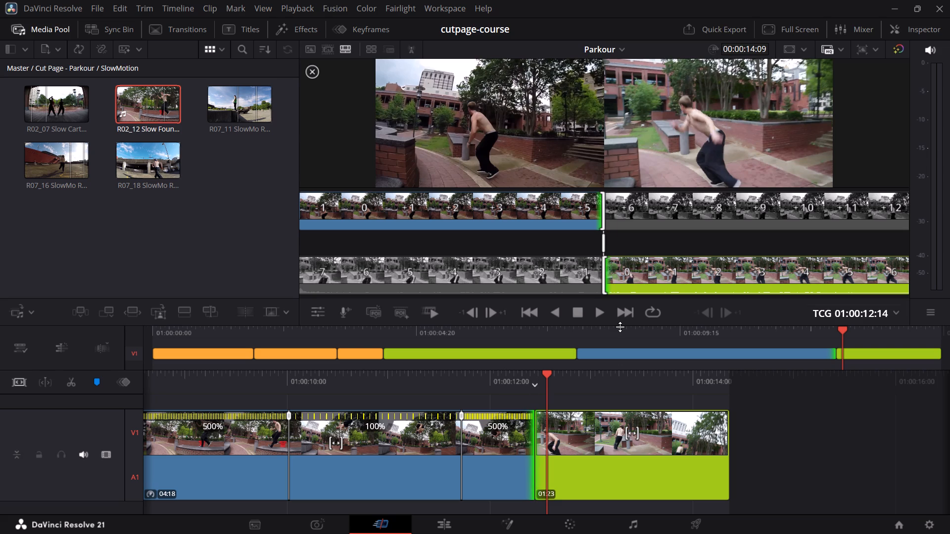
Play from the end of the first green clip through the blue speed ramp, replaying the flip up to the landing to review the action.
left_click(566, 333)
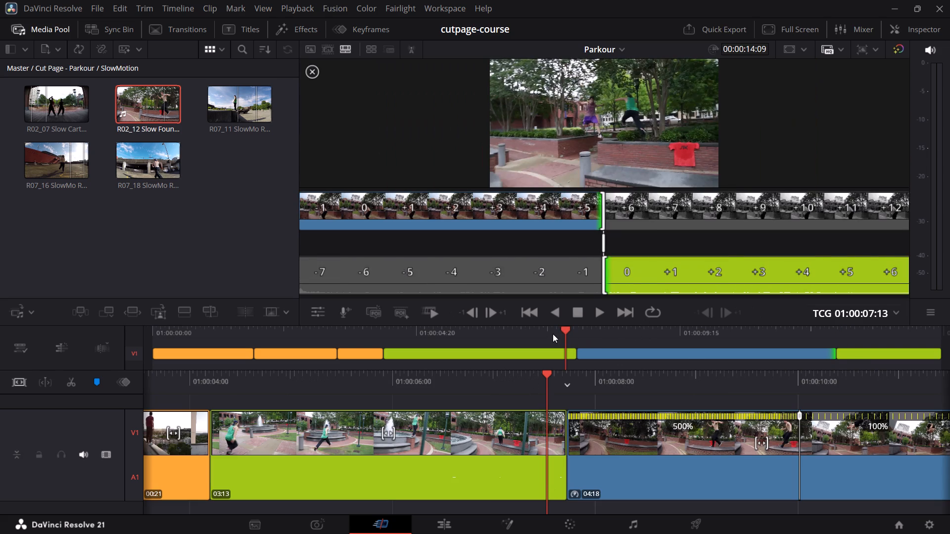
key("space")
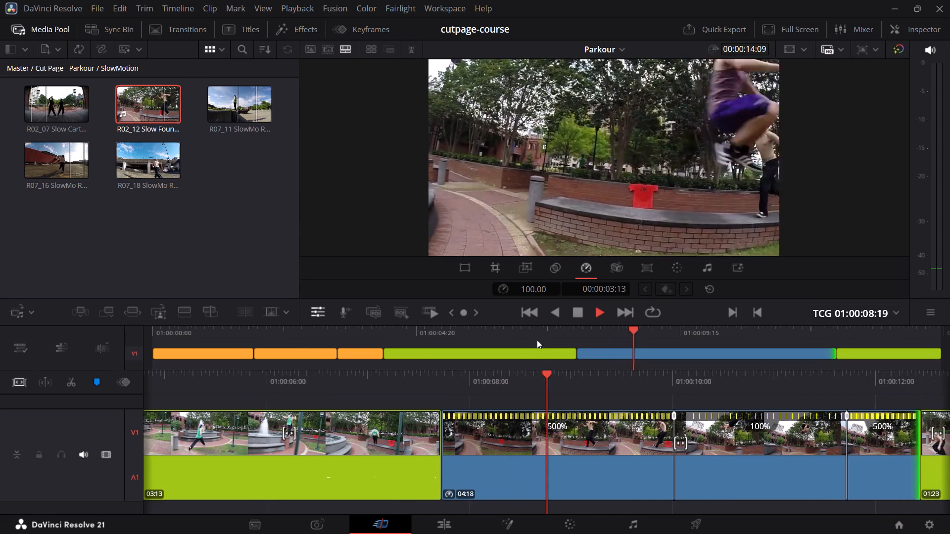
key("space")
key("space")
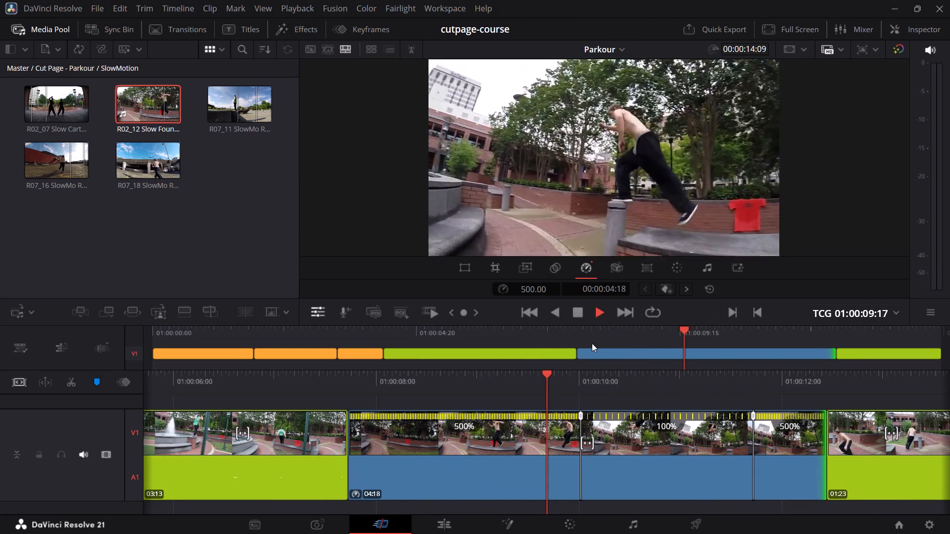
key("space")
key("space")
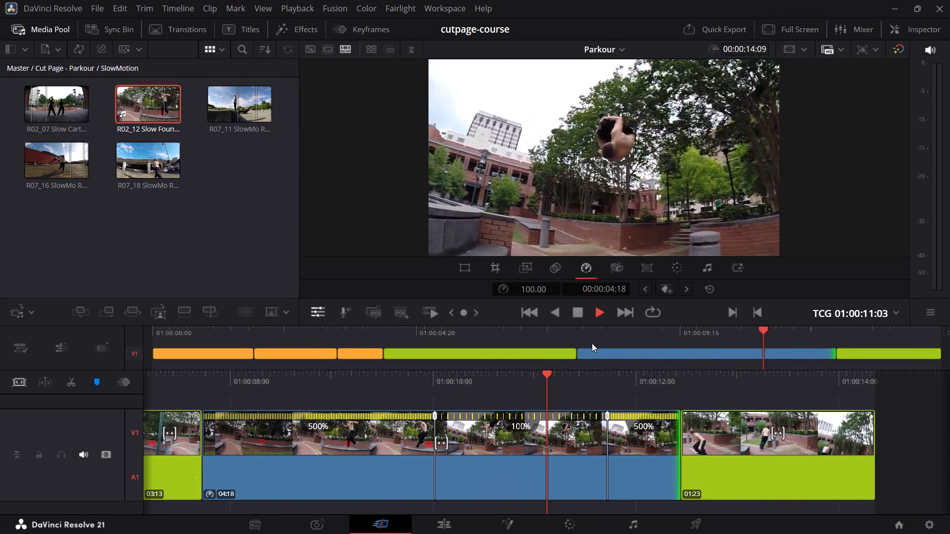
key("space")
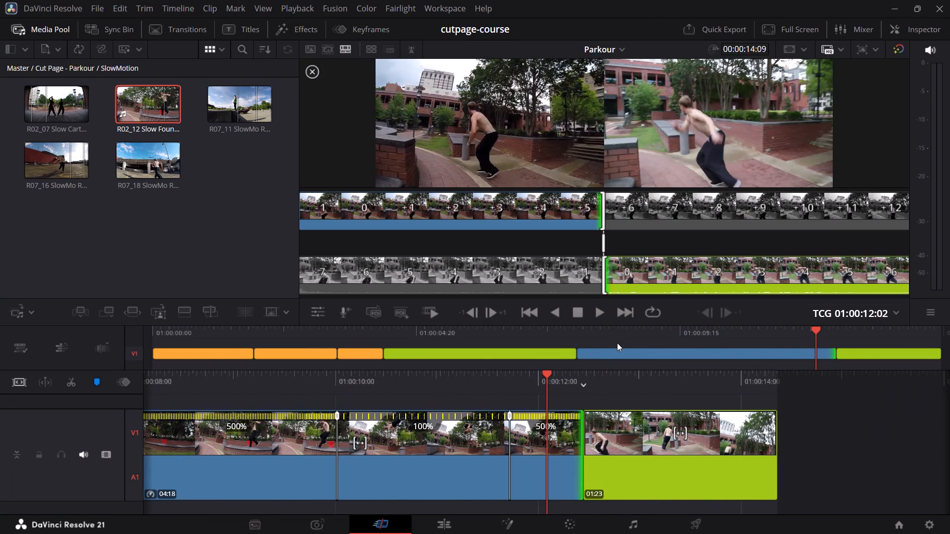
left_click(768, 328)
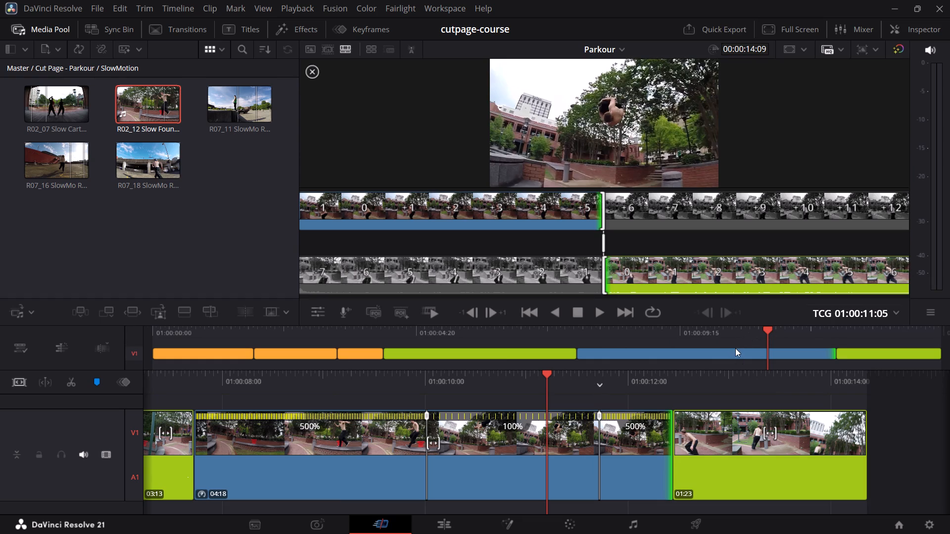
left_click(731, 342)
key("space")
key("space")
key("space")
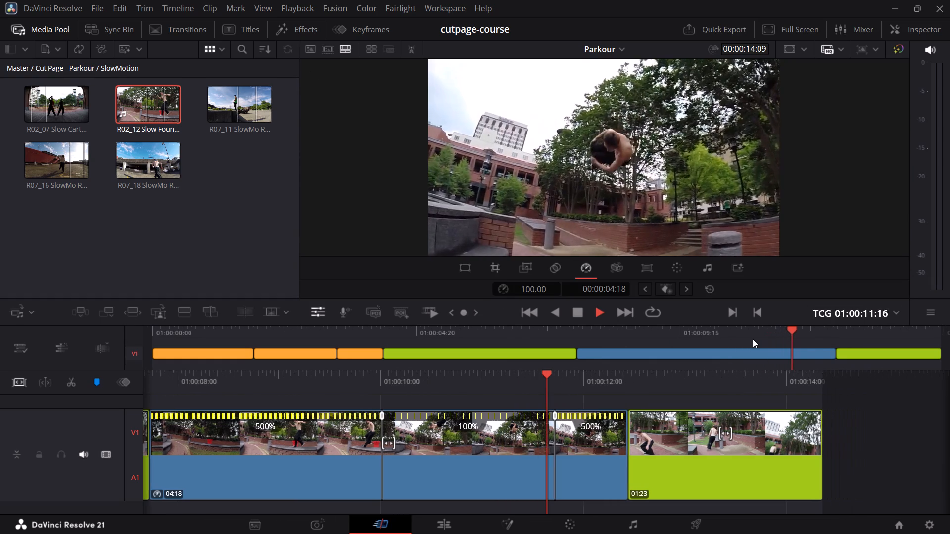
key("space")
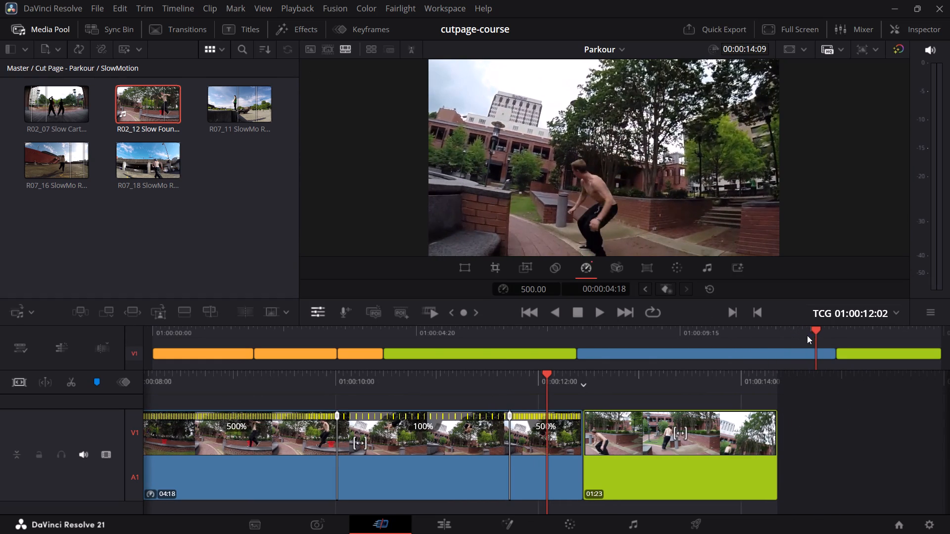
Shorten the end of the blue clip to the runner's mid-air frame at 01:00:11:20, making it 04:02 long.
key("Left")
key("Left")
key("Left")
key("Left")
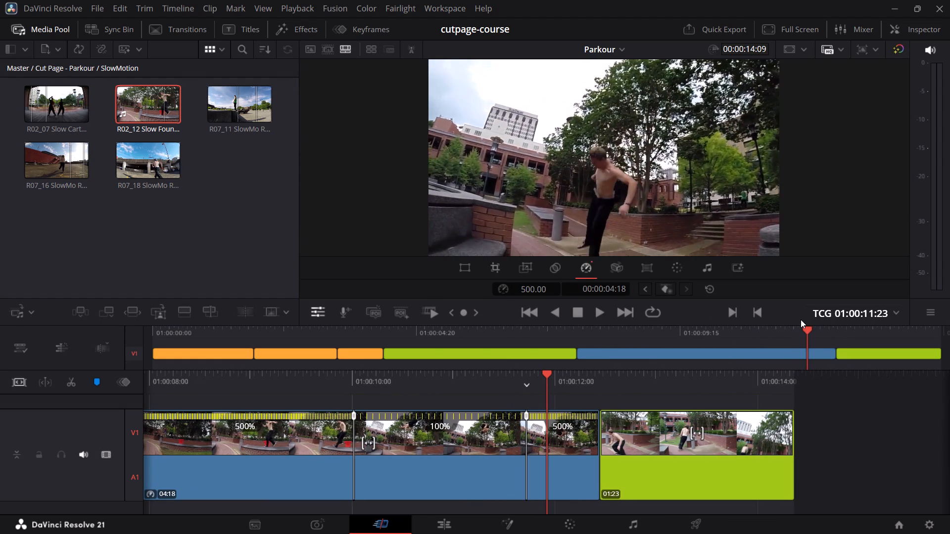
key("Left")
key("Left")
key("Left")
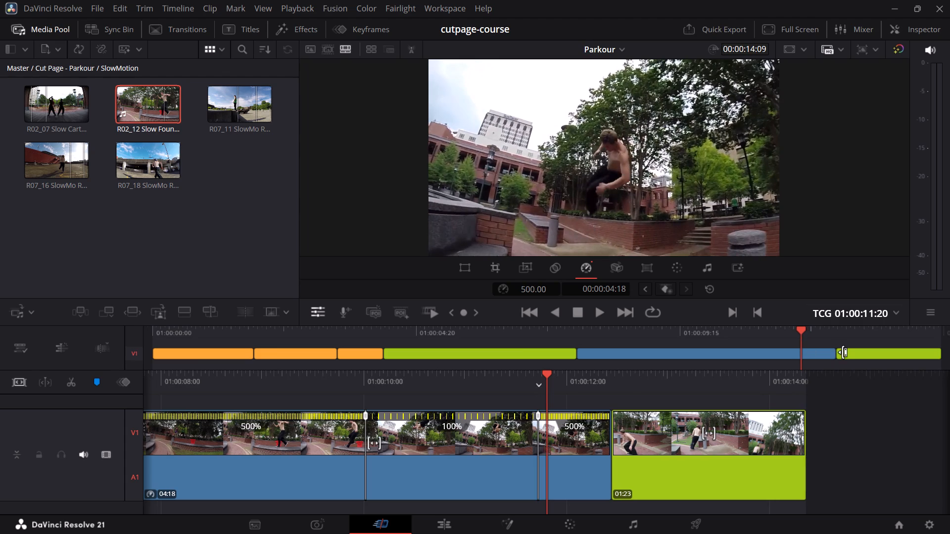
left_click_drag(830, 355, 814, 354)
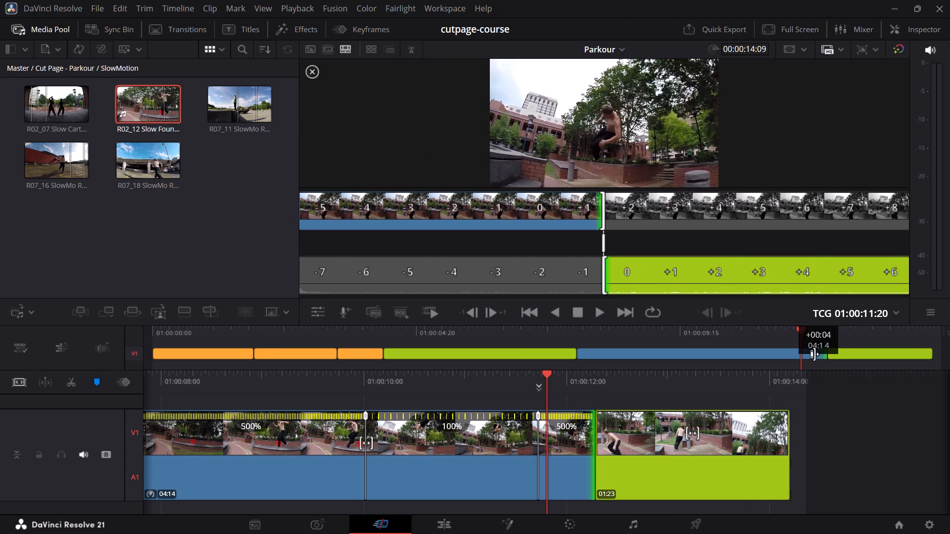
left_click_drag(814, 354, 796, 358)
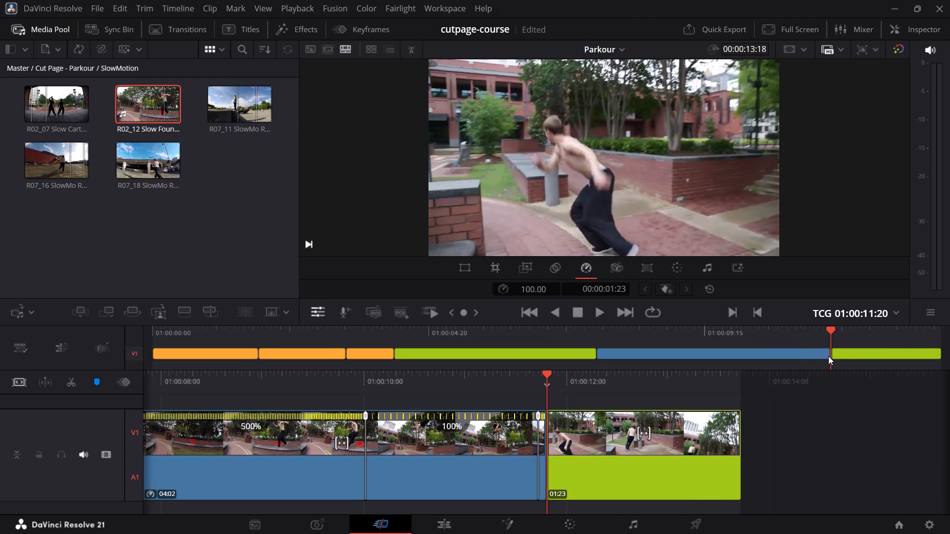
Extend the start of the last green clip back to the runner's mid-air flip by 14 frames, making it 02:12 long.
left_click_drag(554, 447, 568, 448)
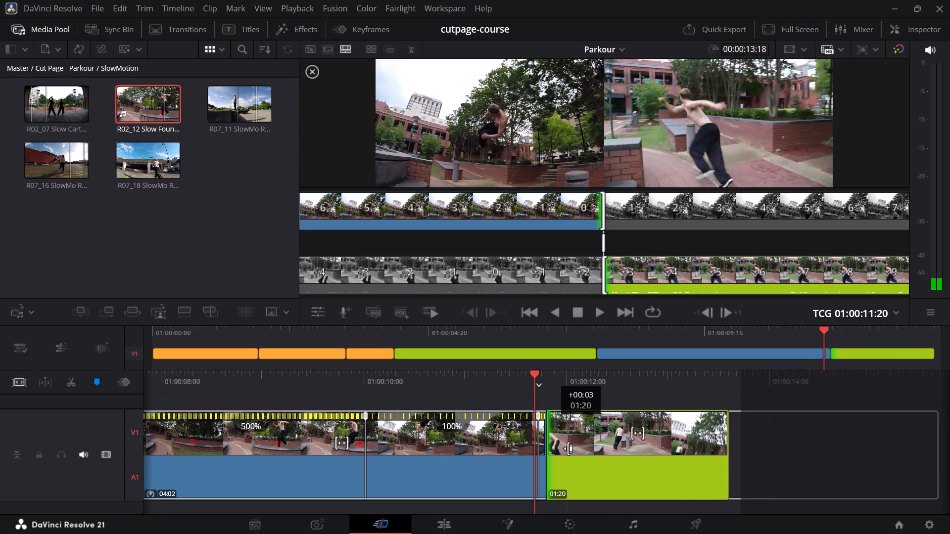
left_click_drag(568, 448, 514, 430)
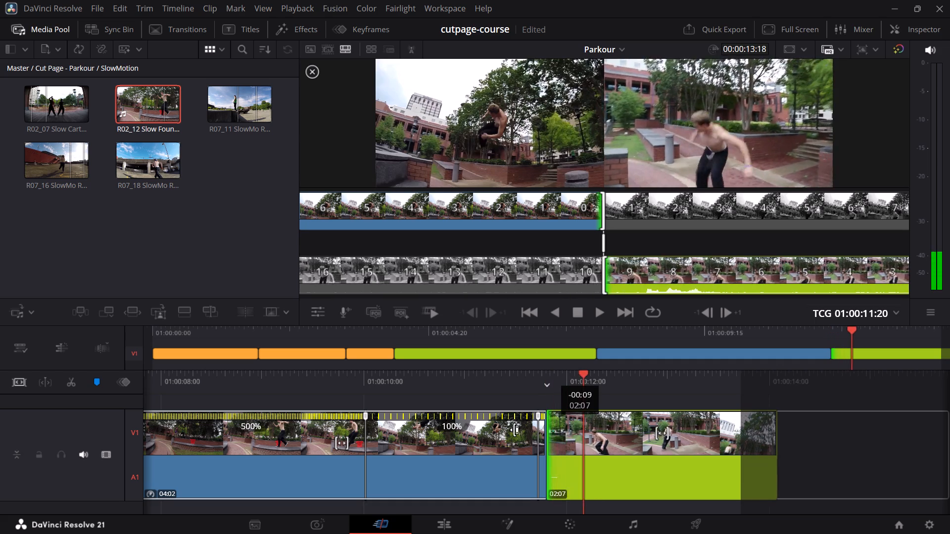
left_click_drag(514, 430, 516, 430)
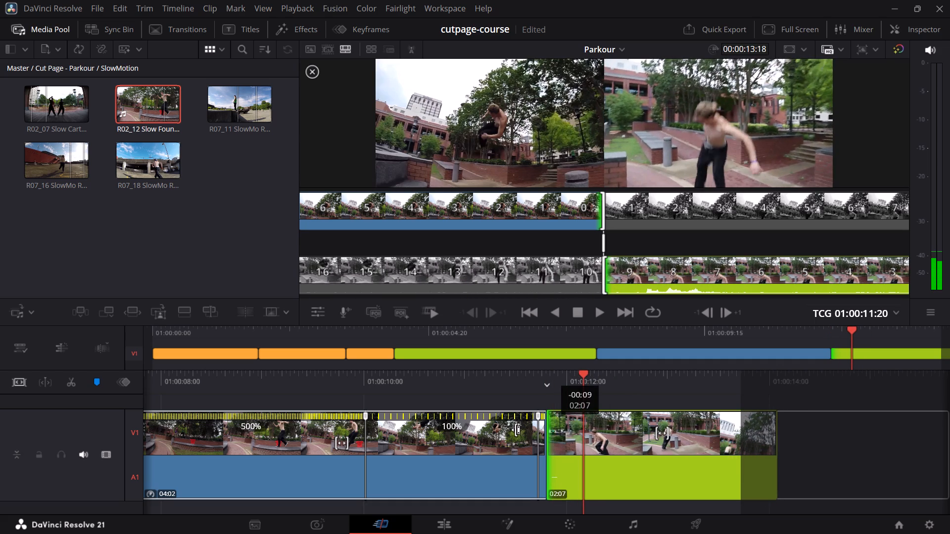
left_click_drag(516, 430, 500, 425)
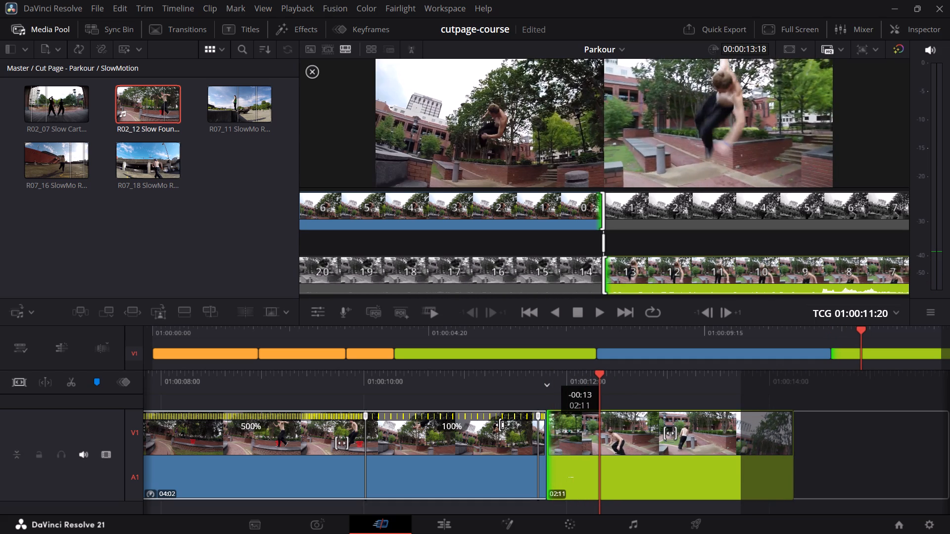
left_click_drag(500, 425, 492, 421)
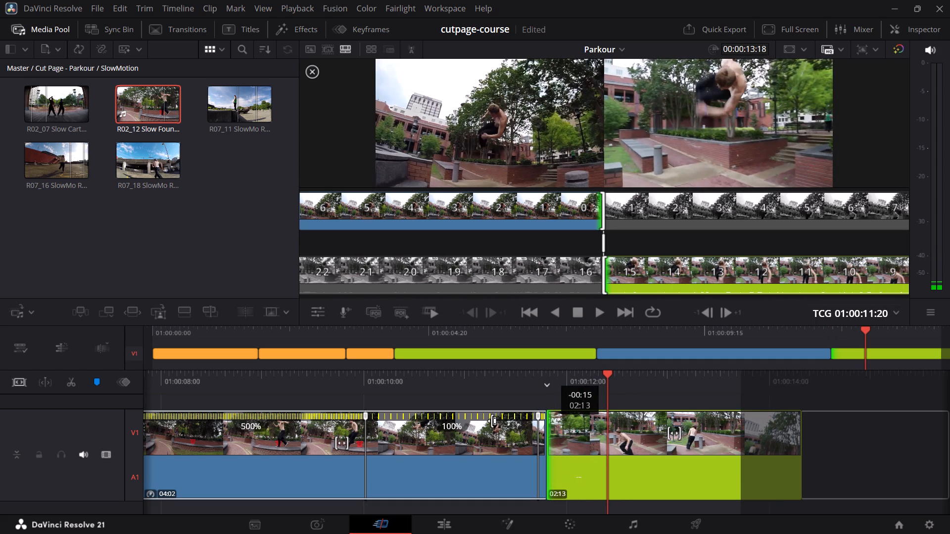
left_click_drag(492, 421, 494, 421)
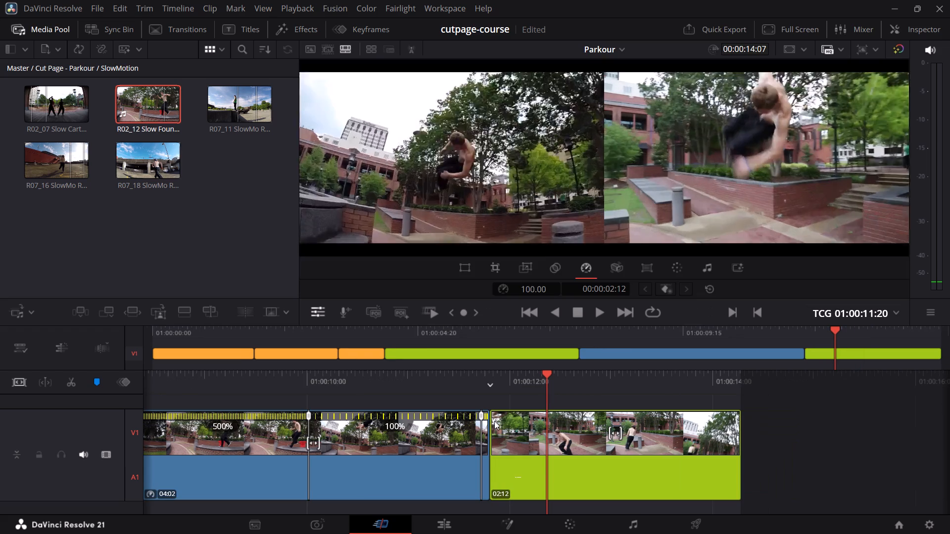
Play the flip from the slow part of the blue clip through the cut into the last green clip to check continuity.
left_click(773, 339)
left_click(771, 332)
key("space")
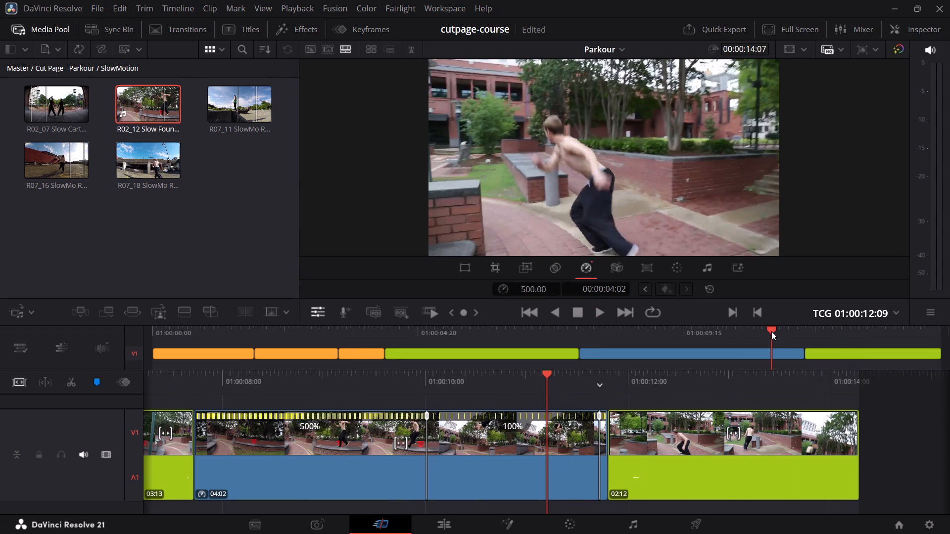
key("space")
left_click(781, 333)
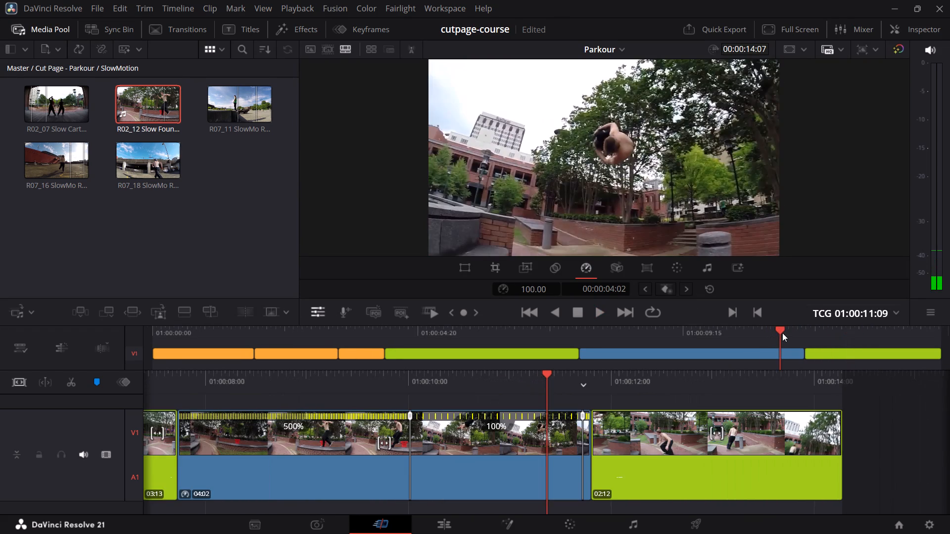
key("space")
key("space")
key("space")
key("space")
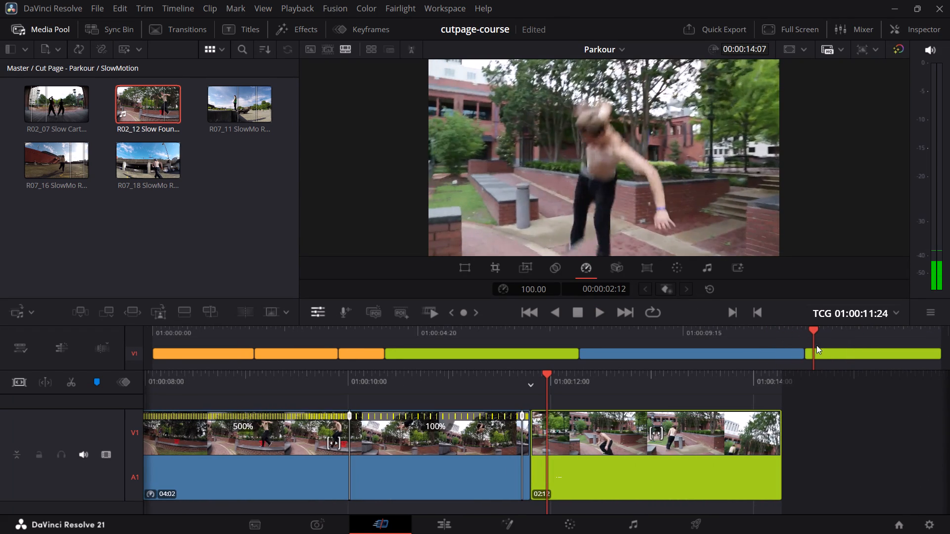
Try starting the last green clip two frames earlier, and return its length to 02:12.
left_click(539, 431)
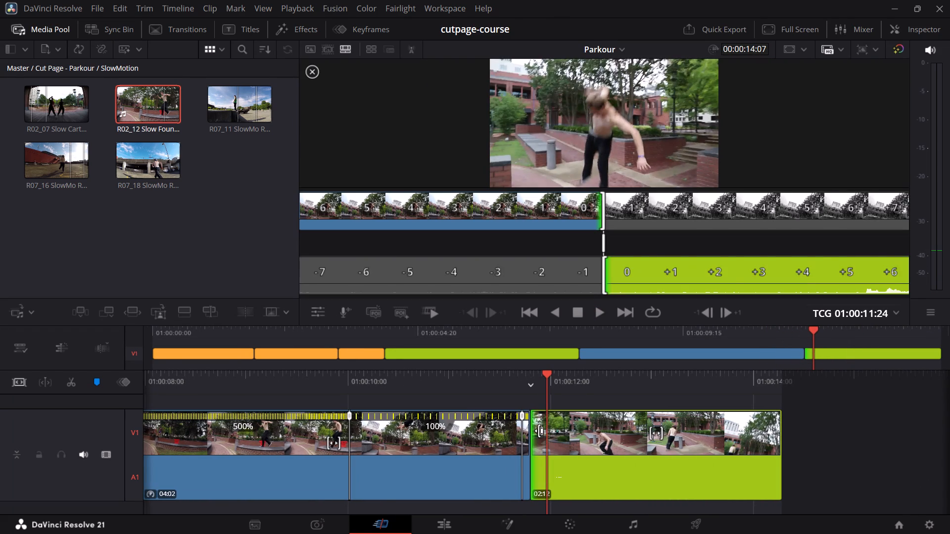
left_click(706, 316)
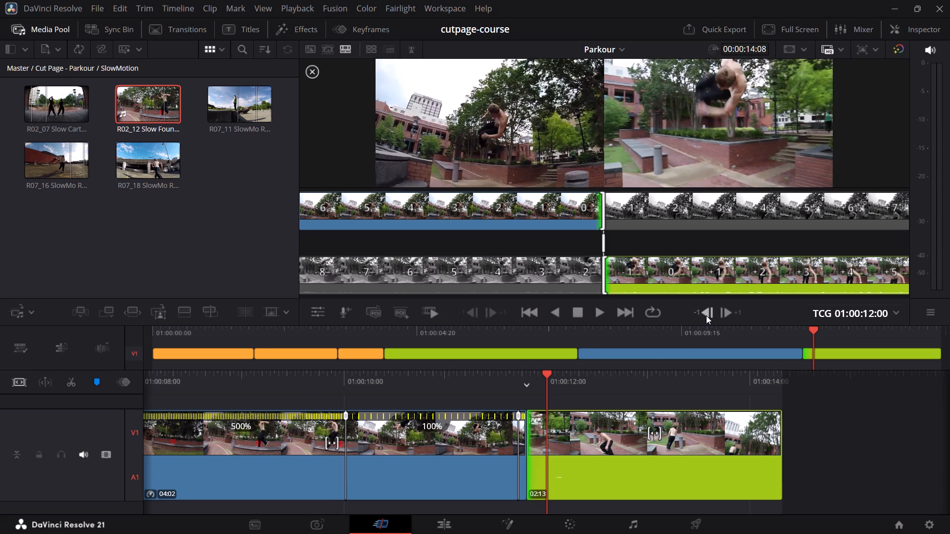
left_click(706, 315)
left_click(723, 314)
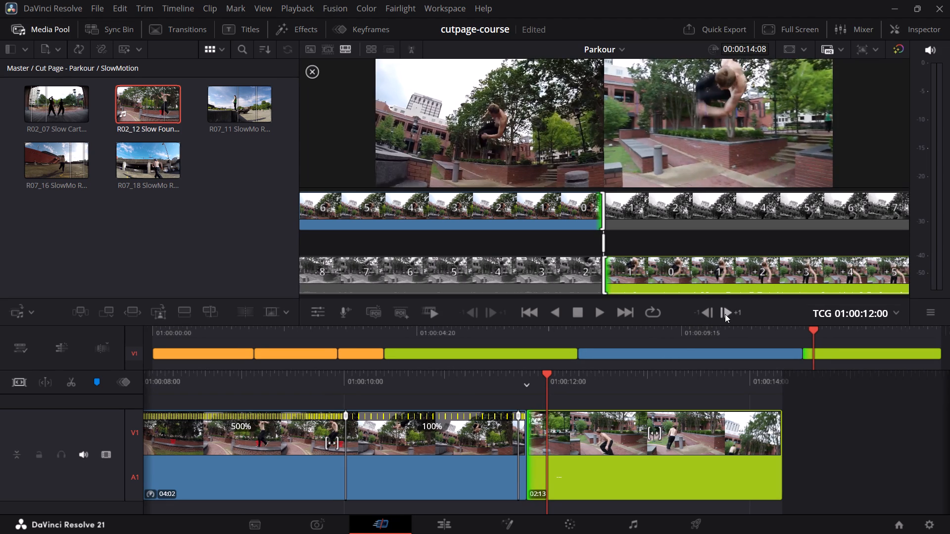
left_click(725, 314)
Replay the end of the blue clip and the opening of the last green clip to judge the action match.
left_click(774, 330)
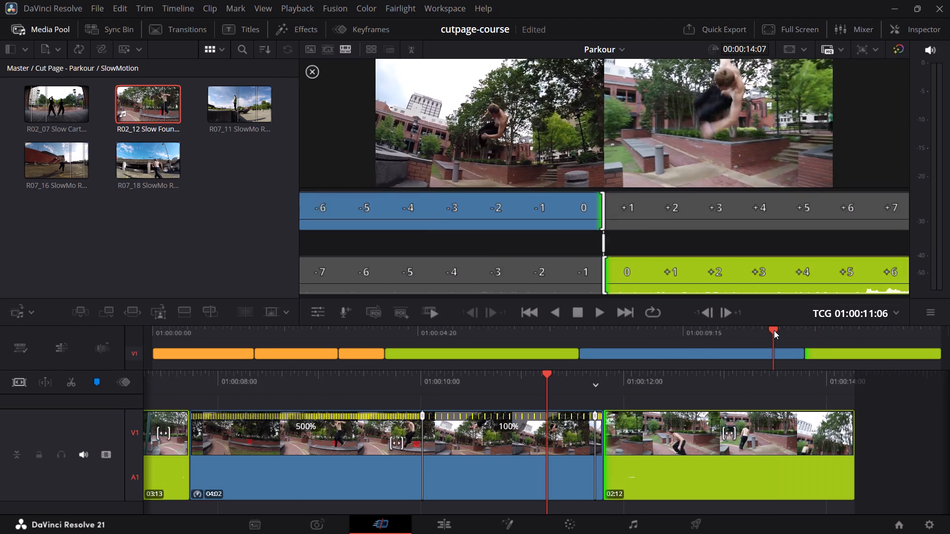
key("space")
key("space")
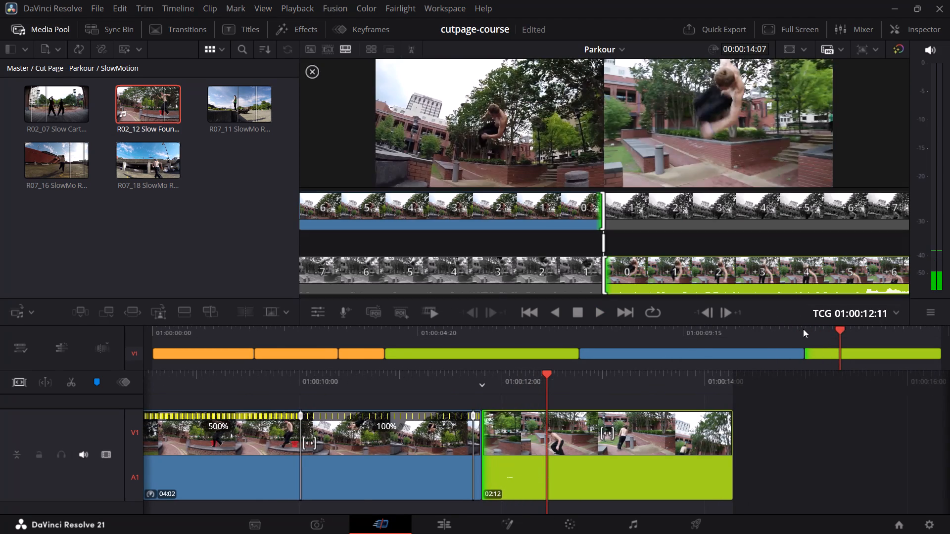
left_click(805, 330)
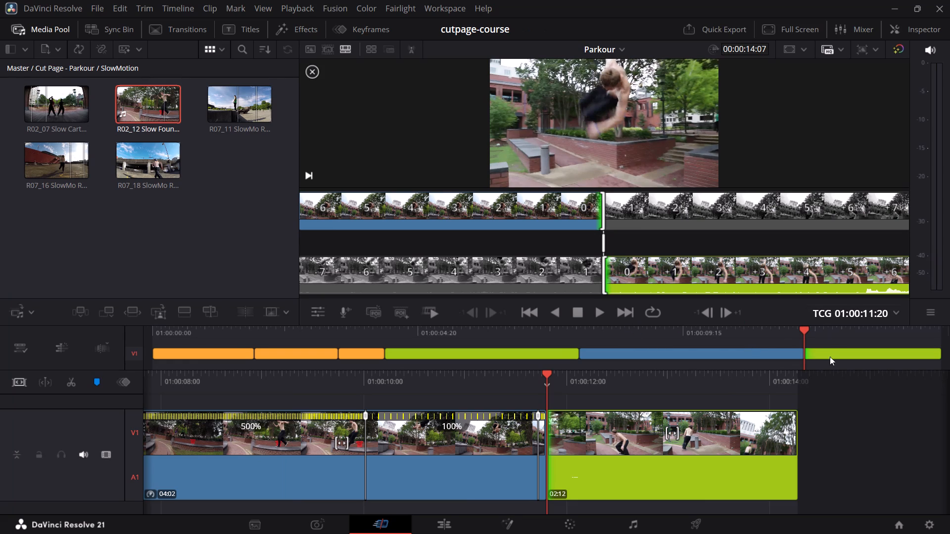
key("space")
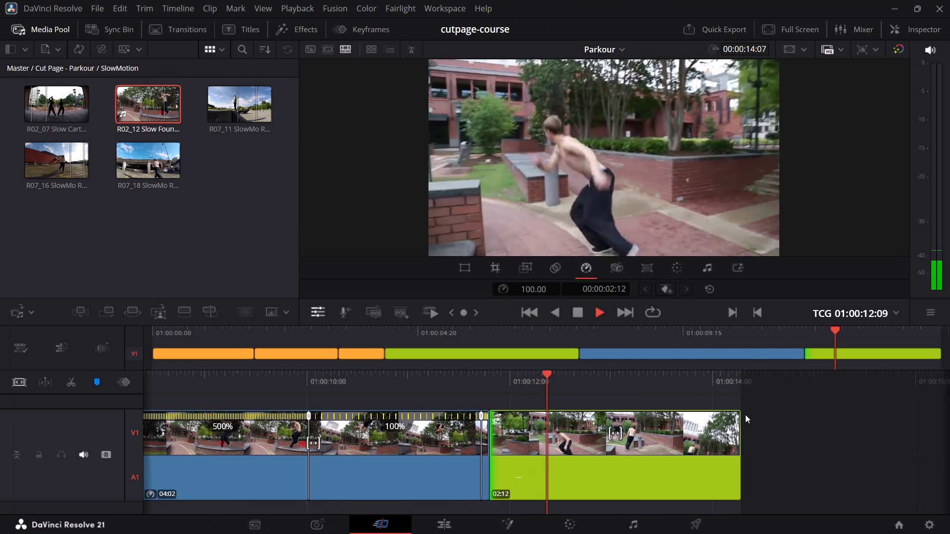
key("space")
left_click(781, 331)
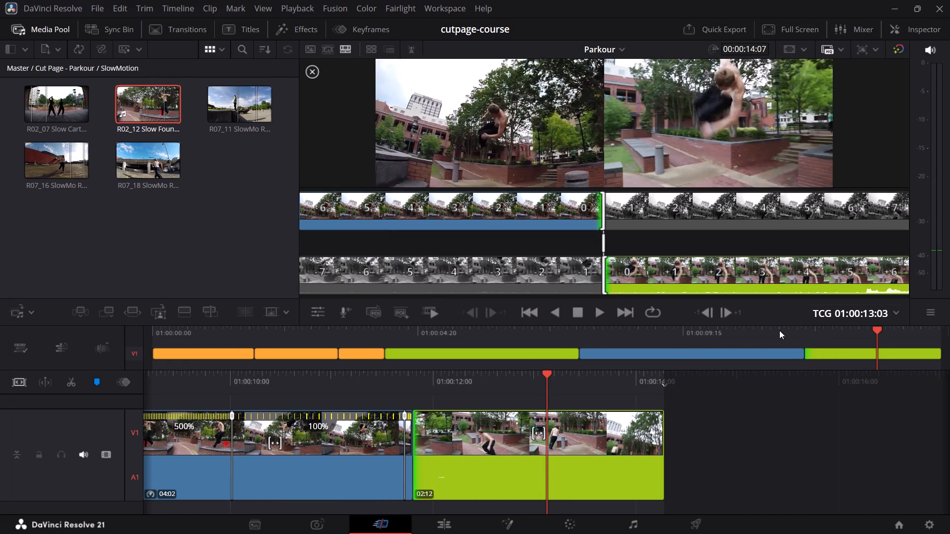
key("space")
left_click(773, 332)
key("space")
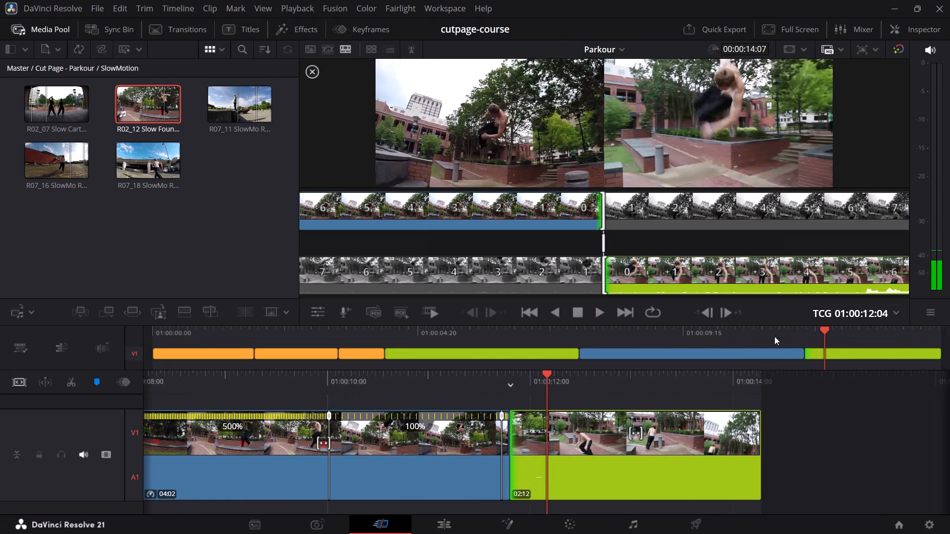
left_click(807, 330)
key("space")
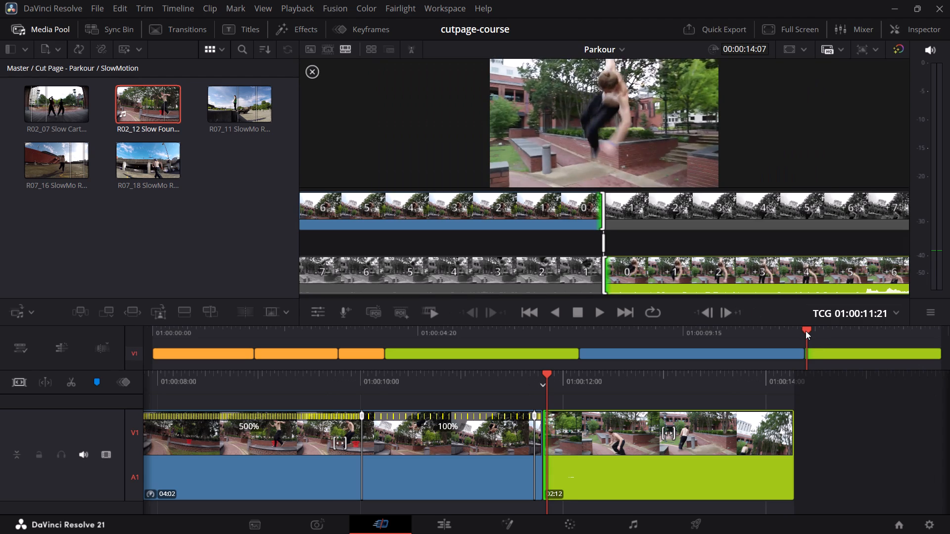
key("space")
Replay the last frames of the blue clip's flip up to the cut to examine the runner's position.
left_click(775, 331)
key("space")
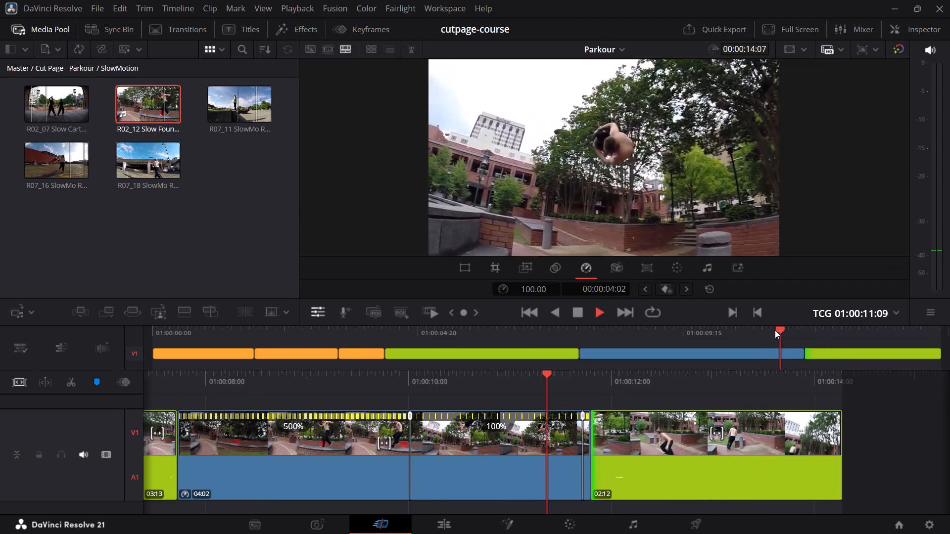
key("space")
left_click(788, 330)
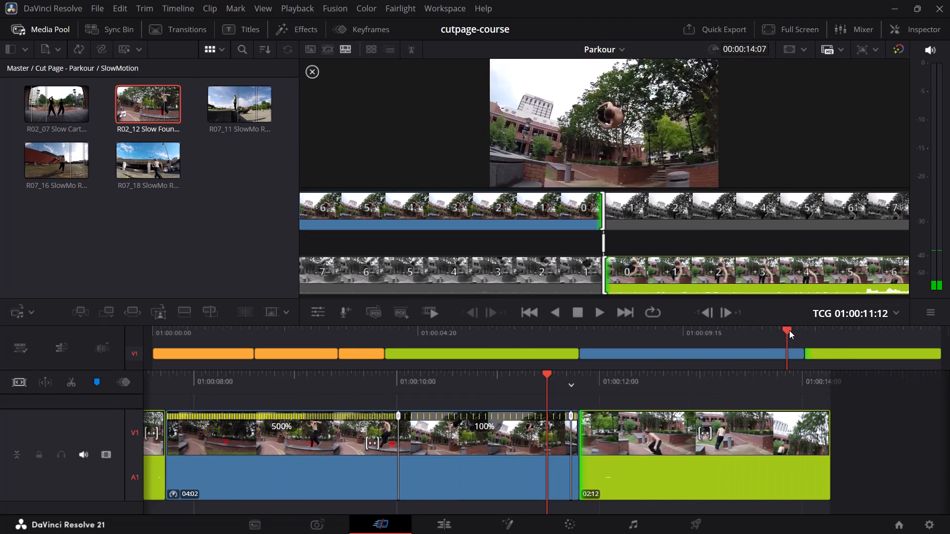
key("space")
key("space")
left_click(789, 330)
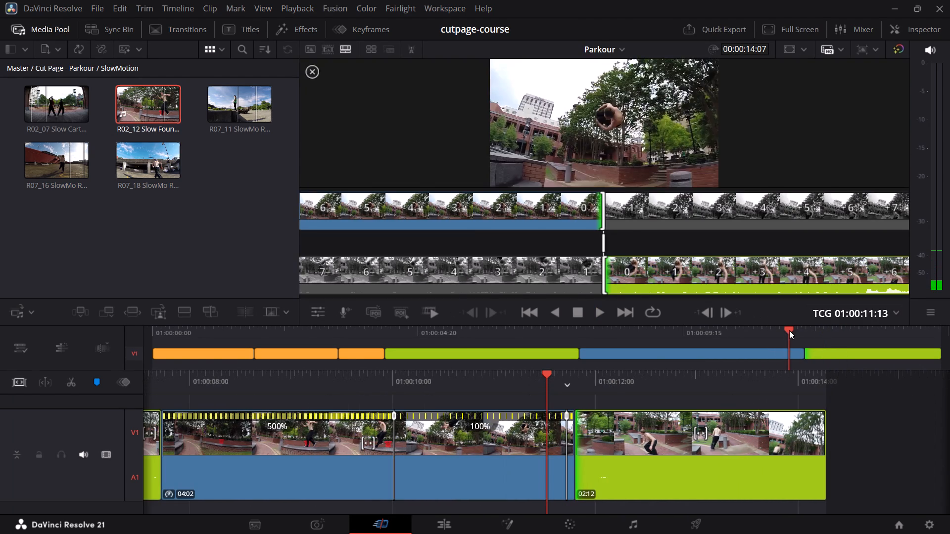
key("space")
key("space")
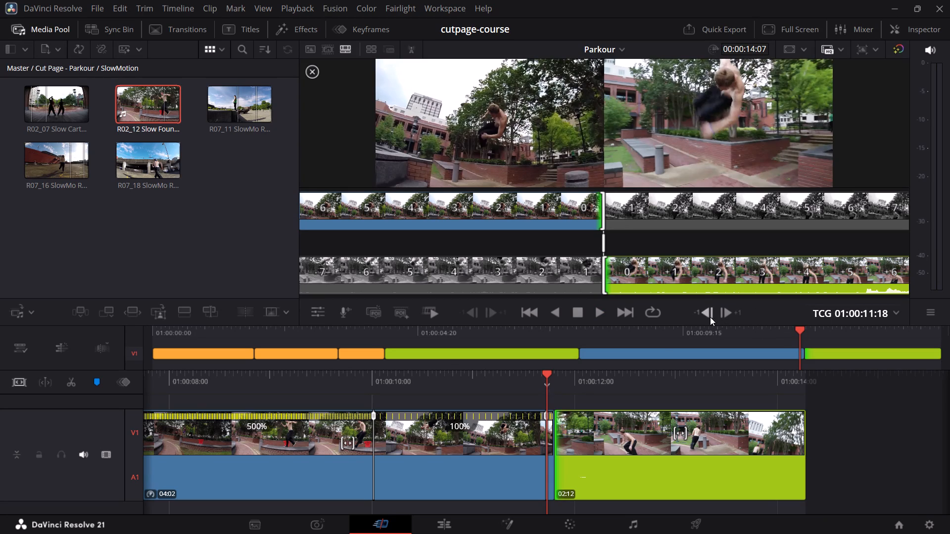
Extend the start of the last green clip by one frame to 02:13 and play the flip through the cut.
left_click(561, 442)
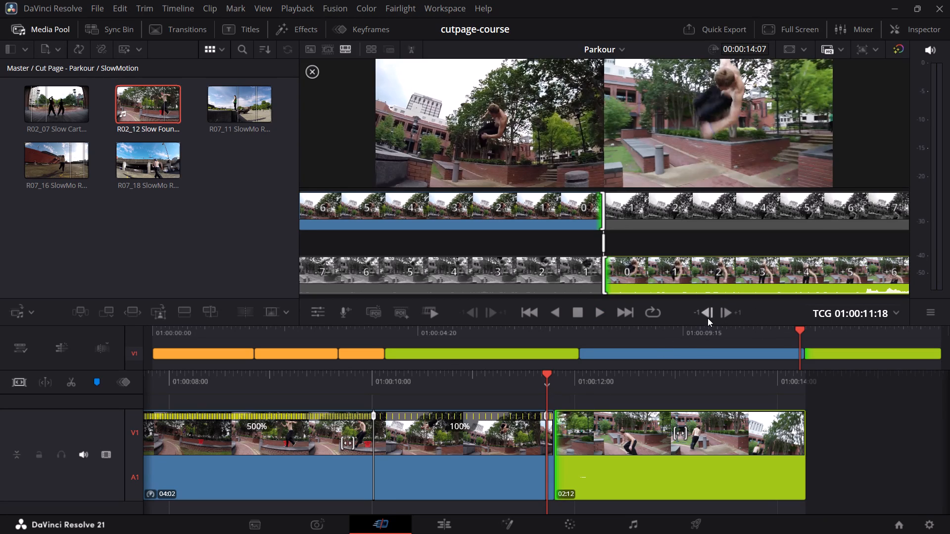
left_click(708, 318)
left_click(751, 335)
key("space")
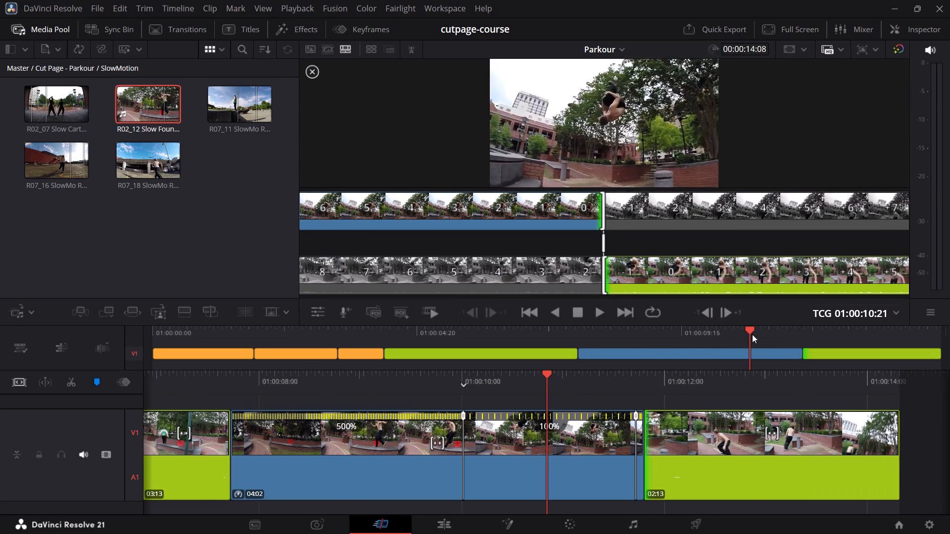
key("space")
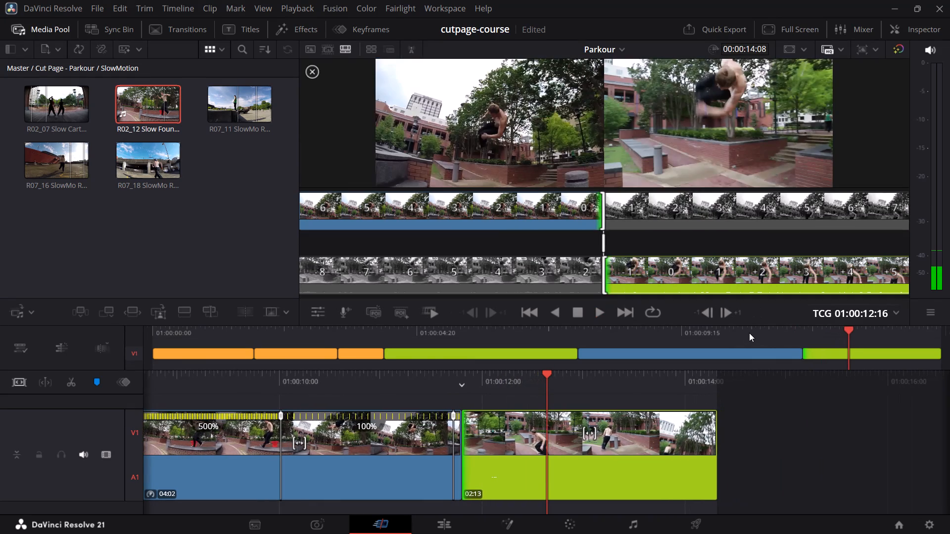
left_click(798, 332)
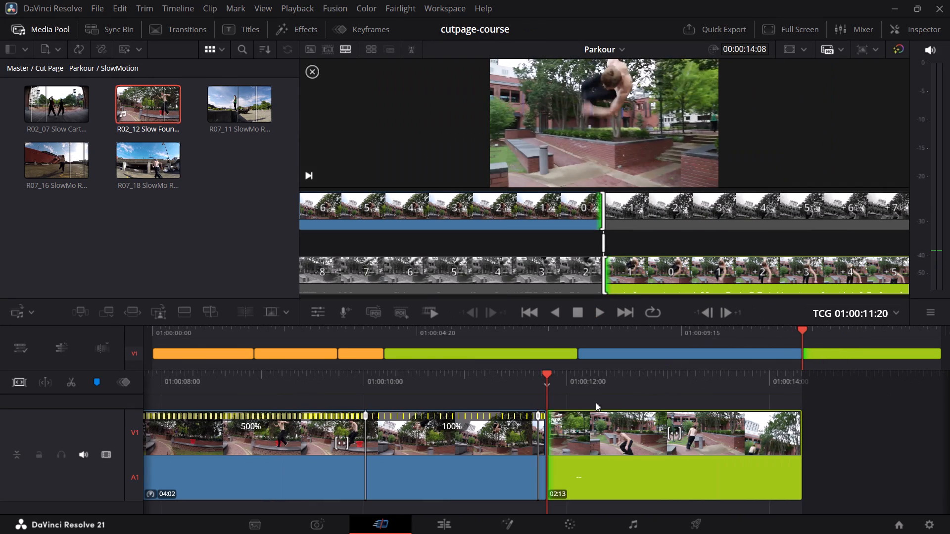
Trim two frames off the start of the last green clip, making it 02:11, and replay the flip through the cut.
left_click(725, 309)
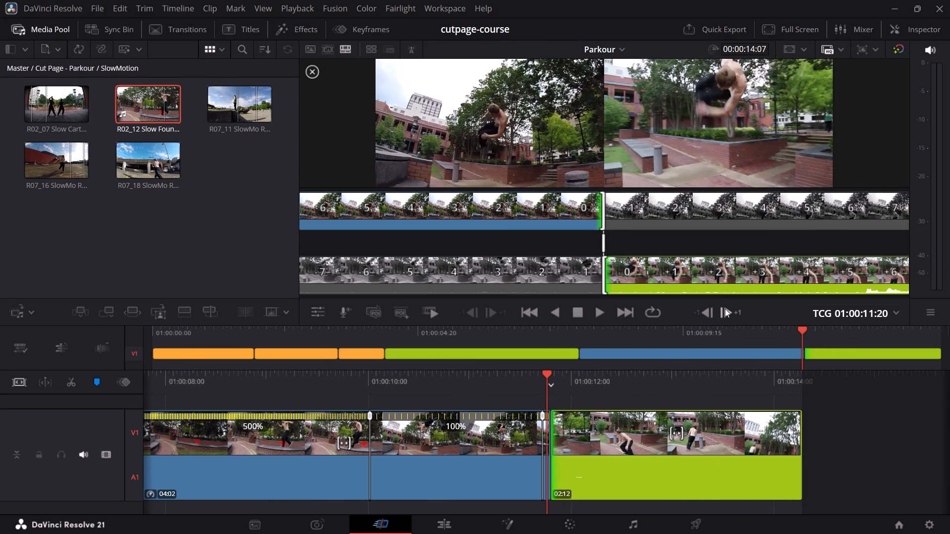
left_click(725, 309)
left_click(702, 311)
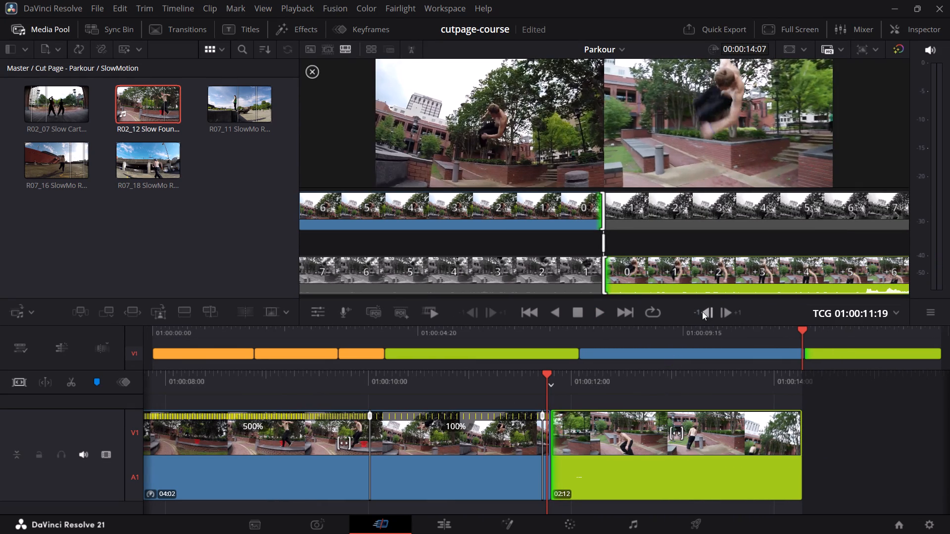
left_click(730, 315)
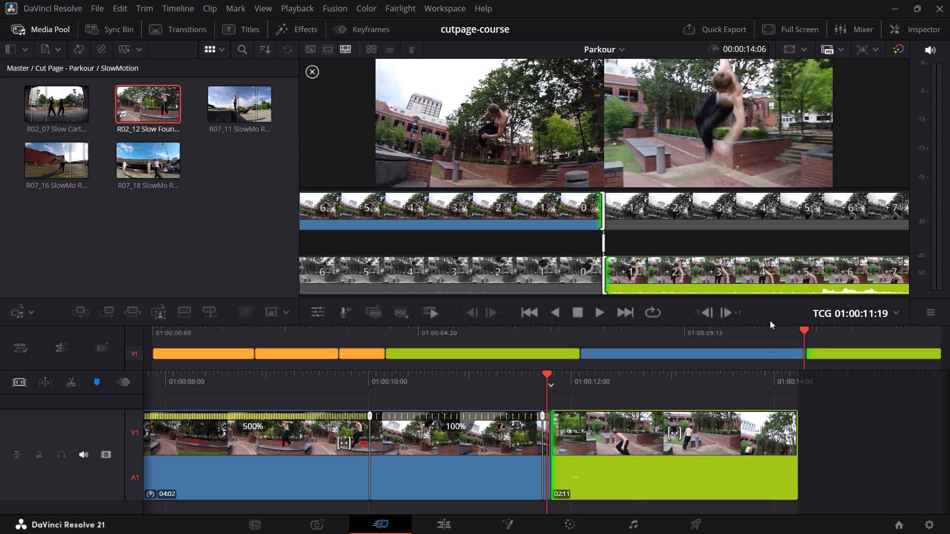
left_click(770, 328)
key("space")
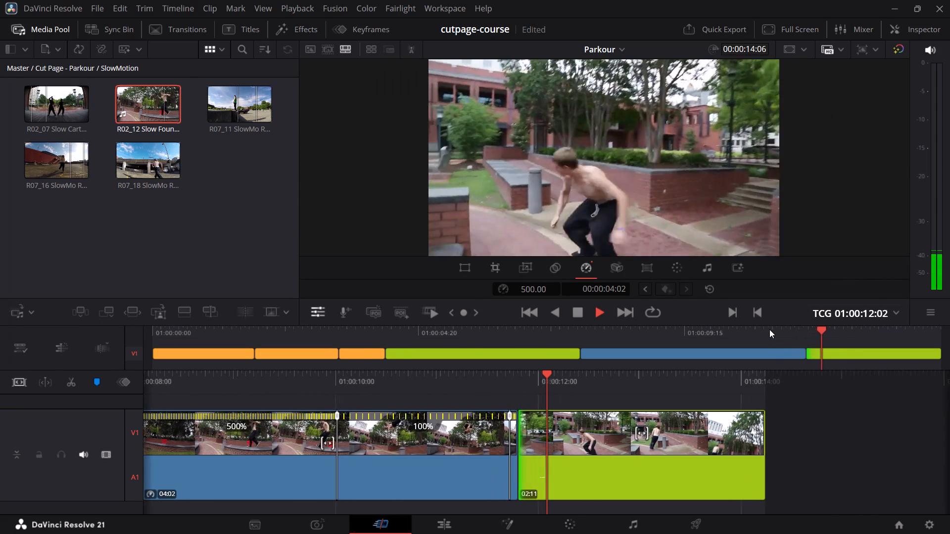
key("space")
left_click(778, 329)
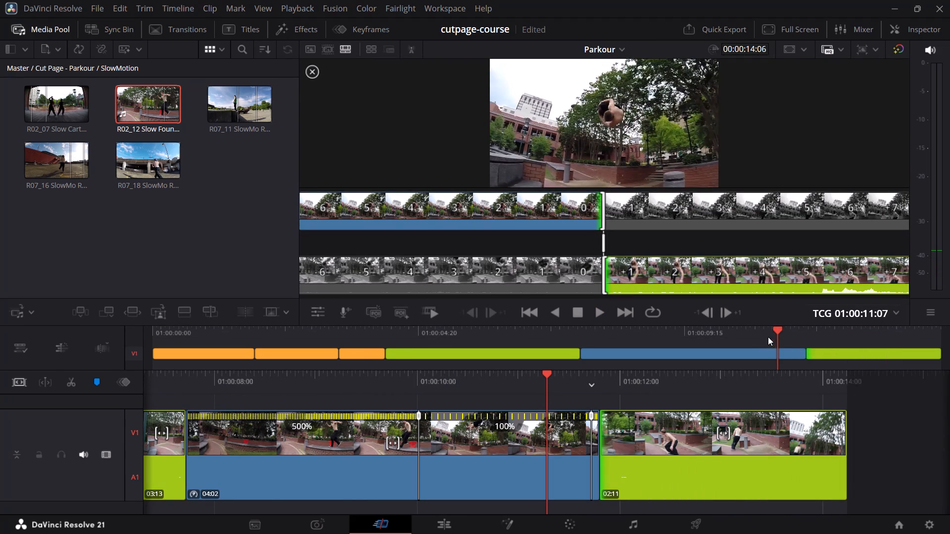
Trim one more frame off the last green clip's start, making it 02:10, and review from the first green clip to the timeline's end.
left_click(605, 446)
left_click(725, 311)
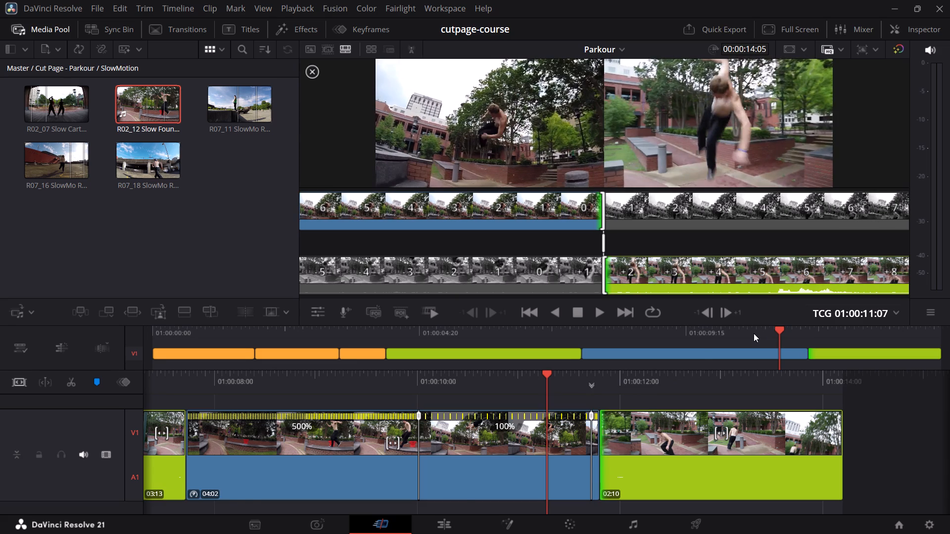
left_click(753, 331)
key("space")
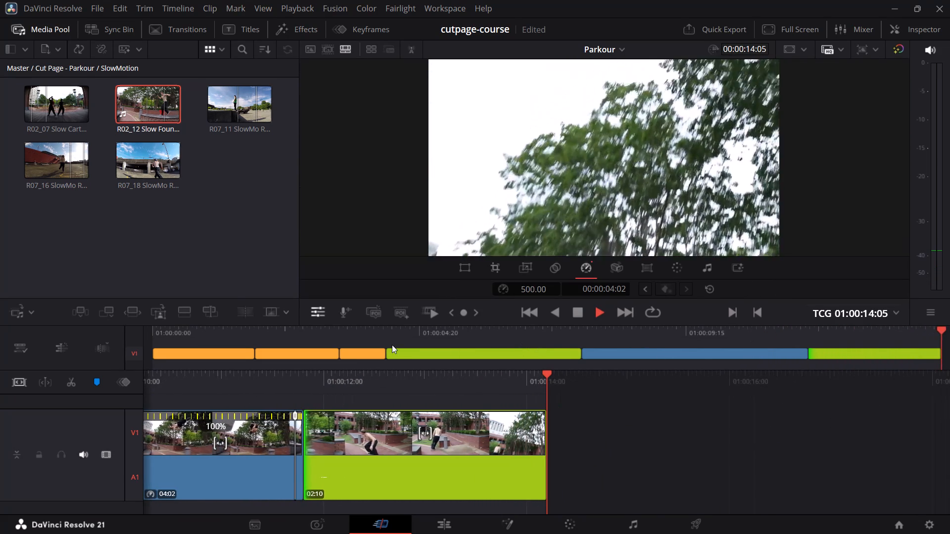
left_click(383, 334)
key("space")
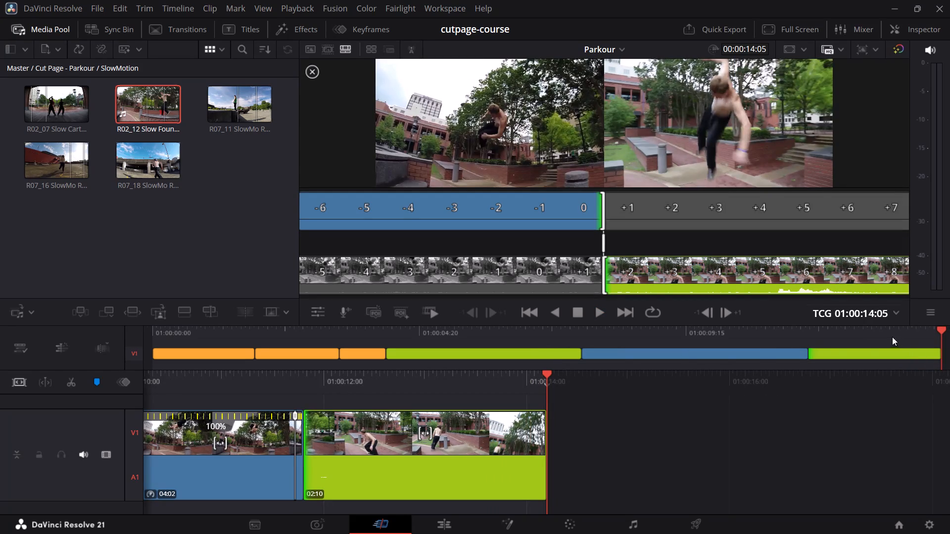
Scrub back and forth through the blue fountain clip to examine the fast run-up and the normal-speed flip before the cut.
left_click(809, 330)
left_click(682, 332)
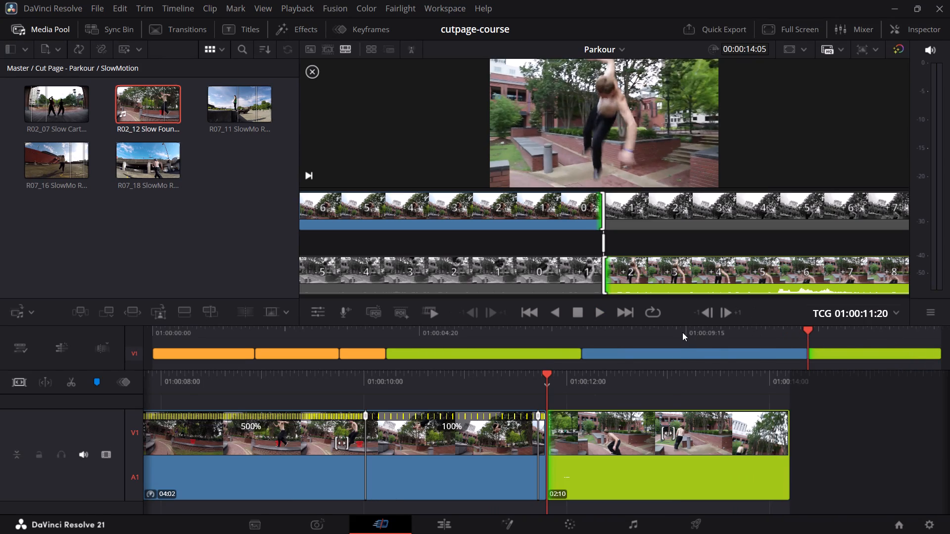
left_click_drag(684, 327, 693, 328)
left_click_drag(680, 329, 689, 330)
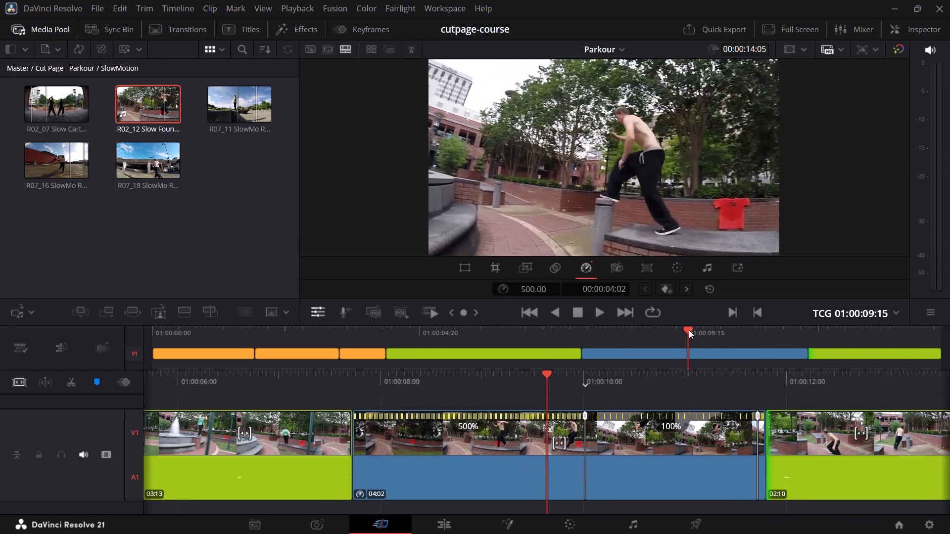
left_click_drag(689, 330, 694, 331)
left_click(725, 338)
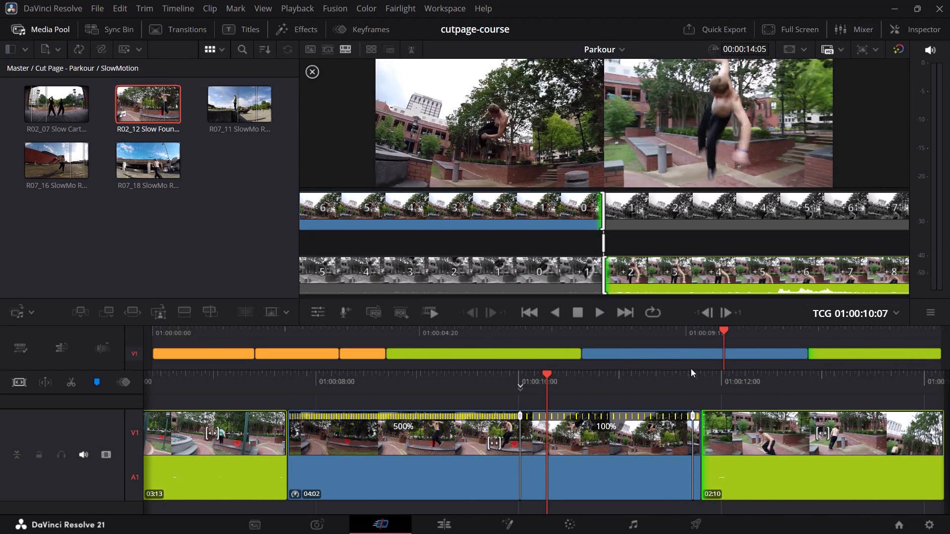
left_click(688, 363)
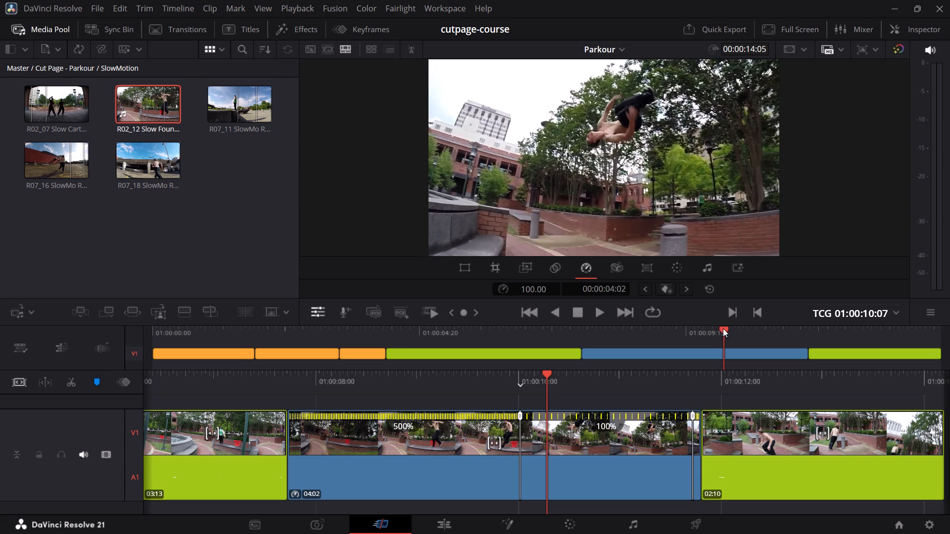
left_click_drag(723, 328, 619, 336)
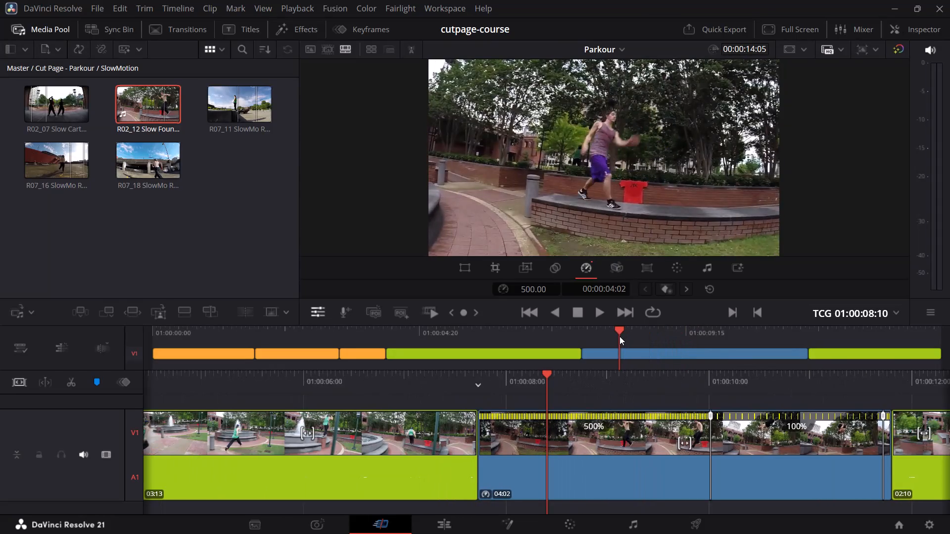
left_click_drag(619, 336, 634, 341)
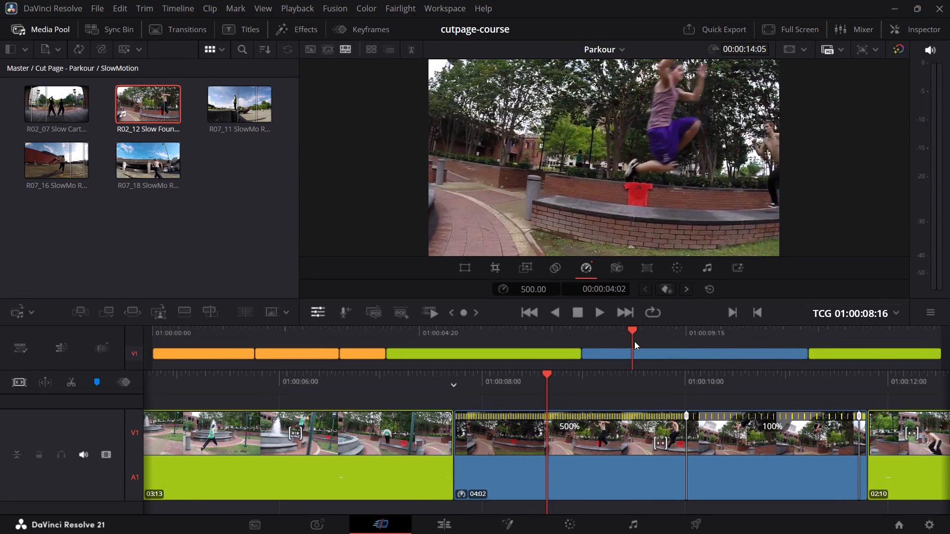
left_click_drag(634, 341, 635, 341)
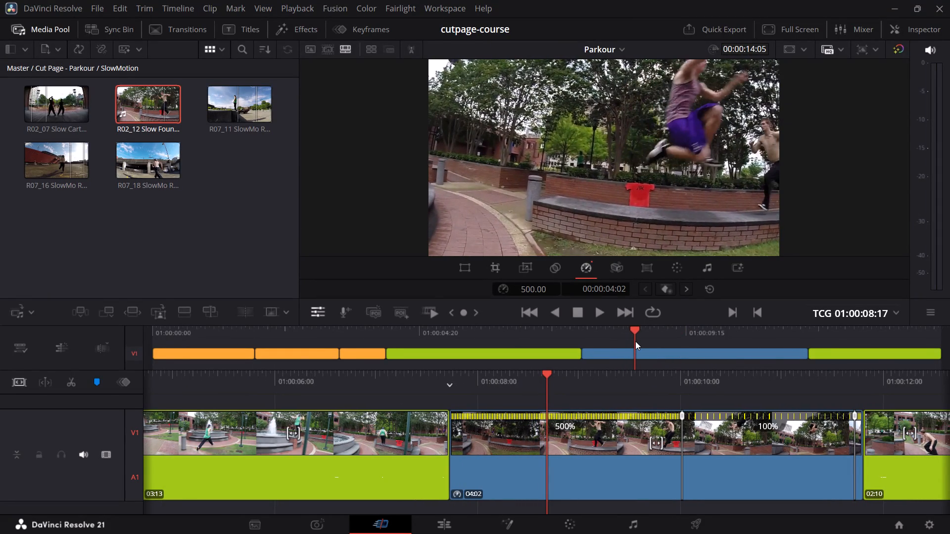
left_click_drag(635, 341, 654, 347)
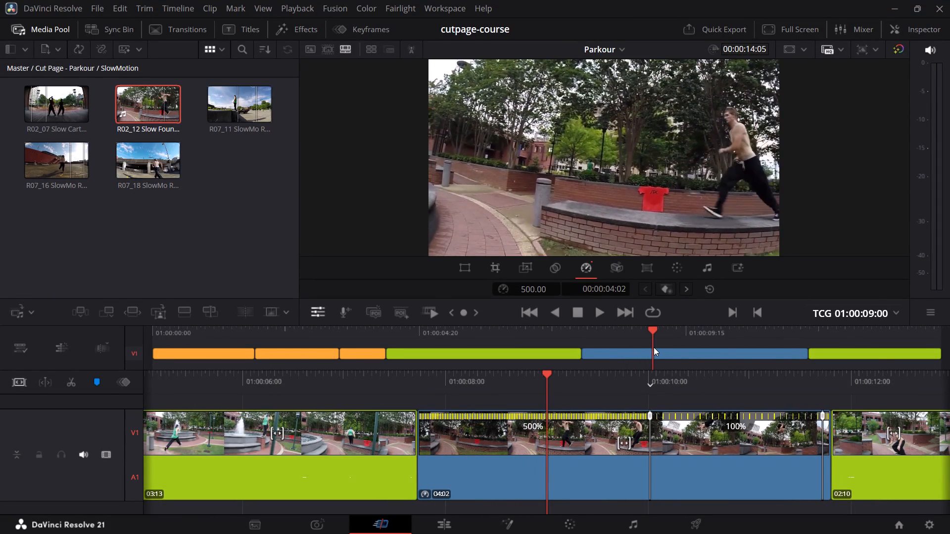
left_click_drag(654, 347, 642, 342)
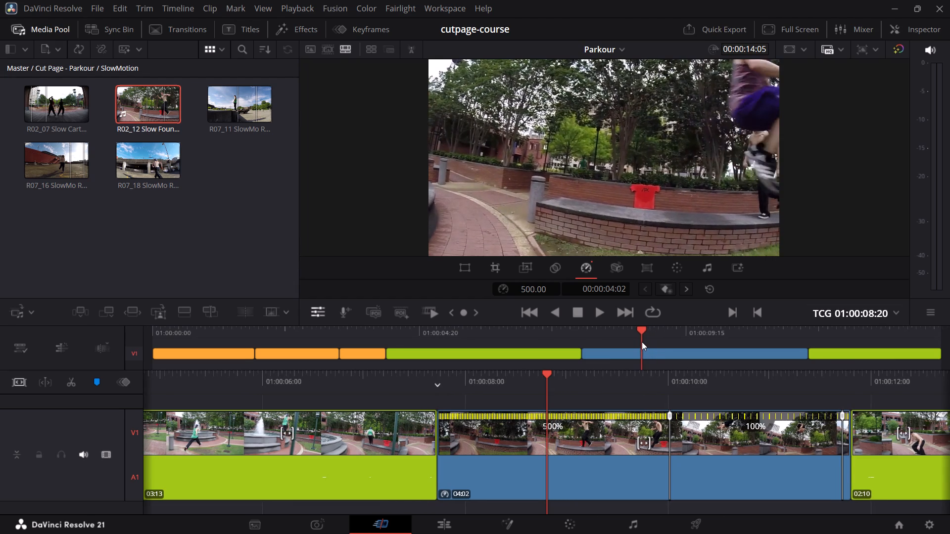
left_click_drag(642, 342, 725, 351)
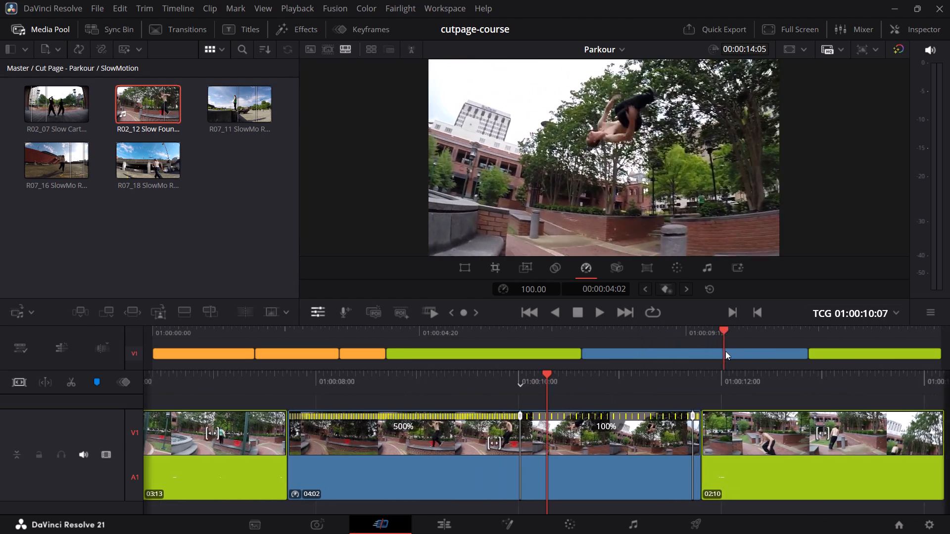
left_click_drag(725, 351, 786, 367)
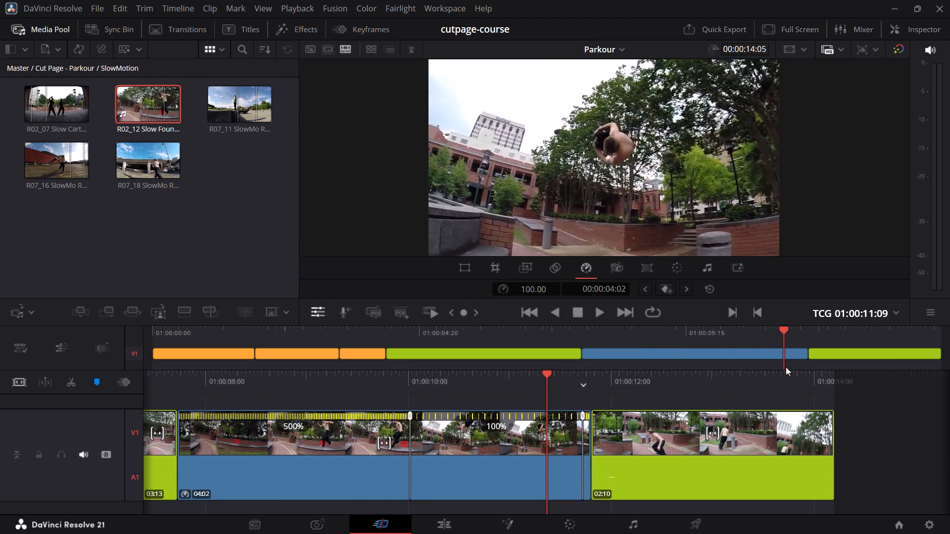
left_click_drag(786, 367, 801, 371)
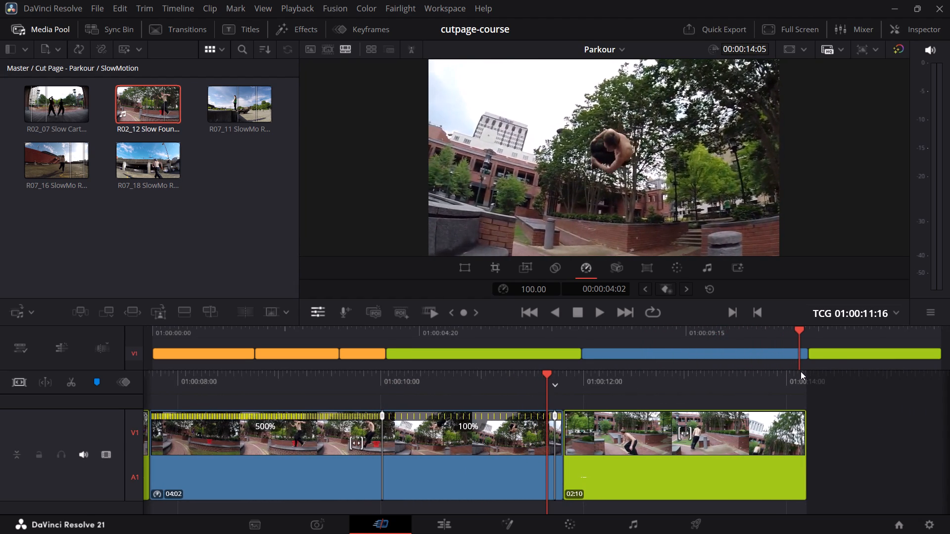
Scrub the blue clip again from the run-up through the flip into the last green clip to check the action match.
left_click_drag(801, 371, 679, 335)
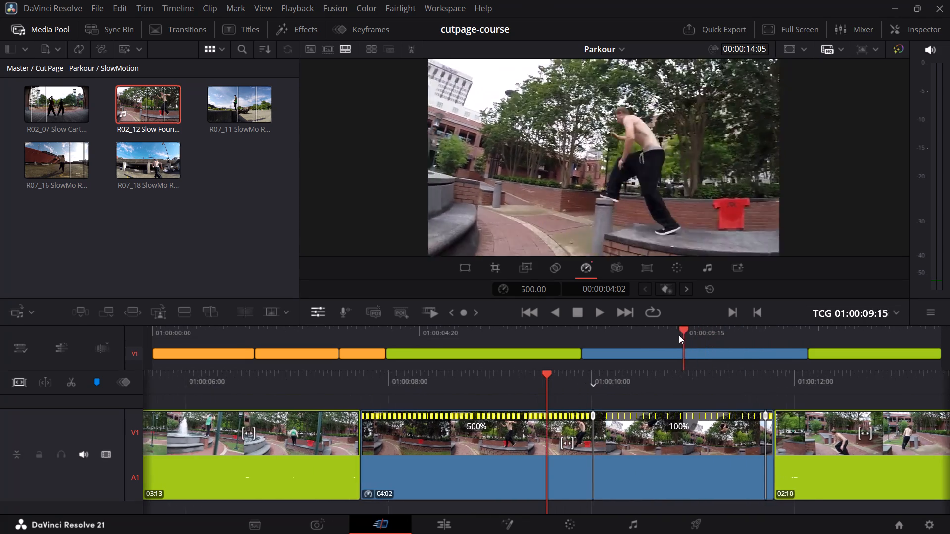
left_click_drag(679, 335, 638, 362)
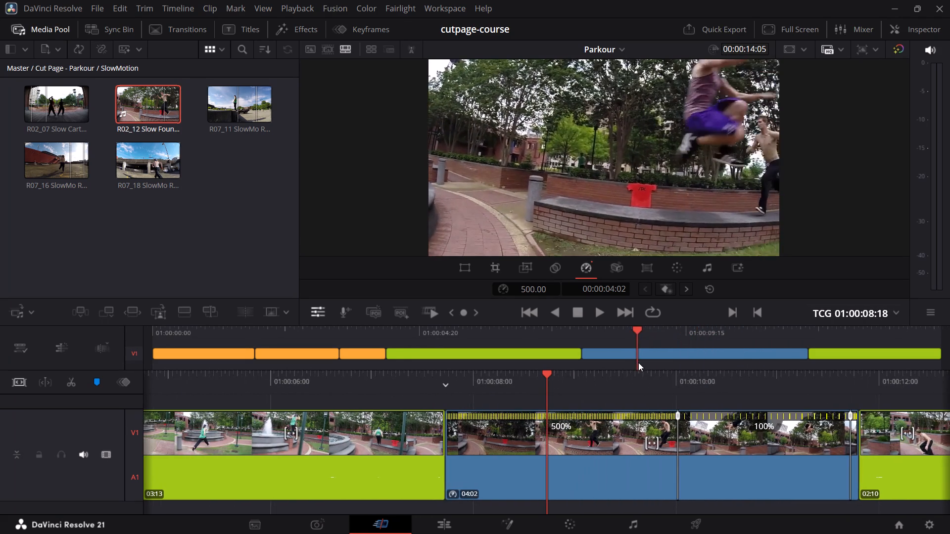
left_click_drag(638, 362, 711, 389)
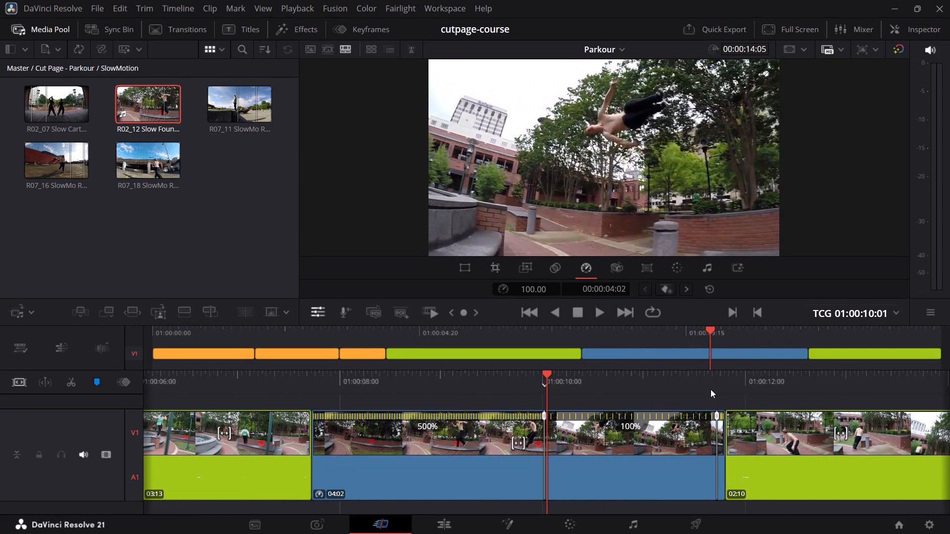
left_click_drag(711, 389, 755, 394)
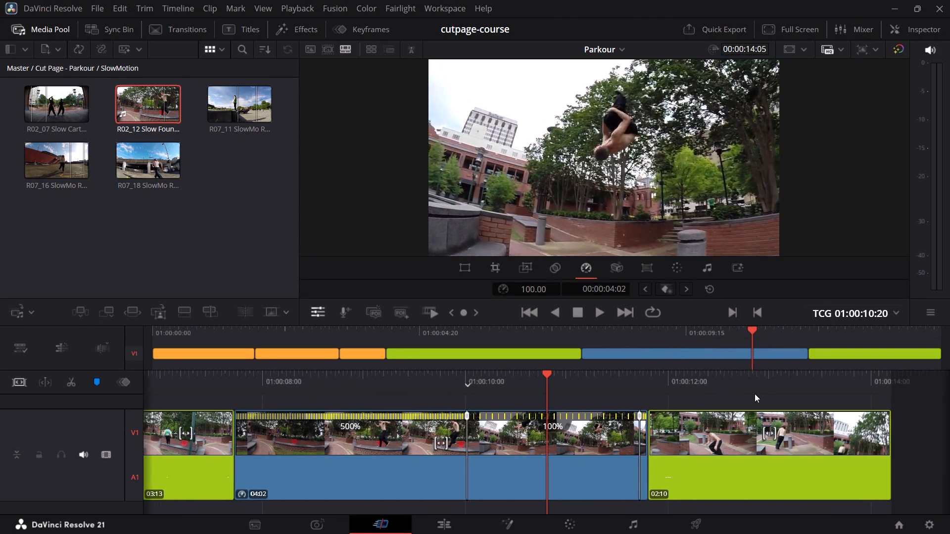
left_click_drag(755, 394, 803, 395)
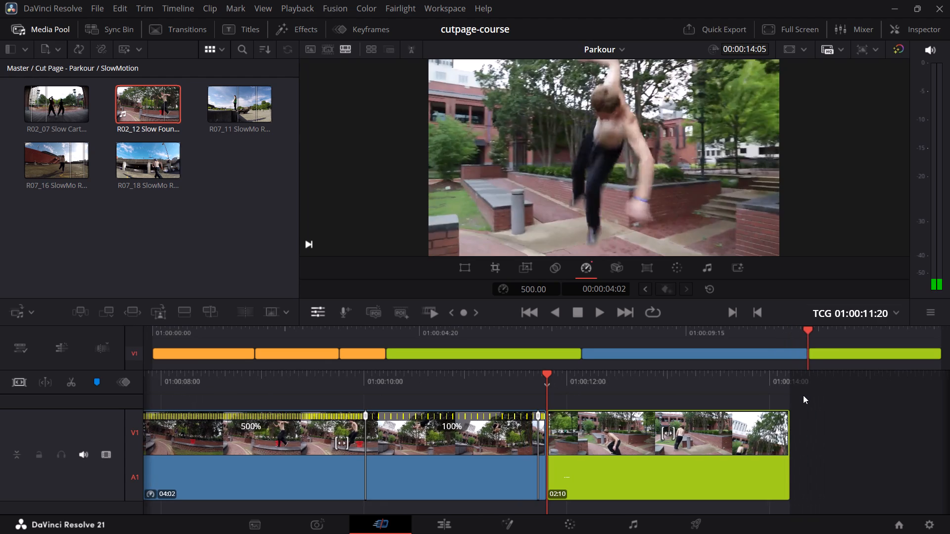
left_click_drag(803, 395, 798, 391)
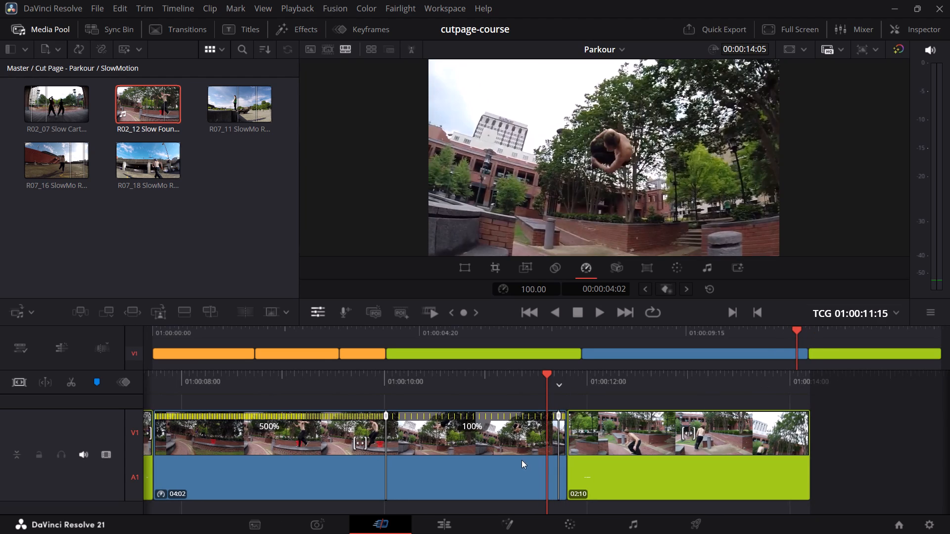
Extend the end of the blue fountain clip by one frame, making it 04:03.
left_click(563, 431)
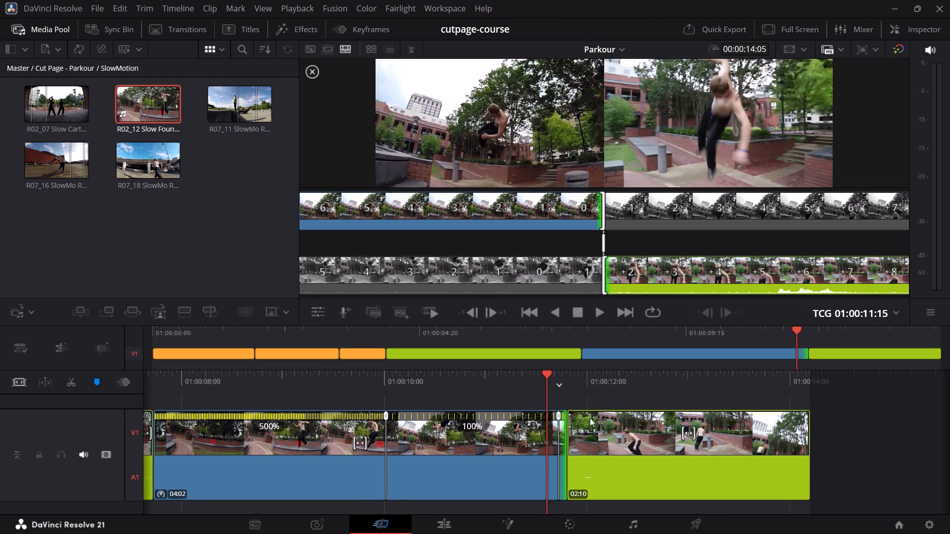
key("Right")
key("Right")
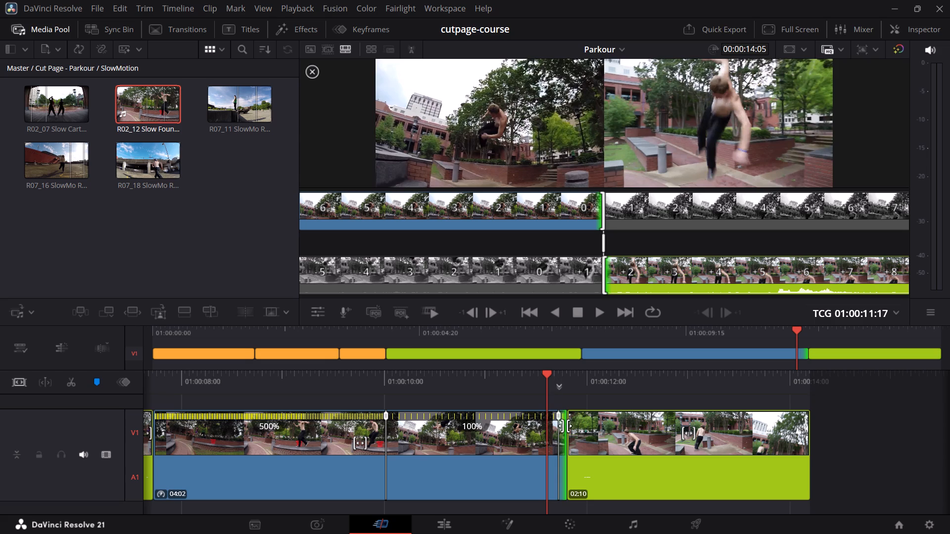
left_click(563, 426)
key("Right")
key("Right")
key("Right")
key("Right")
key("Right")
key("Right")
key("Right")
key("Right")
key("Right")
key("Right")
key("Left")
key("Left")
key("Left")
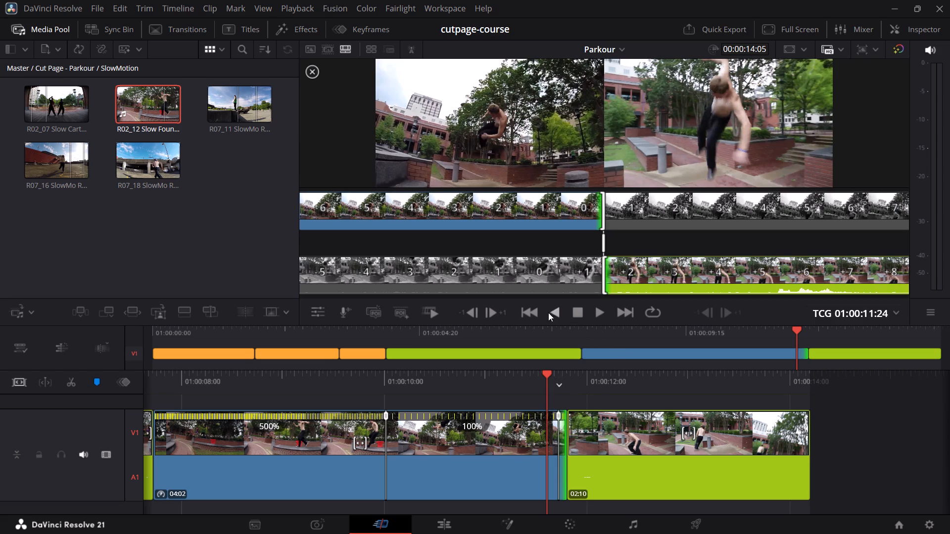
double_click(490, 311)
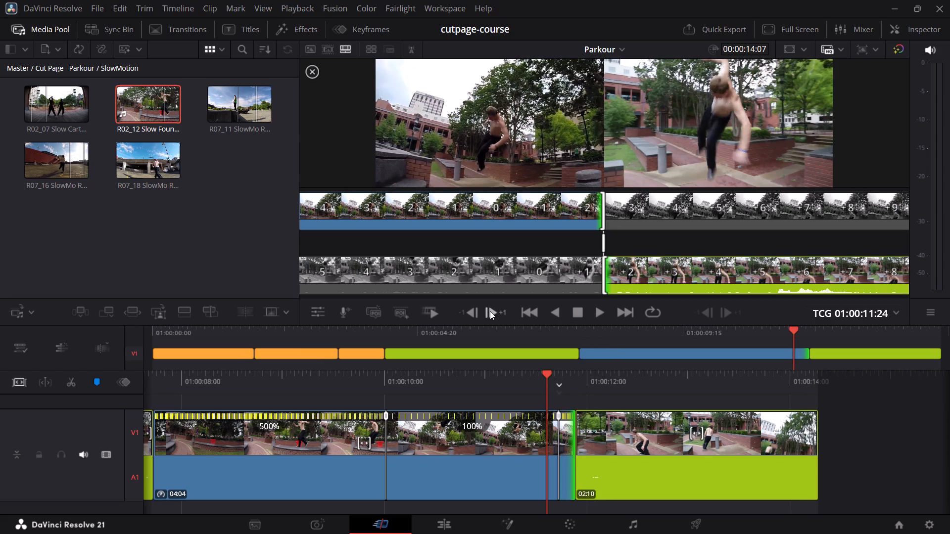
triple_click(467, 312)
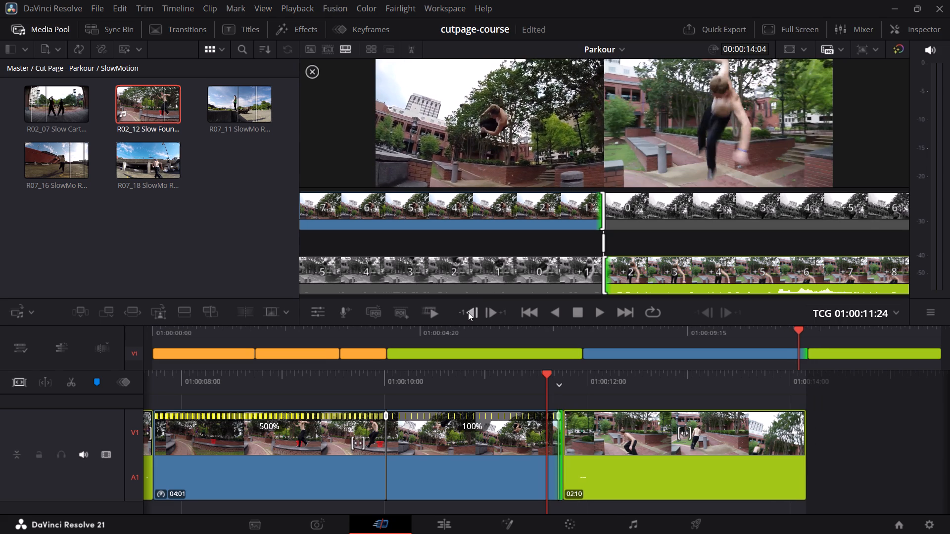
left_click(486, 315)
left_click(486, 315)
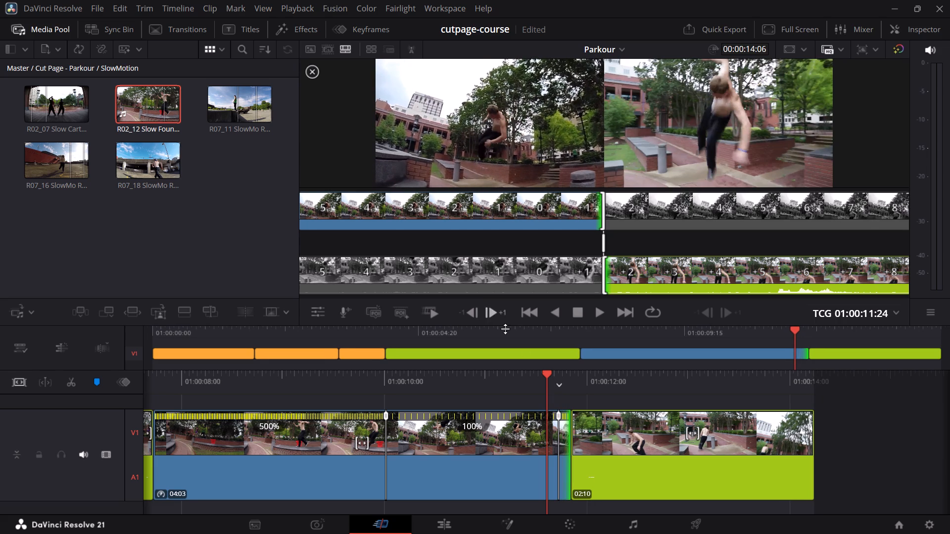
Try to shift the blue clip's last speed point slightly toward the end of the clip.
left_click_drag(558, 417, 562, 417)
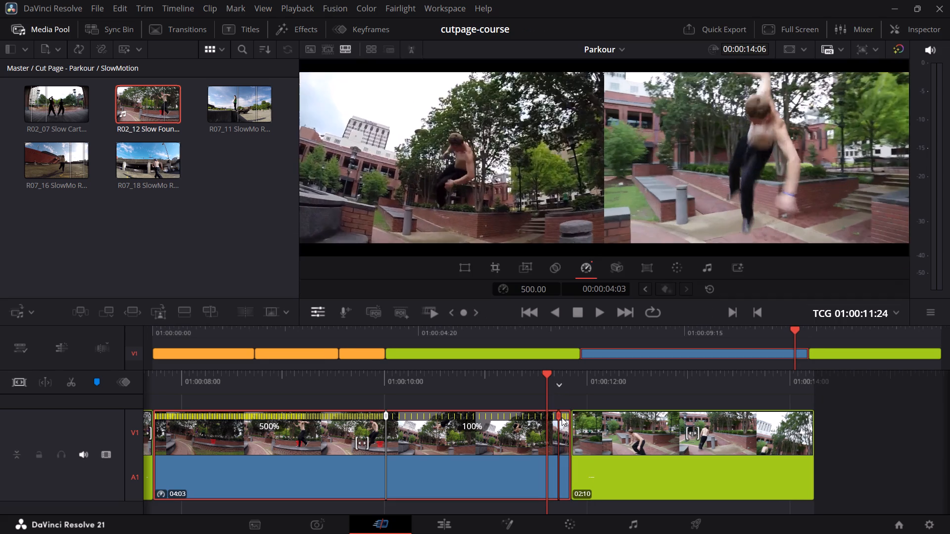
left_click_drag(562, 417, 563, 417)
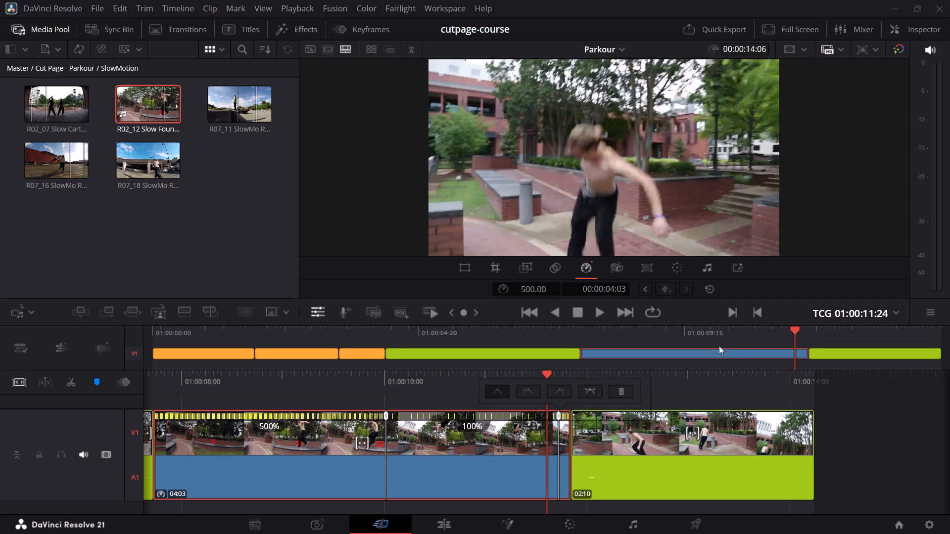
Replay the flip through the cut into the last green clip, and review from the first green clip to the timeline's end.
left_click(730, 333)
left_click(735, 332)
key("space")
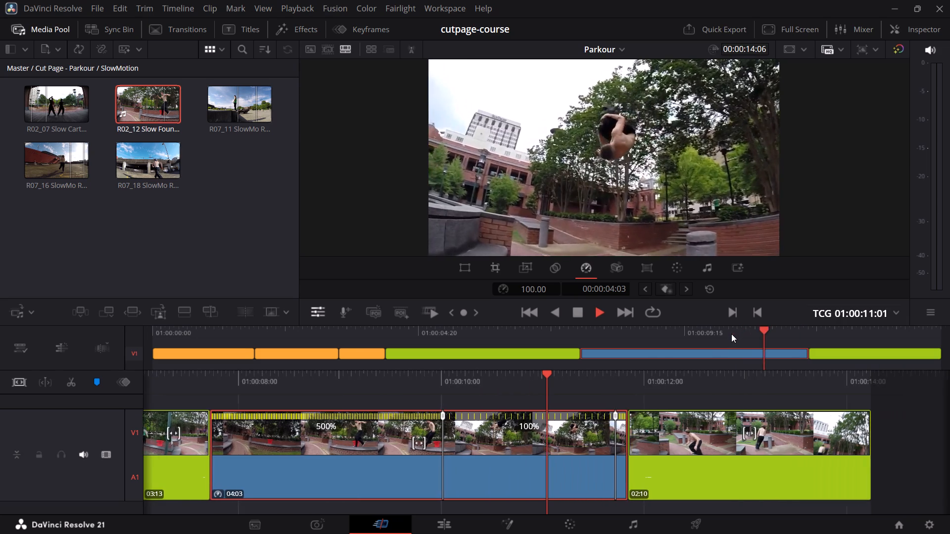
key("space")
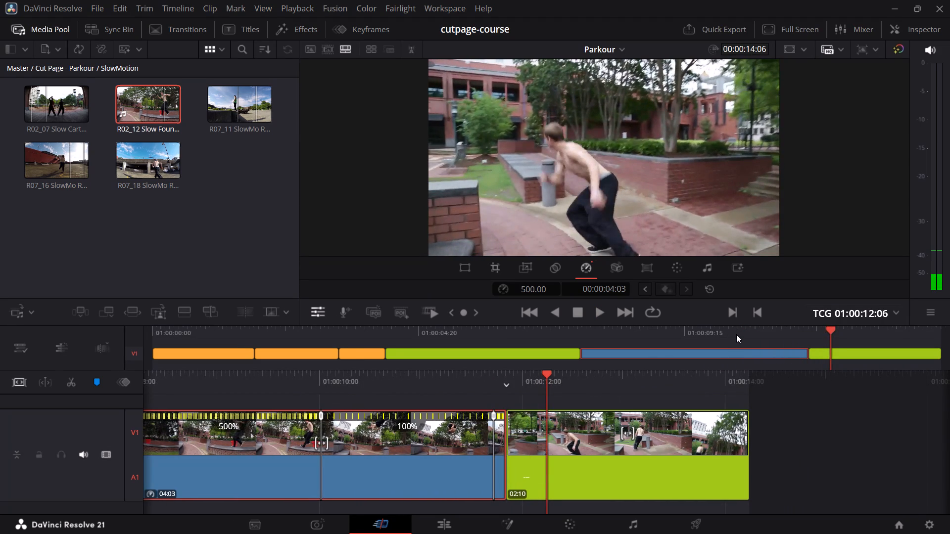
key("space")
key("space")
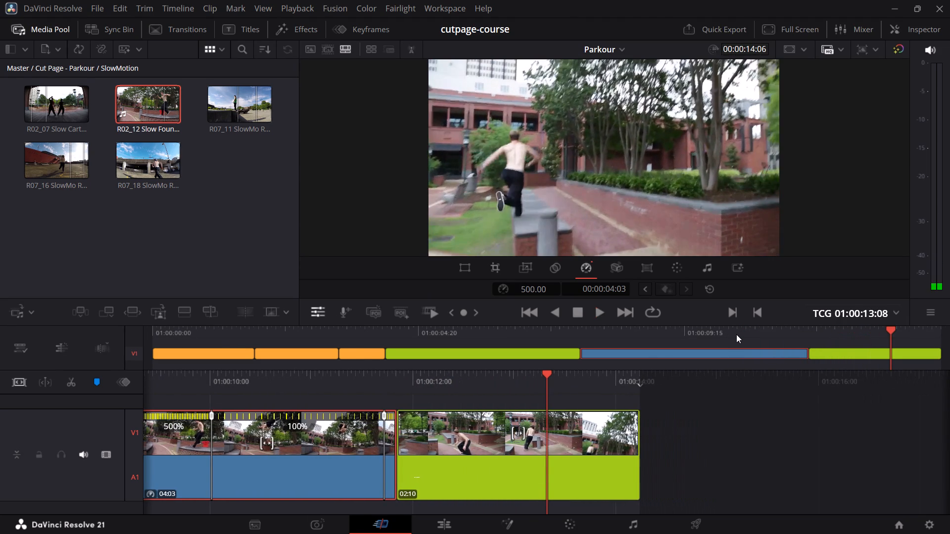
left_click(488, 334)
key("space")
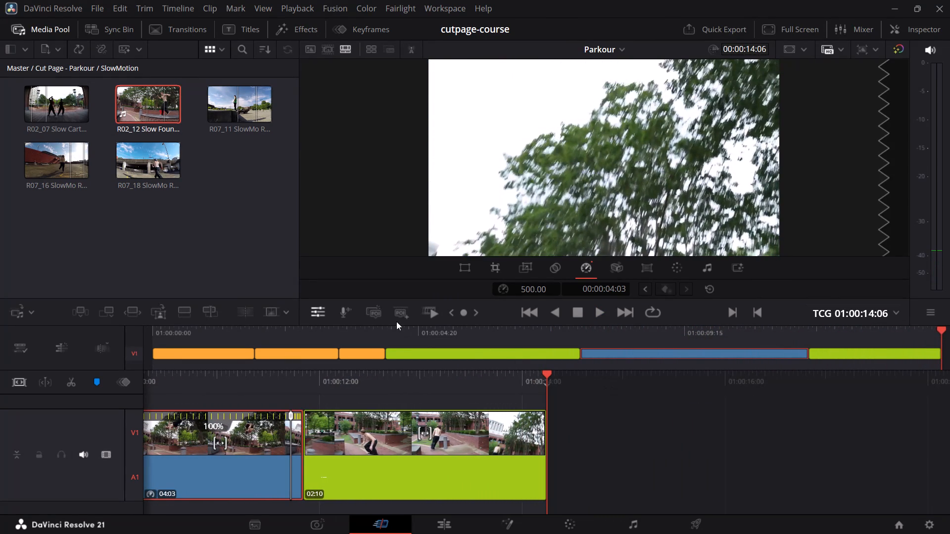
Open the cut between the first green clip and the blue fountain clip in the trim editor and enlarge the viewer area.
left_click(744, 335)
left_click(706, 330)
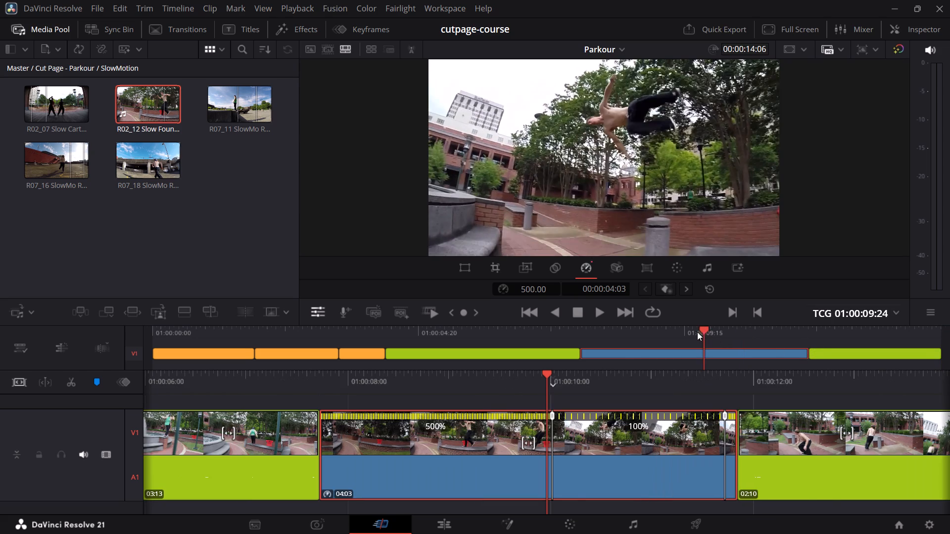
left_click(692, 328)
left_click(580, 331)
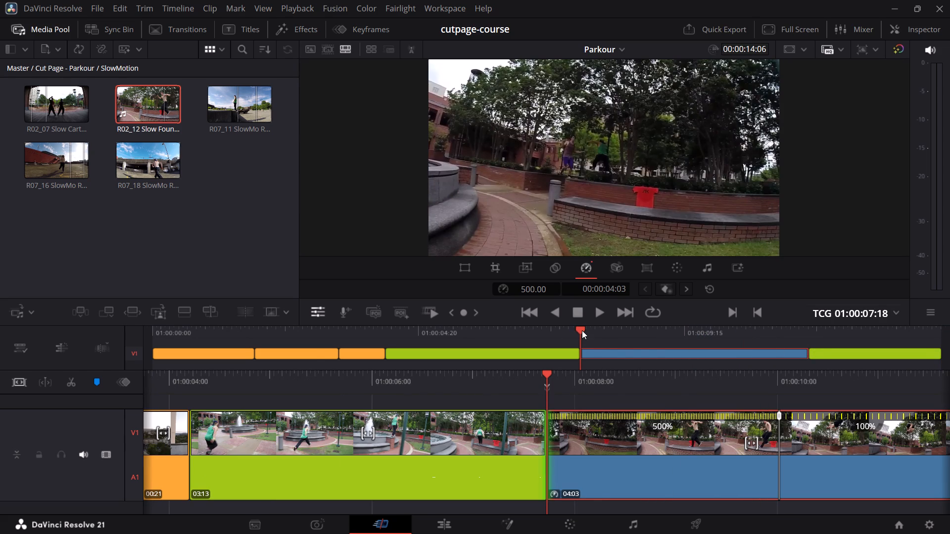
left_click(543, 428)
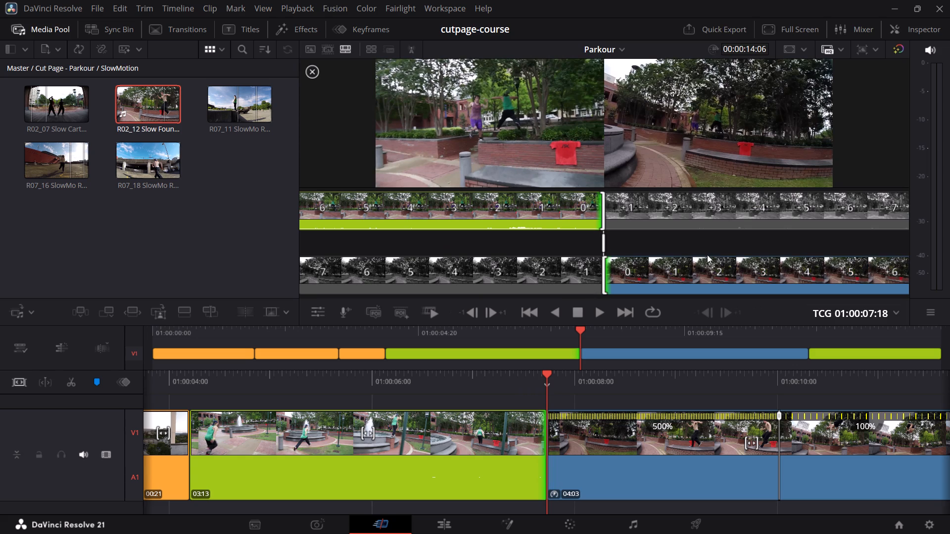
scroll(707, 129, "up", 5)
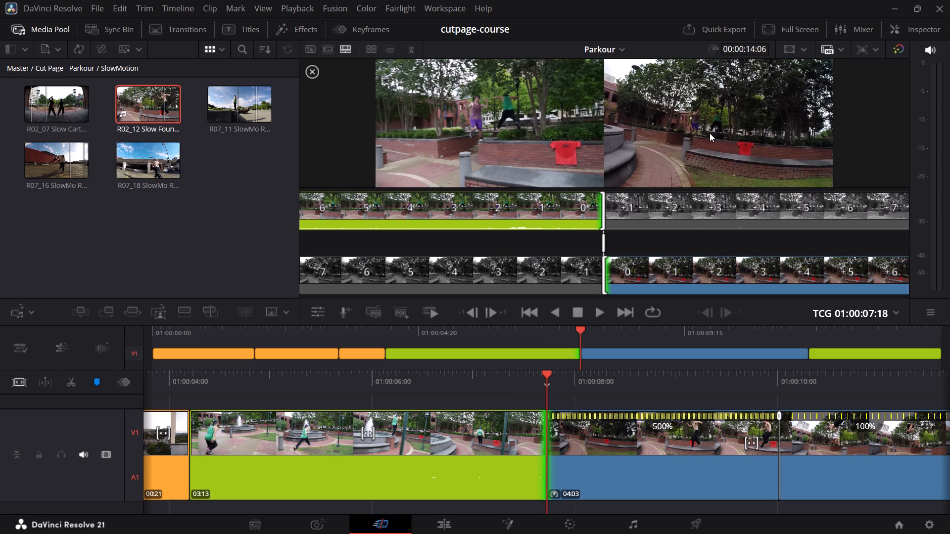
scroll(710, 133, "up", 5)
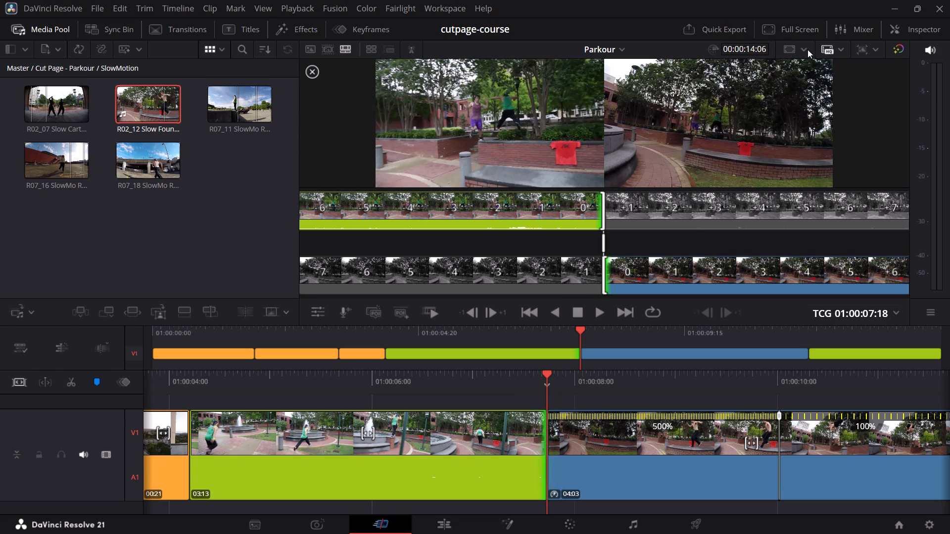
left_click(805, 47)
left_click(806, 47)
left_click_drag(569, 327, 558, 503)
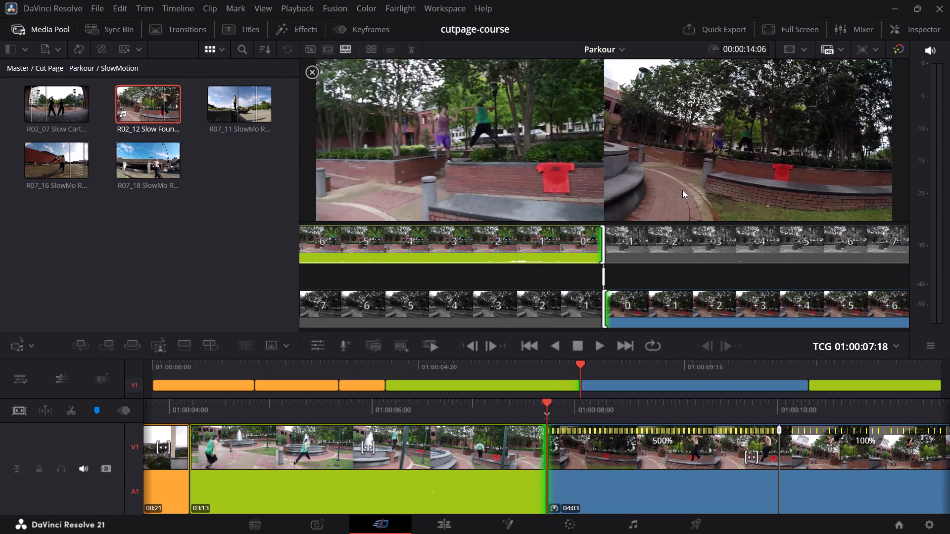
Trim one frame off the start of the blue fountain clip, making it 04:02.
left_click(554, 448)
left_click(730, 349)
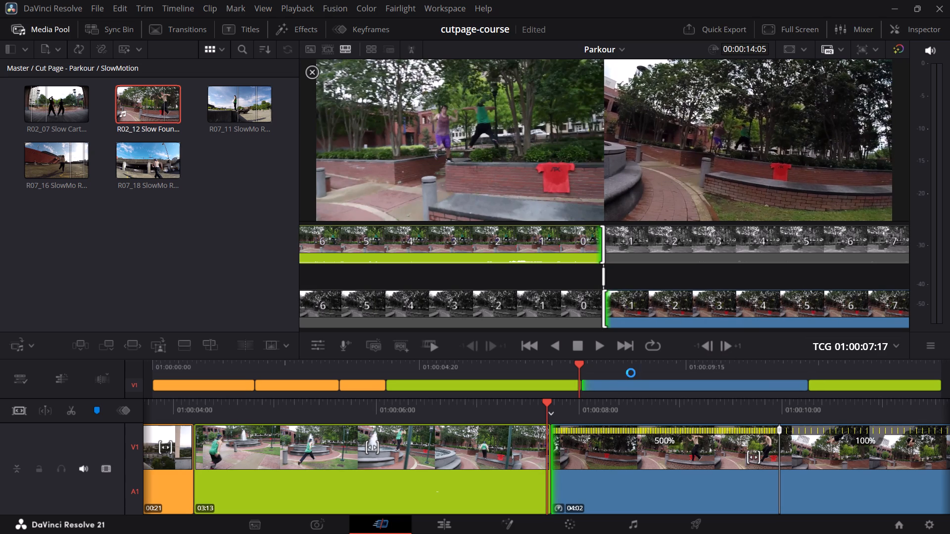
Replay the cut from the first green clip into the blue fountain clip several times to check the action match.
left_click(554, 368)
key("space")
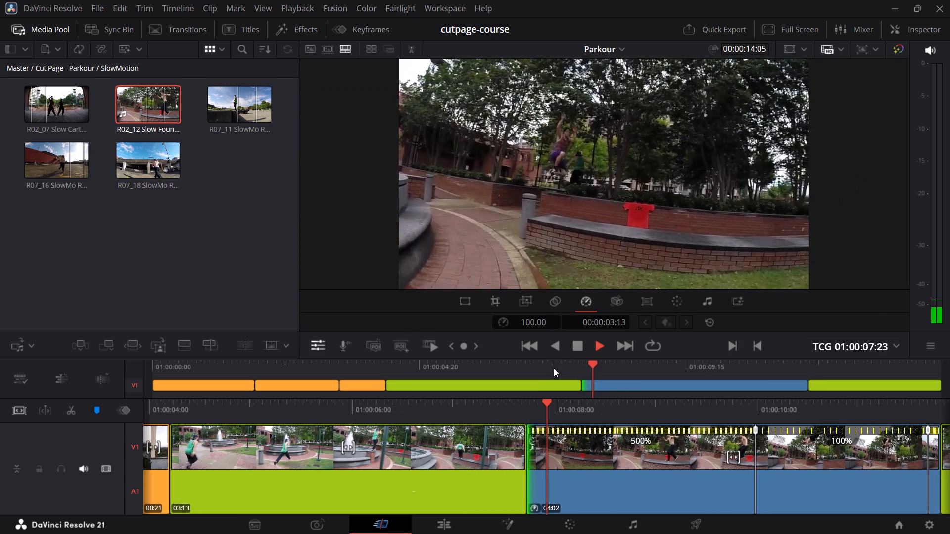
key("space")
left_click(568, 365)
key("space")
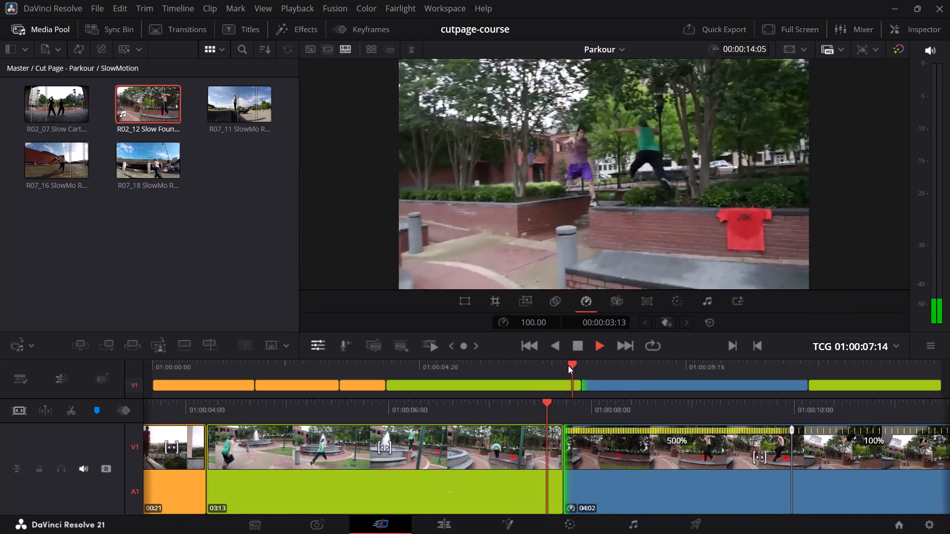
left_click(548, 363)
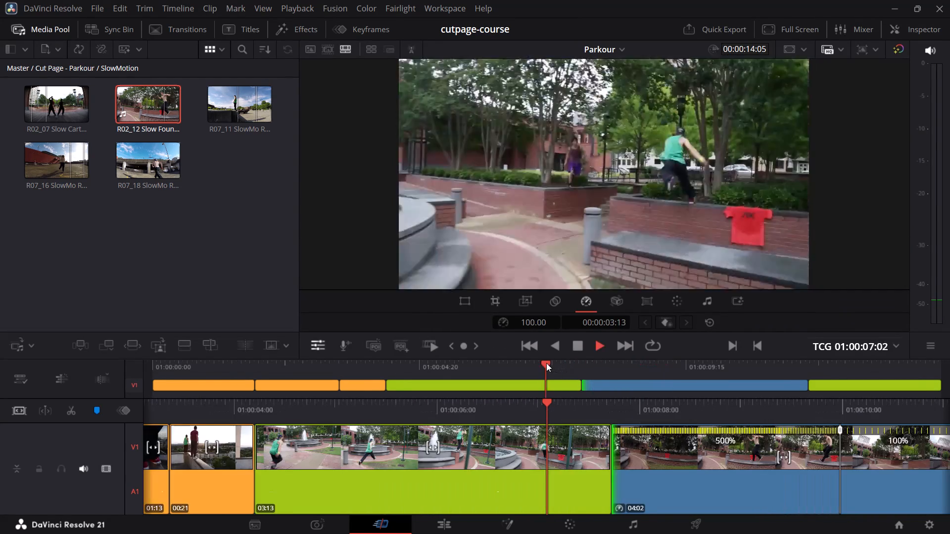
key("space")
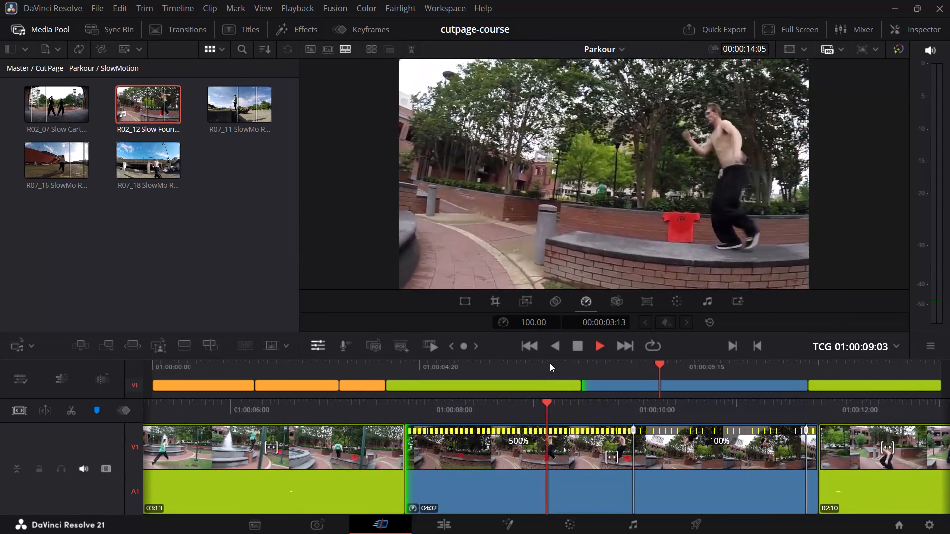
left_click(556, 364)
key("space")
key("space")
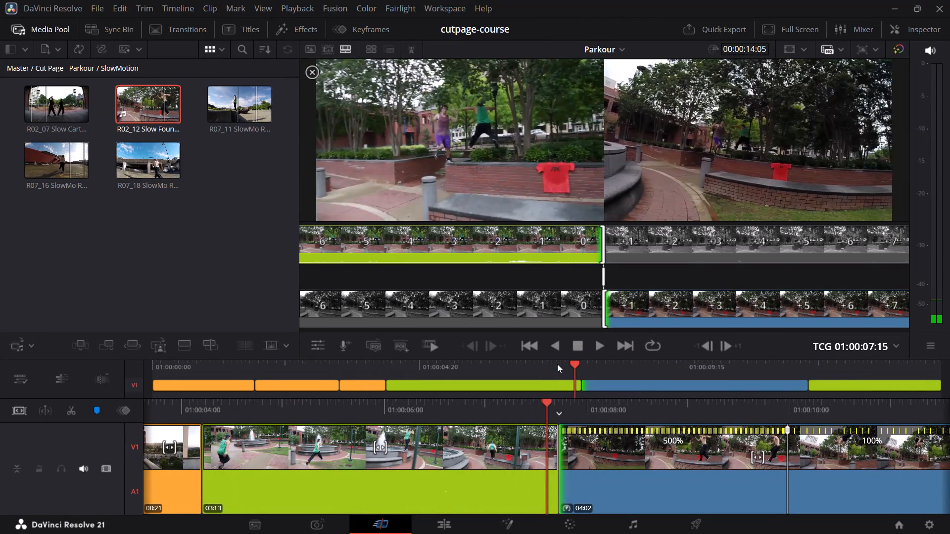
key("space")
left_click(557, 364)
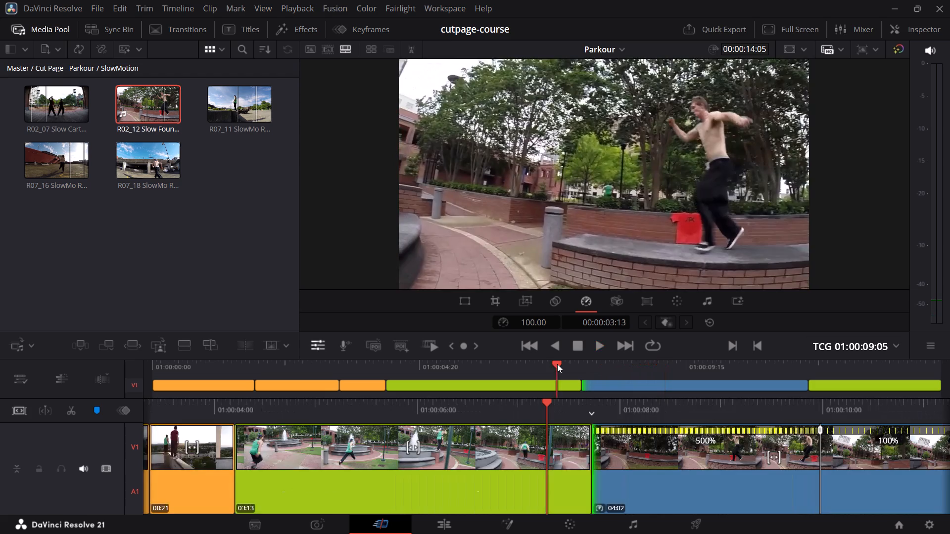
key("space")
left_click(567, 364)
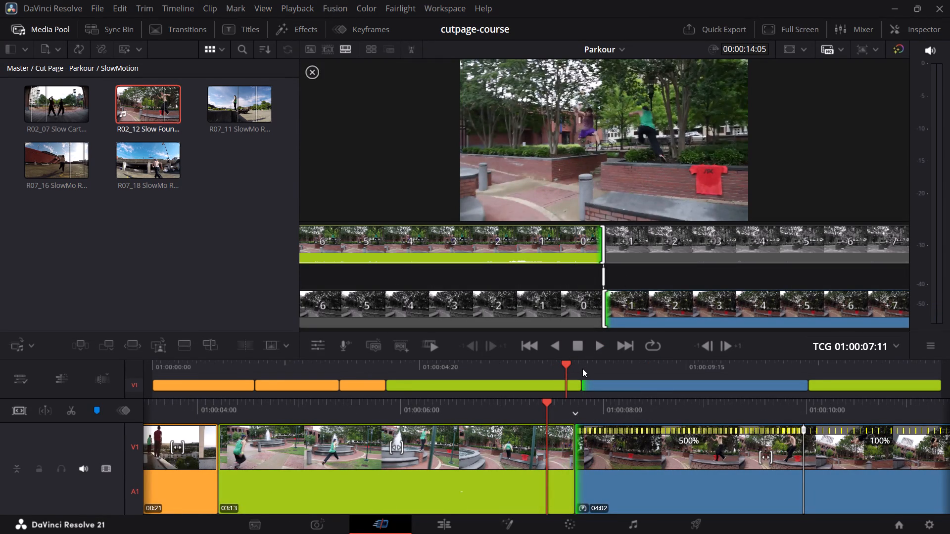
key("space")
key("space")
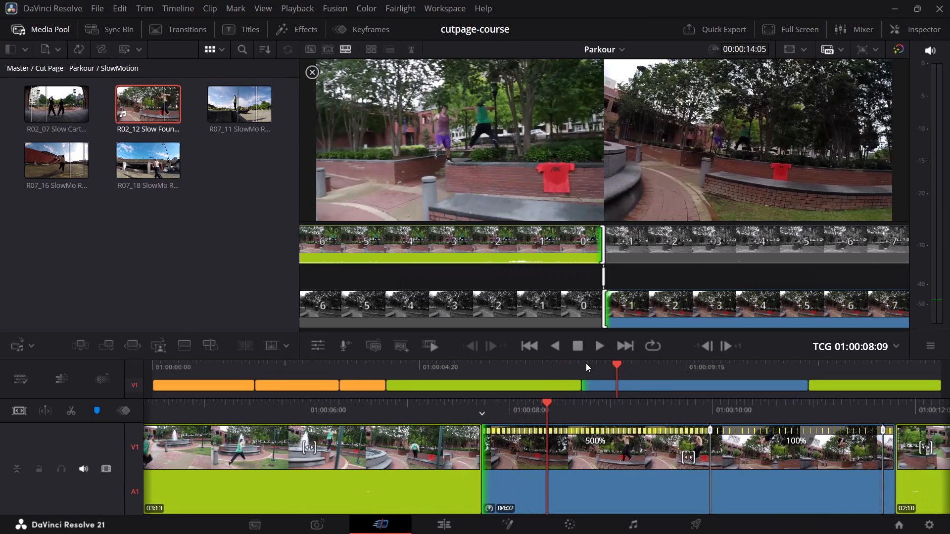
left_click(583, 363)
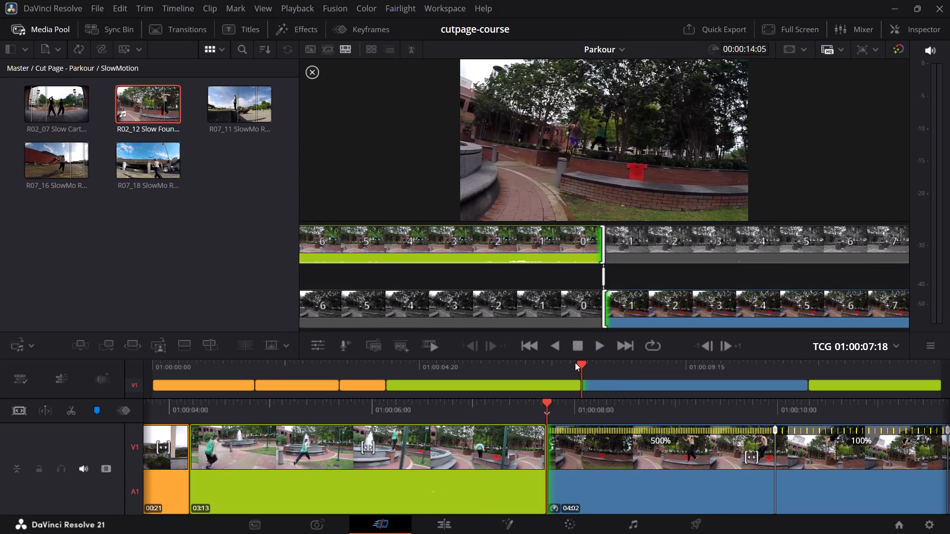
key("space")
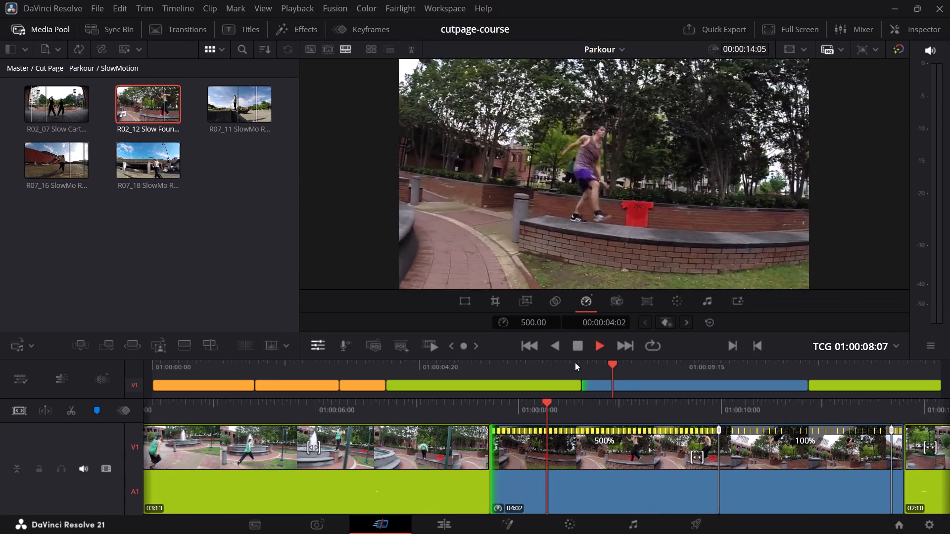
key("space")
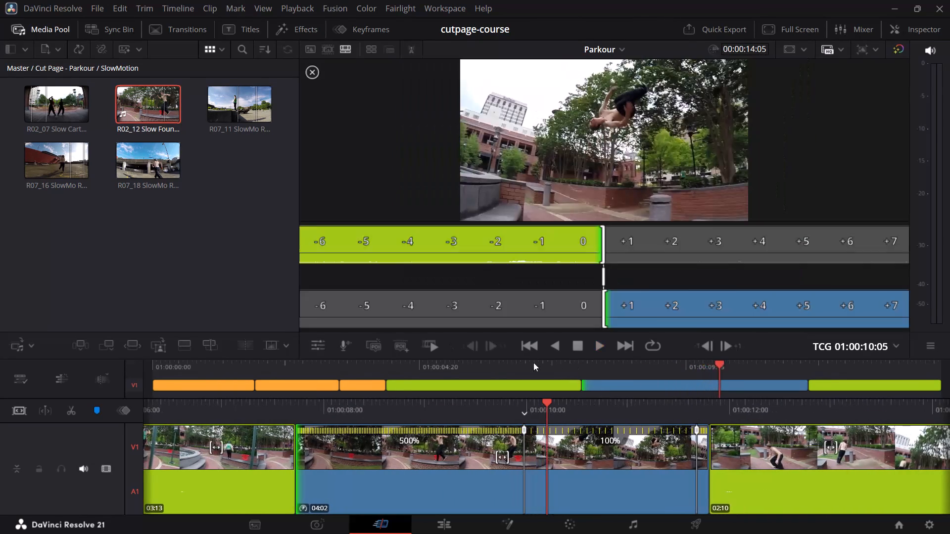
Play the whole Parkour timeline from its beginning to the end to review the edit.
left_click_drag(578, 364, 79, 444)
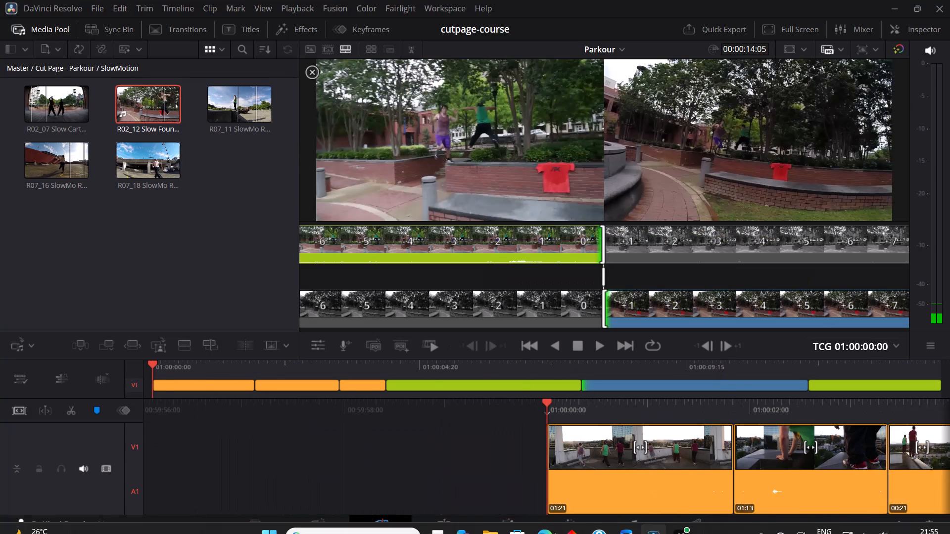
left_click(423, 372)
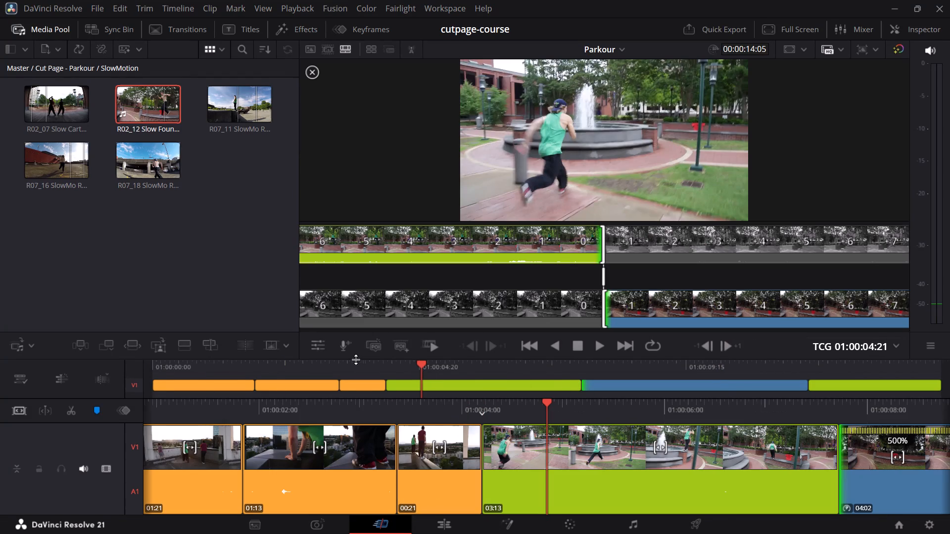
left_click_drag(348, 363, 134, 385)
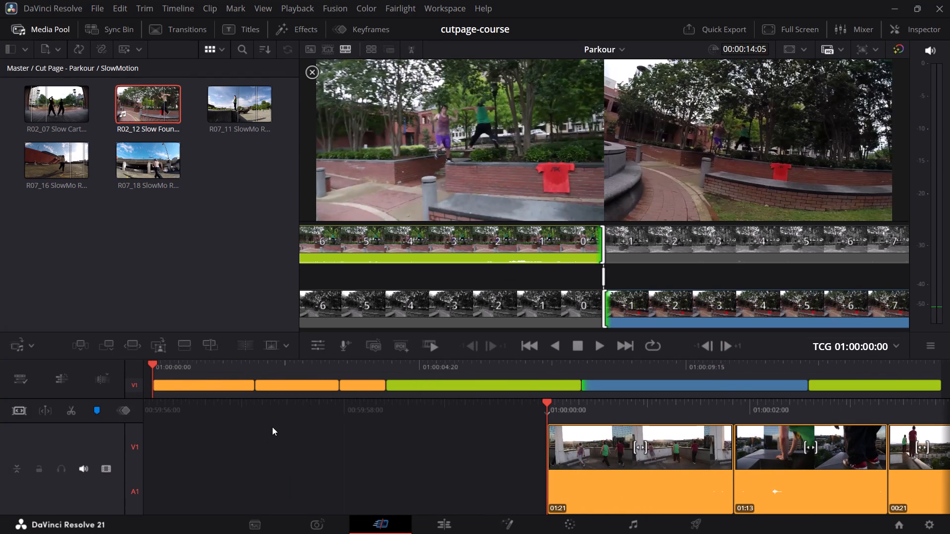
left_click(273, 426)
key("space")
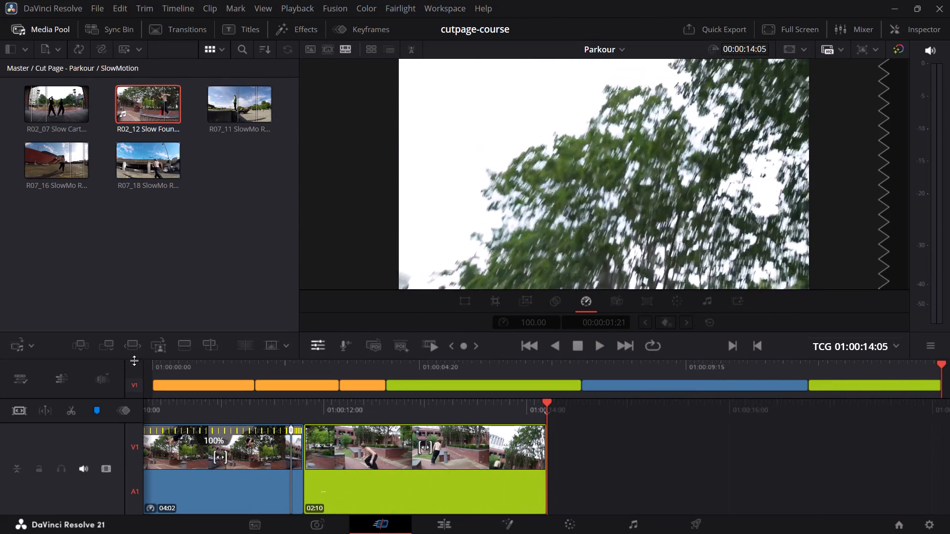
Check the marked range of R05_62 Stairs Railing from the Start Upp bin and append it to the timeline's end.
left_click(83, 63)
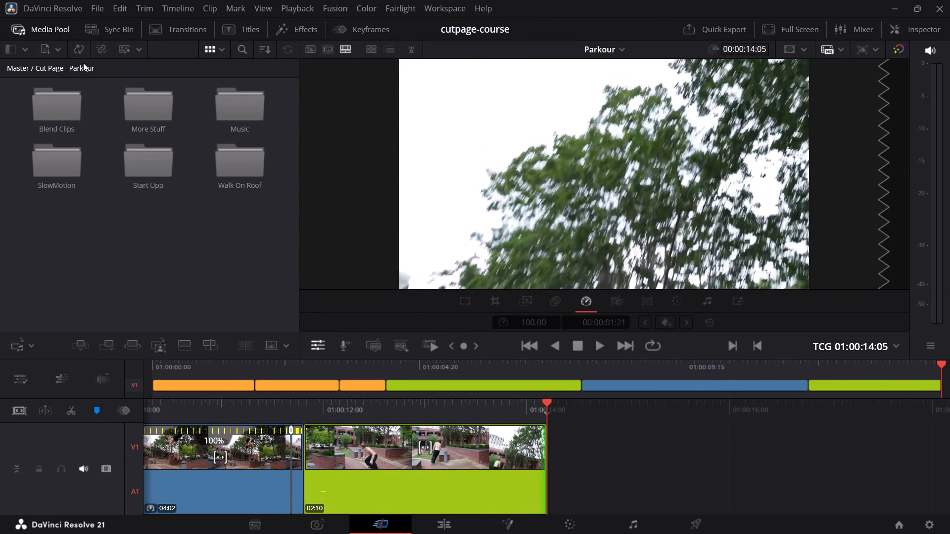
left_click(140, 171)
left_click(140, 171)
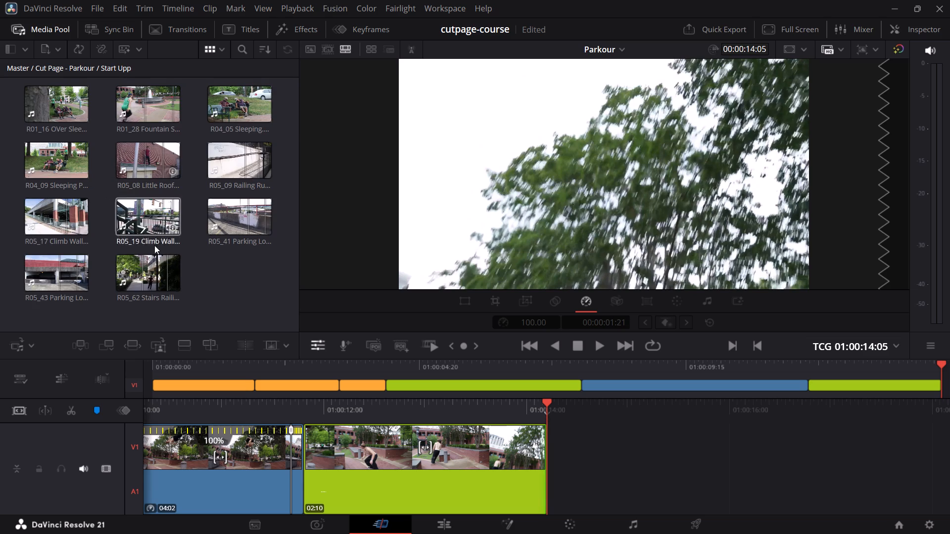
double_click(154, 260)
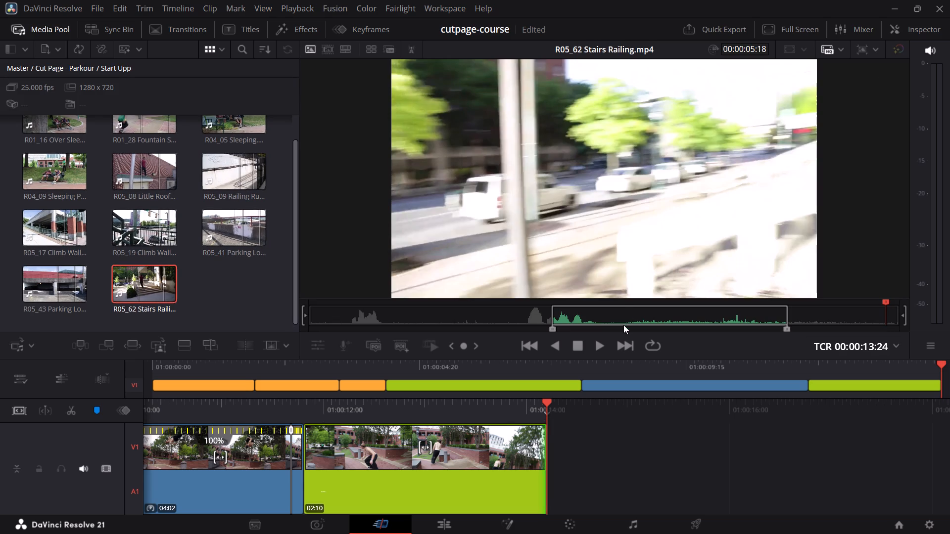
left_click_drag(623, 325, 560, 339)
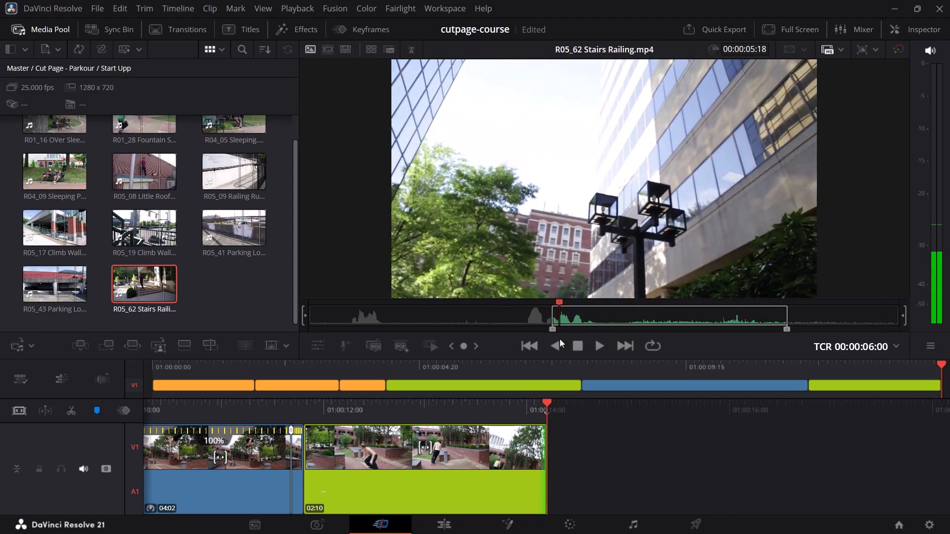
left_click_drag(560, 339, 757, 334)
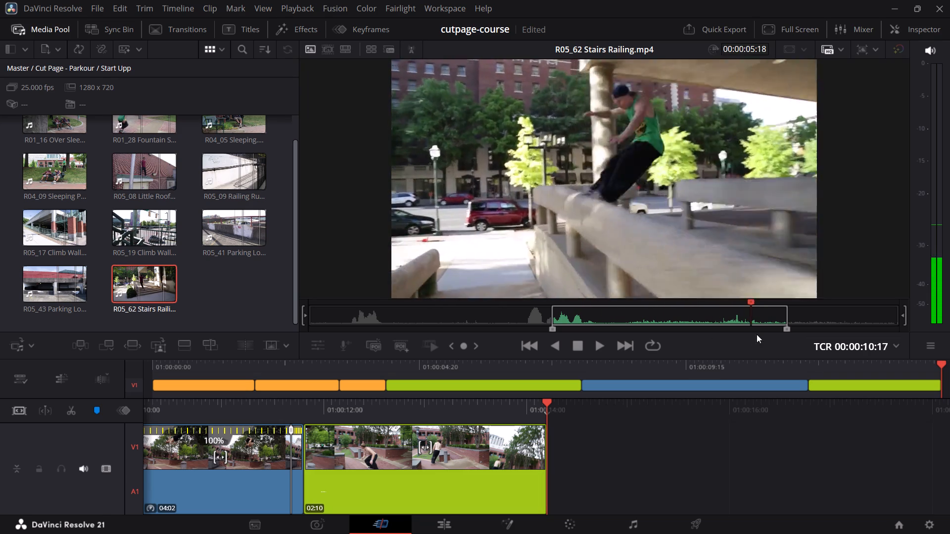
left_click_drag(757, 334, 788, 334)
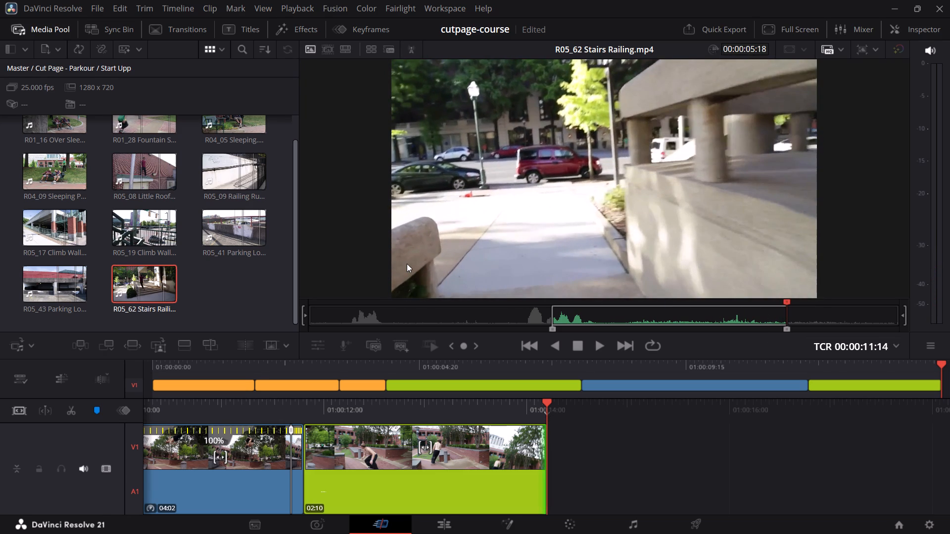
key("shift+F12")
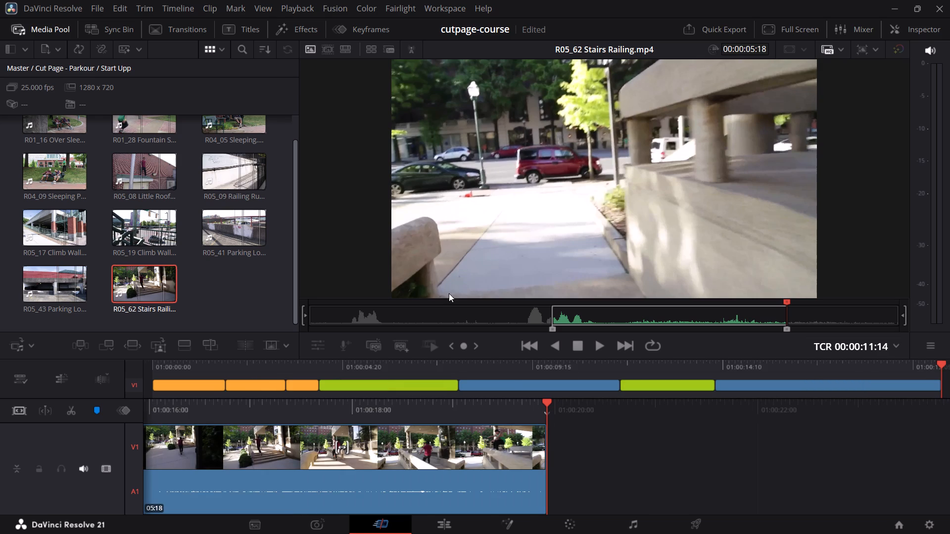
Set the clip color of the speed-ramped blue fountain clip to Lime.
left_click(510, 380)
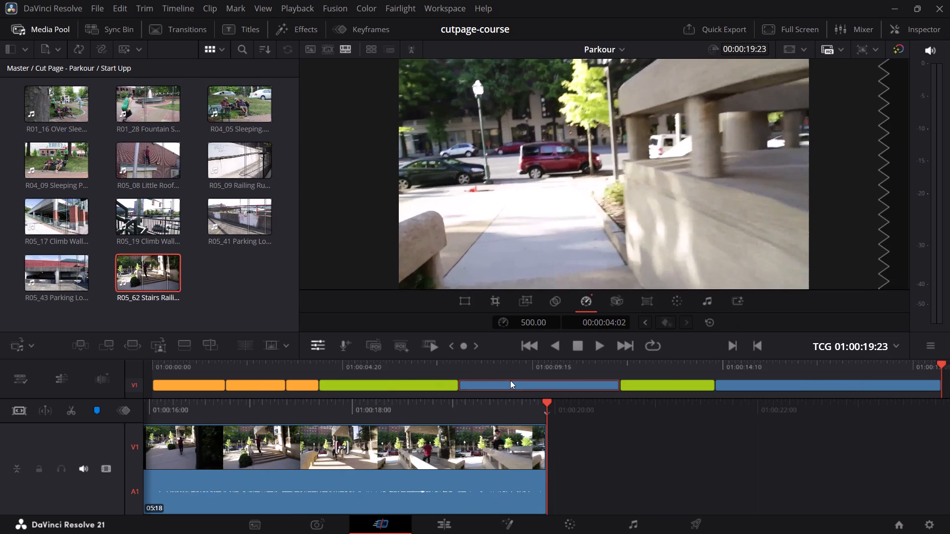
right_click(510, 380)
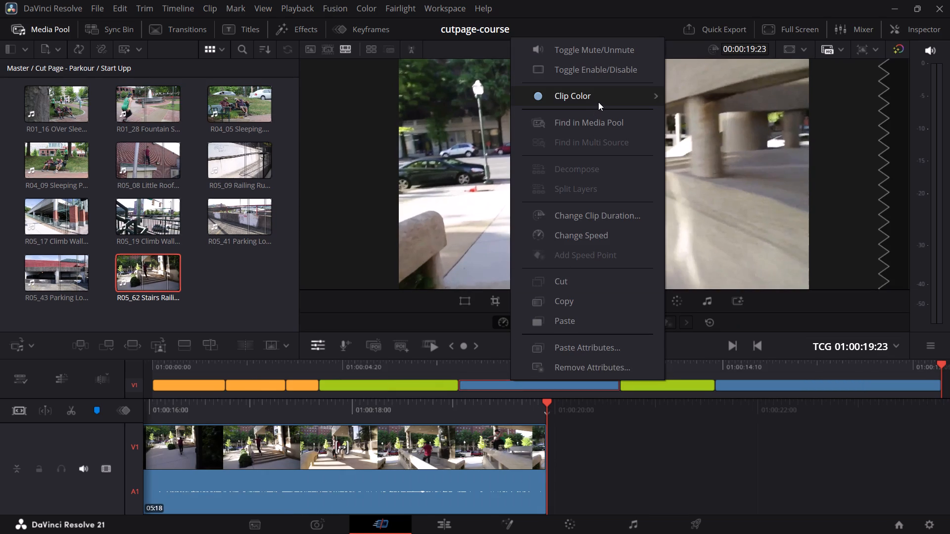
left_click(599, 101)
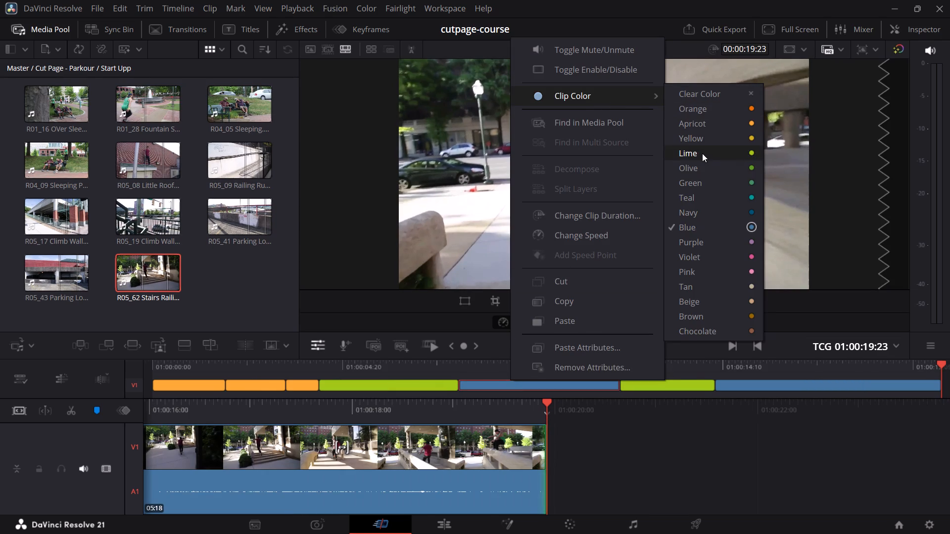
left_click(702, 153)
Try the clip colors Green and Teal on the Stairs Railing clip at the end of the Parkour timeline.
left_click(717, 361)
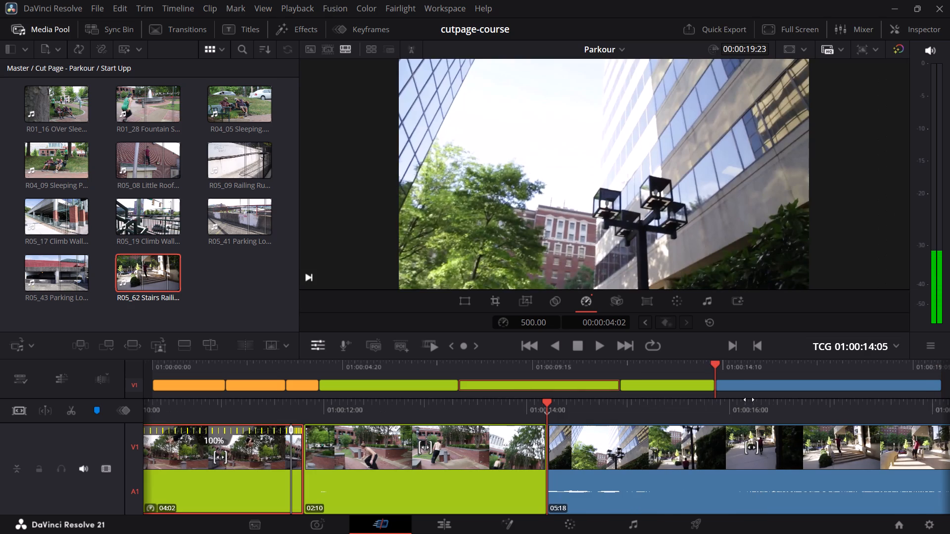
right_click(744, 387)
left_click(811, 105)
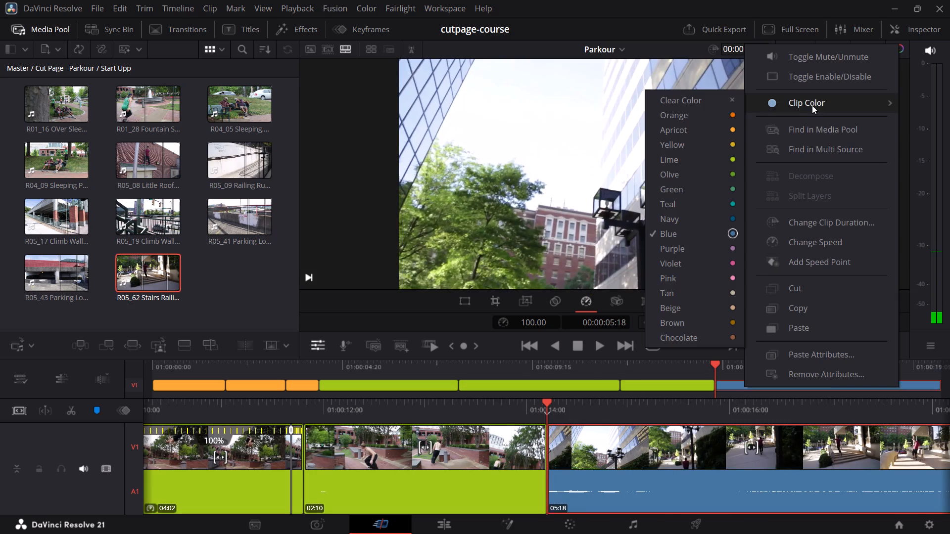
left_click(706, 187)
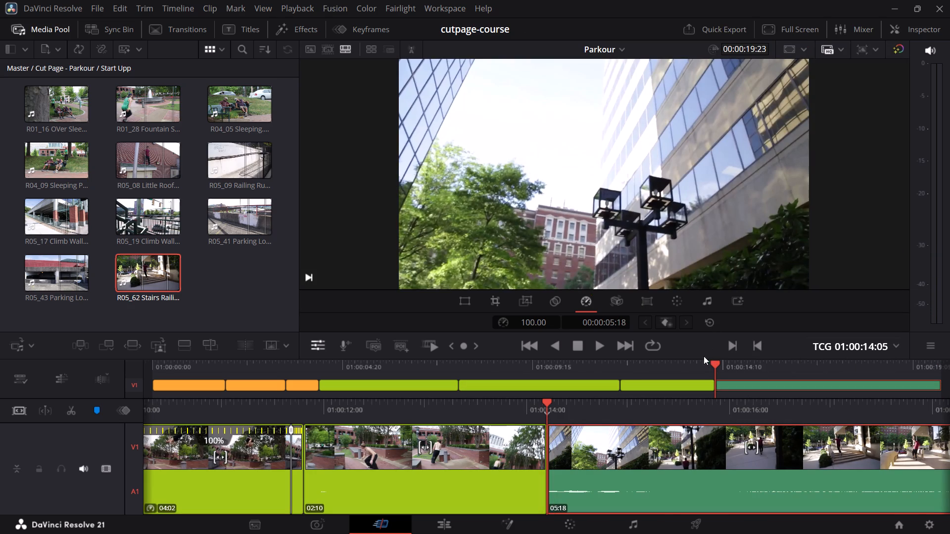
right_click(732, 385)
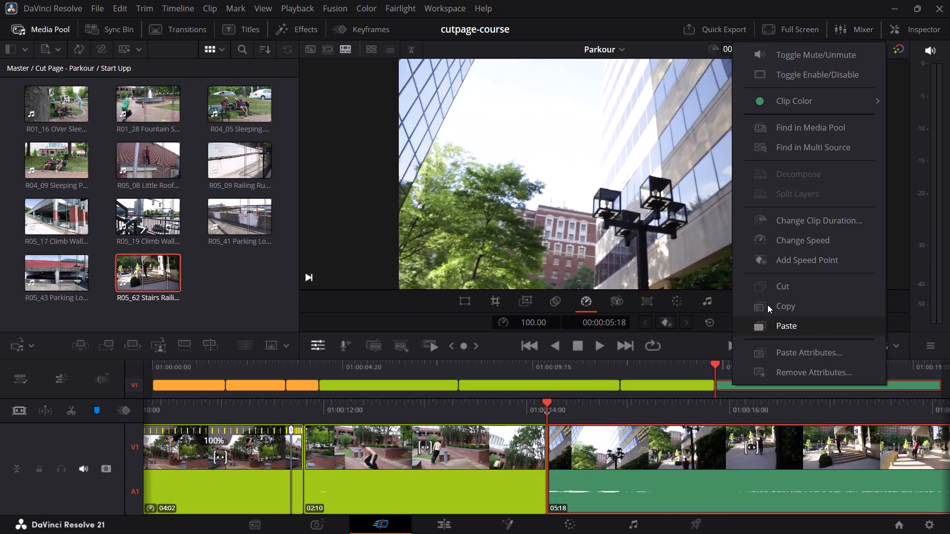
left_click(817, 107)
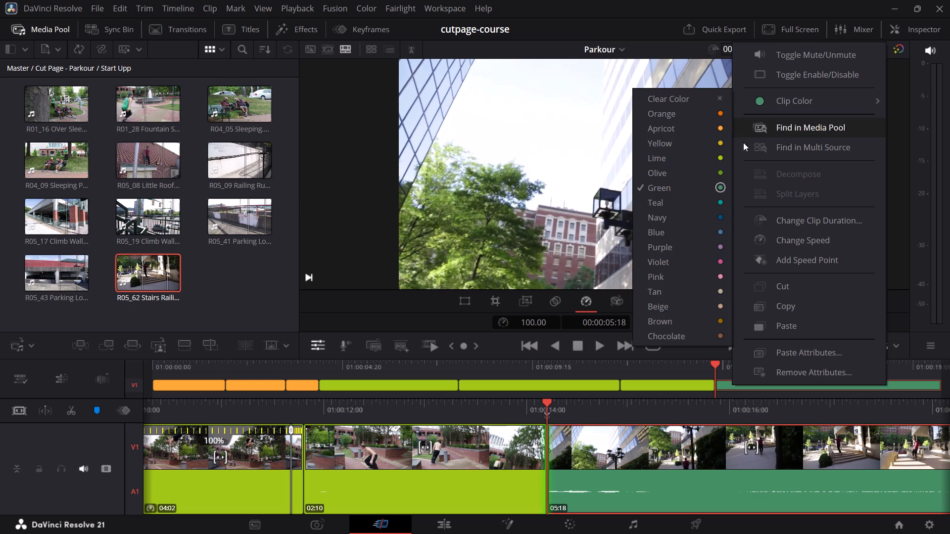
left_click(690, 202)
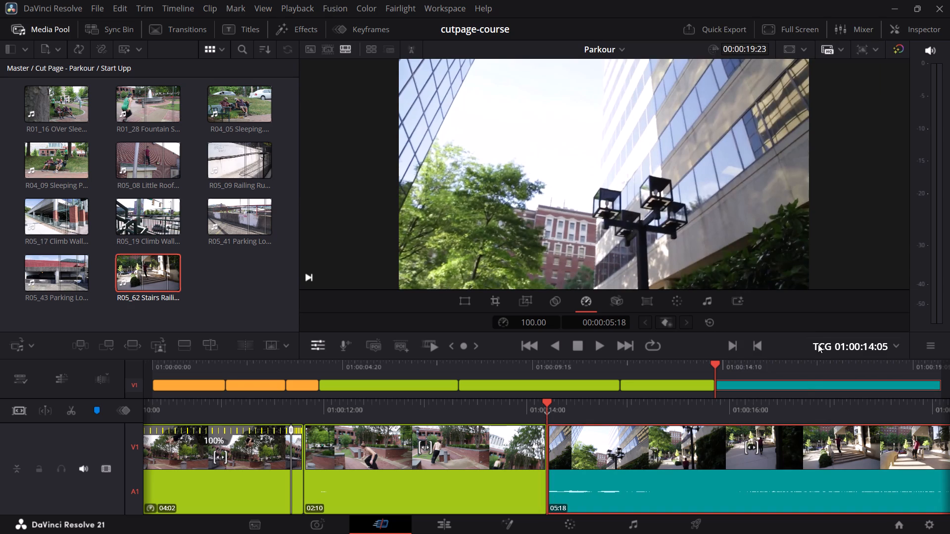
Set the clip color of the Stairs Railing clip at the timeline's end to Purple.
right_click(806, 385)
left_click(838, 103)
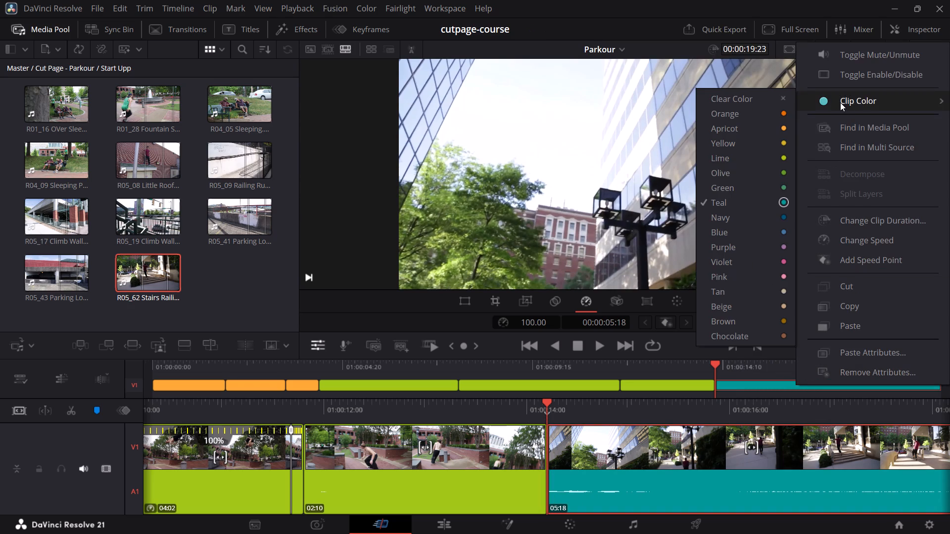
left_click(752, 248)
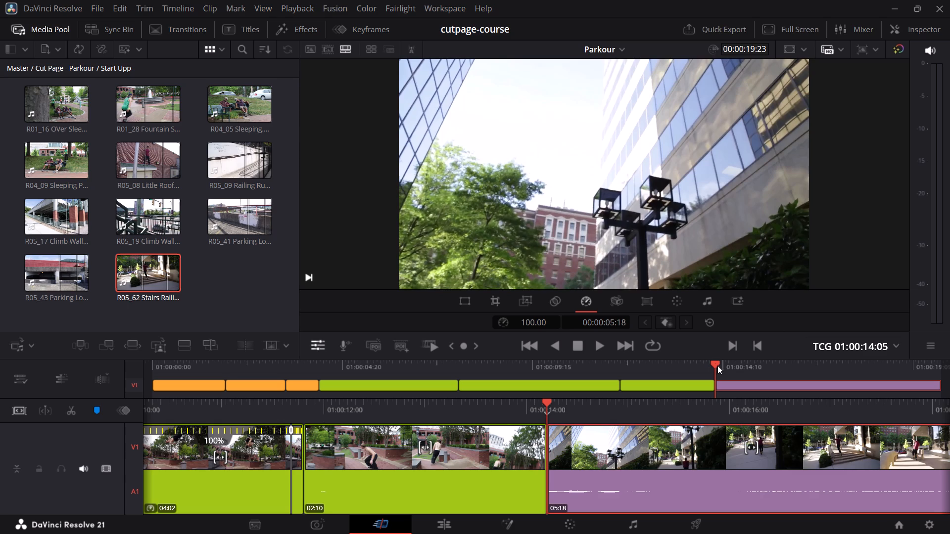
Check the cut into the purple Stairs Railing clip, trim 9 frames off that clip's start, and play the result through to the timeline's end.
left_click(699, 364)
key("space")
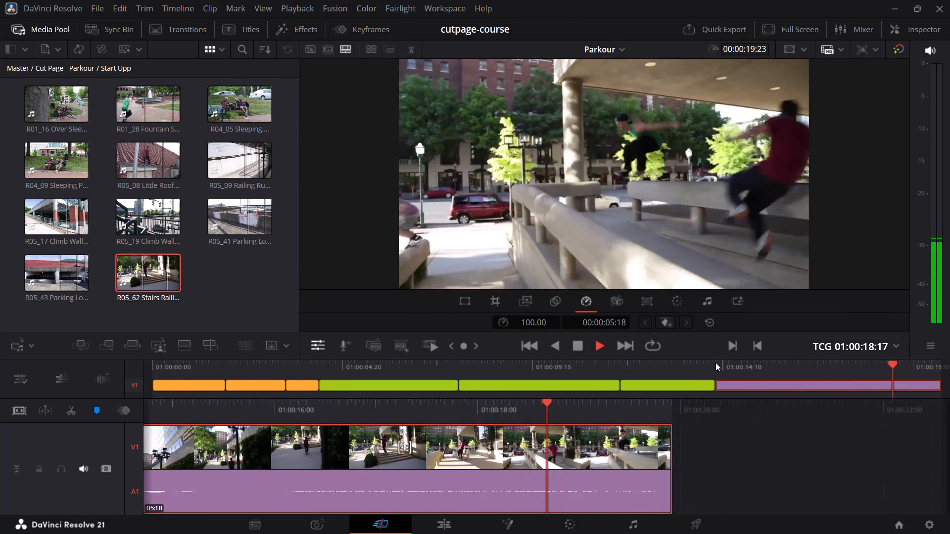
left_click(715, 362)
left_click(671, 367)
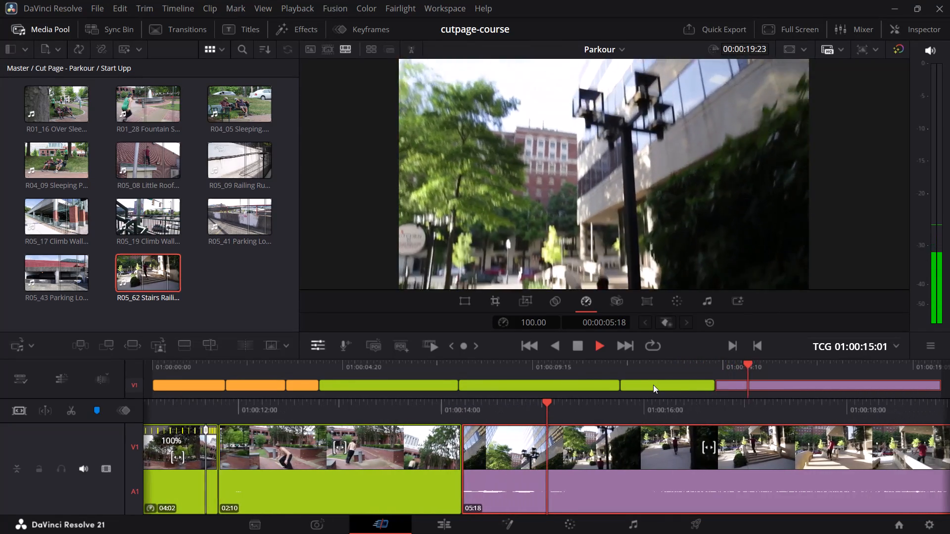
key("space")
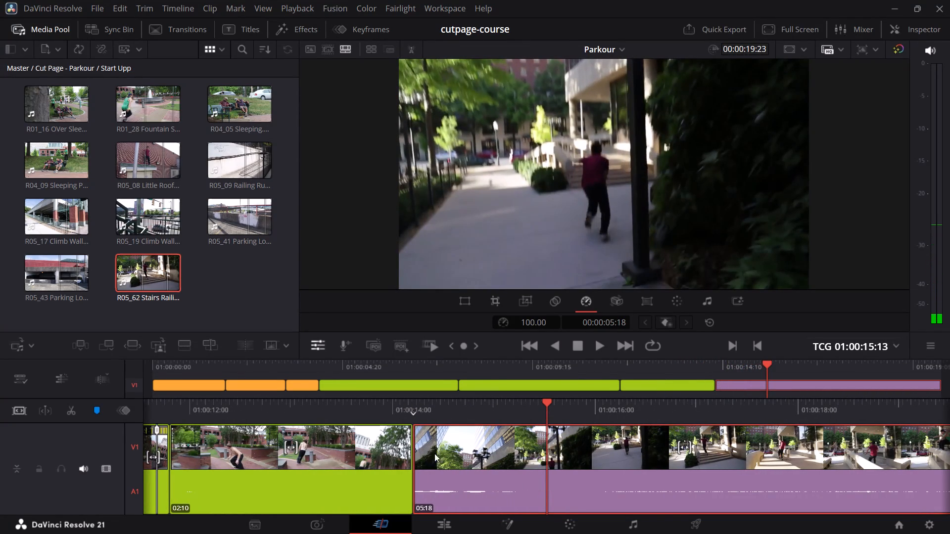
left_click(420, 450)
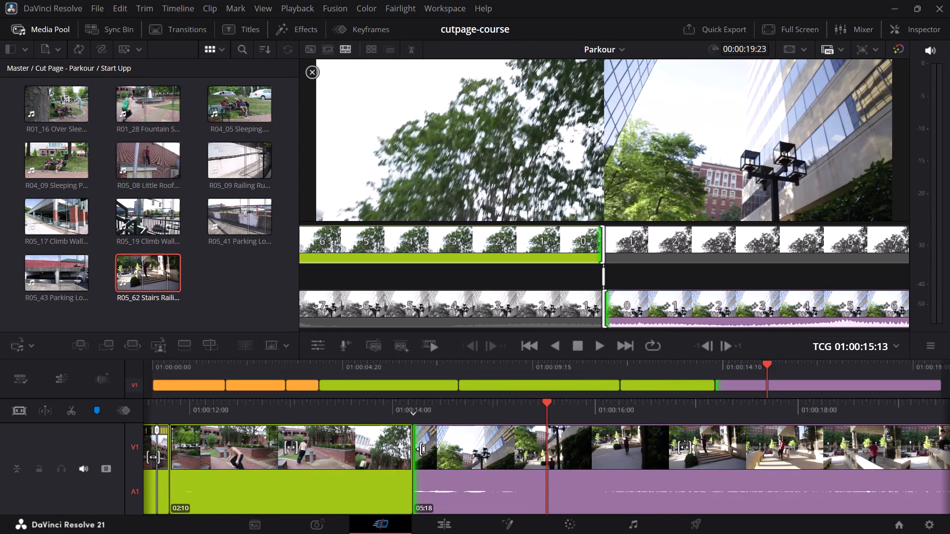
key("Right")
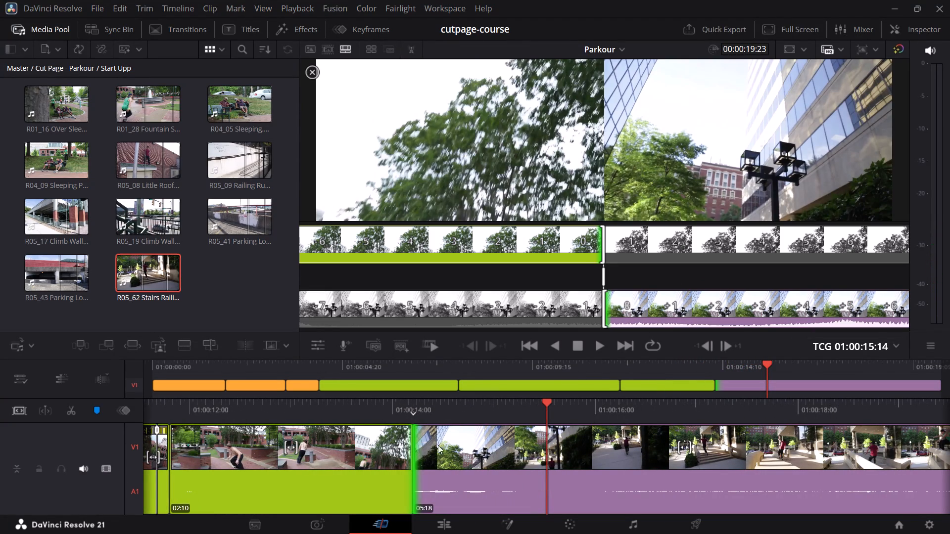
left_click(723, 343)
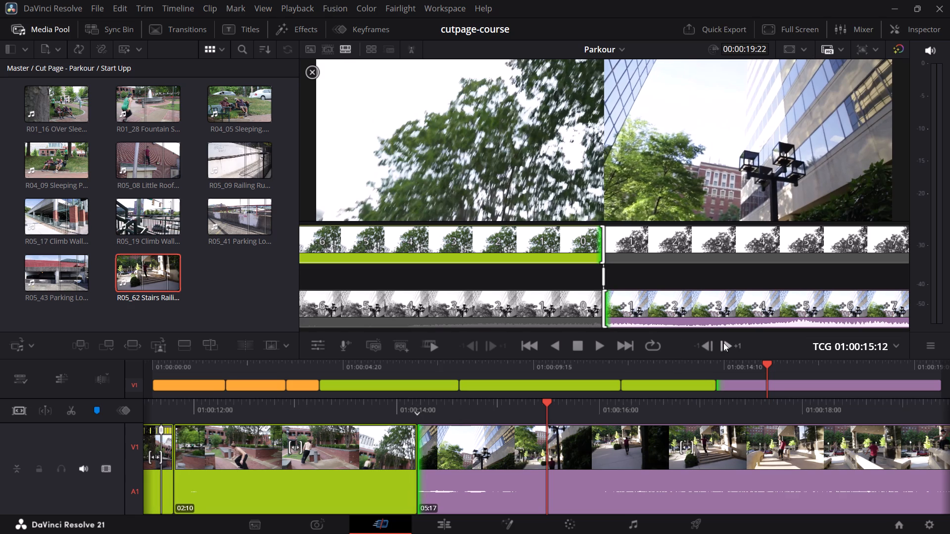
triple_click(723, 343)
triple_click(724, 342)
double_click(724, 342)
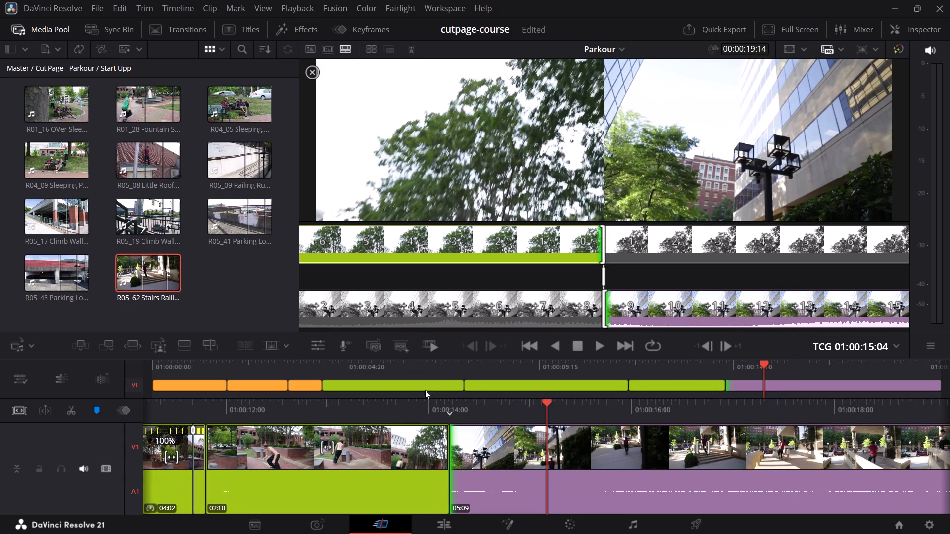
left_click(696, 365)
key("space")
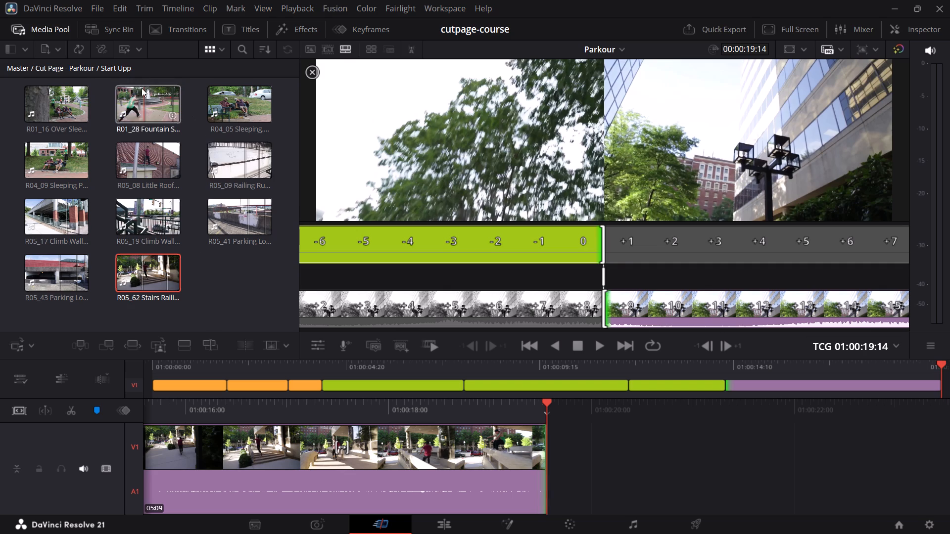
Open R07_18 SlowMo Roof Climb from the SlowMotion bin and scrub through it to examine the run-up and climb.
left_click(82, 67)
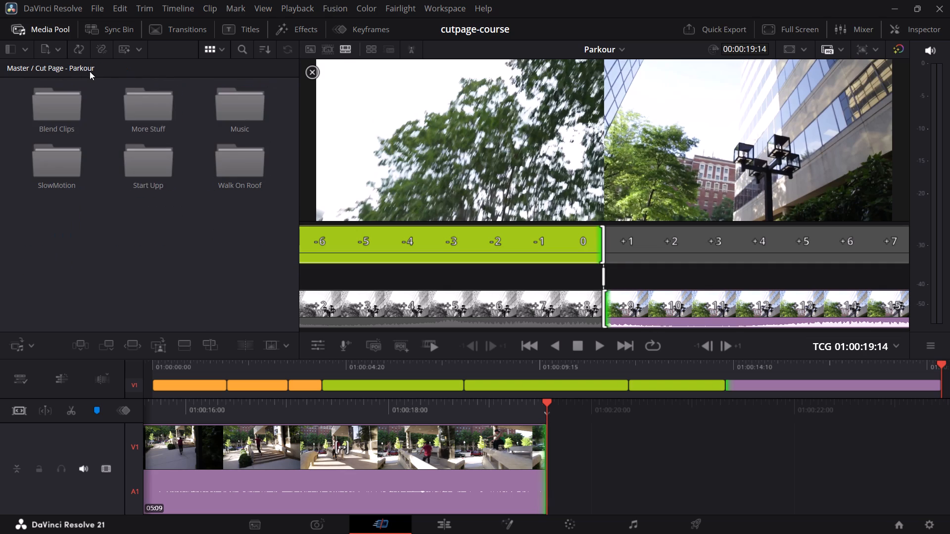
double_click(71, 162)
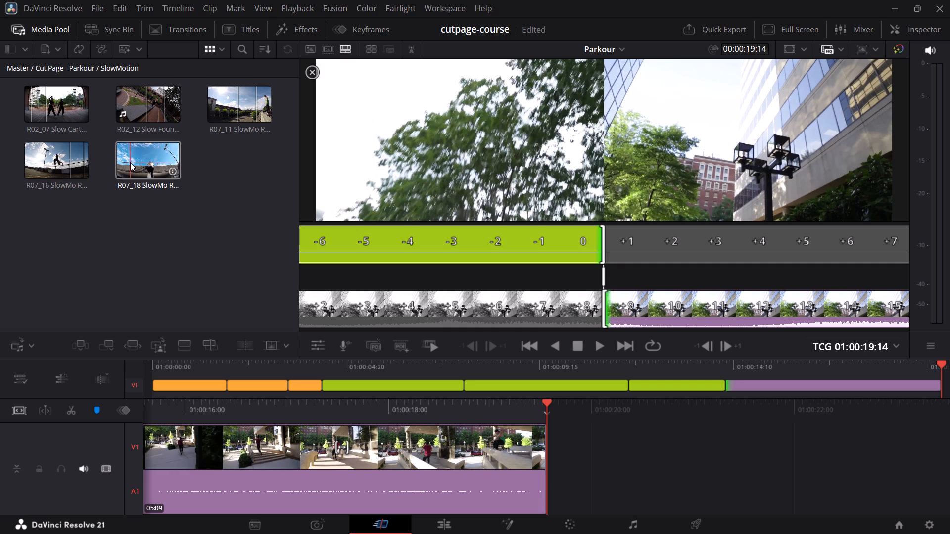
double_click(129, 161)
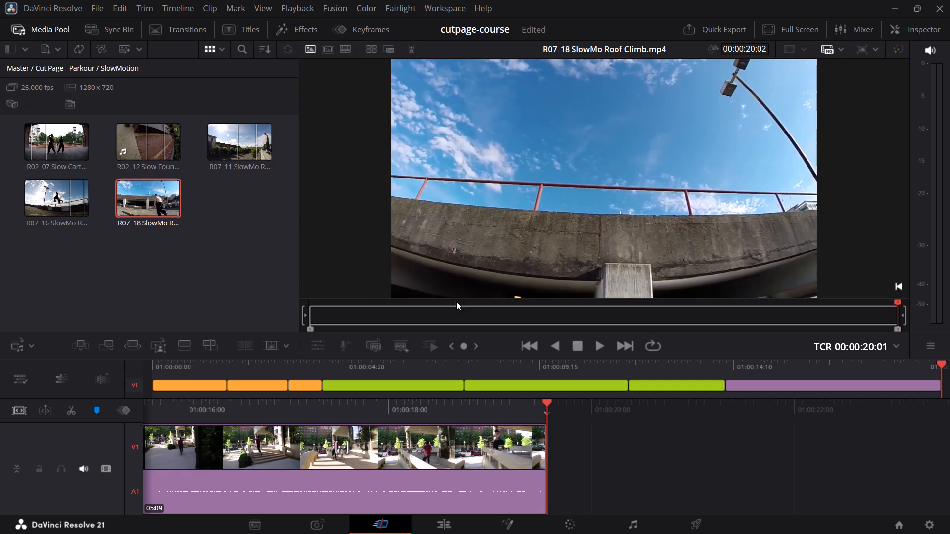
left_click_drag(367, 325, 349, 328)
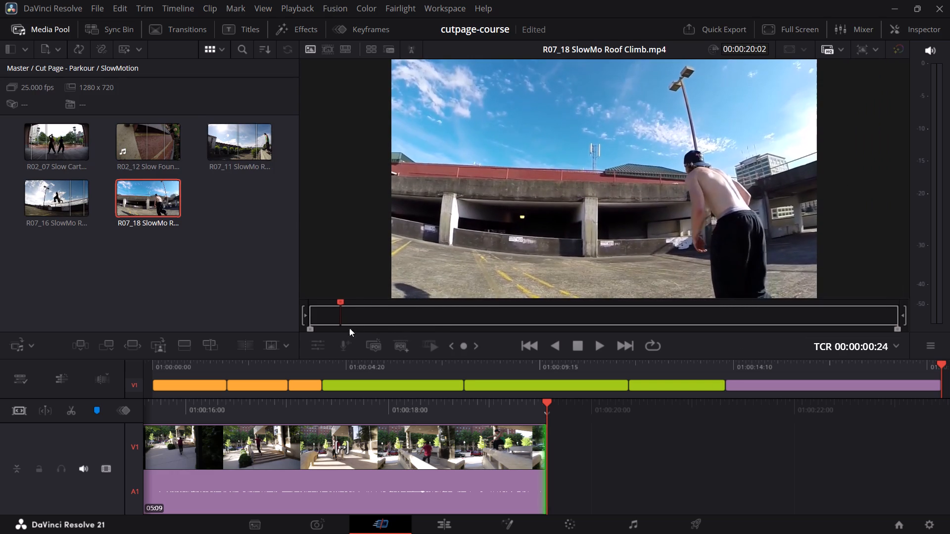
left_click_drag(349, 328, 551, 319)
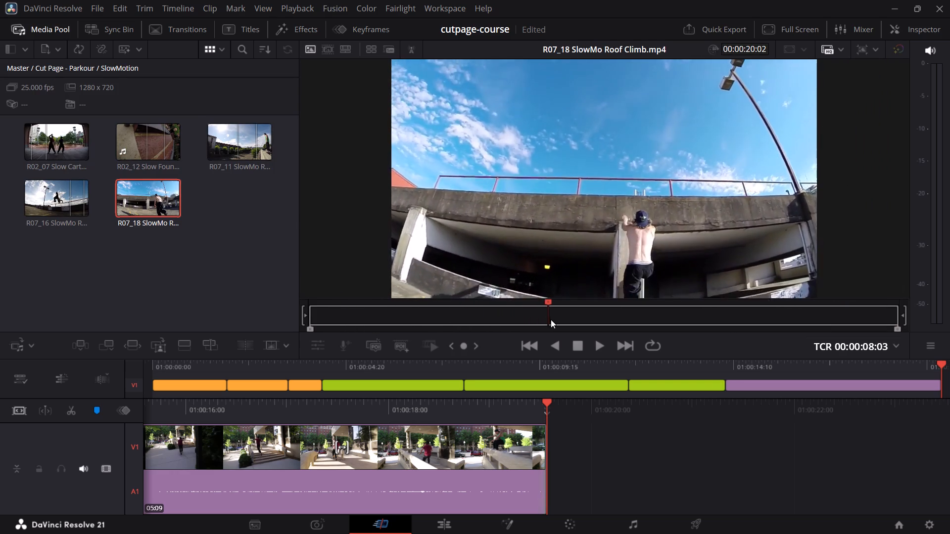
left_click_drag(551, 319, 800, 332)
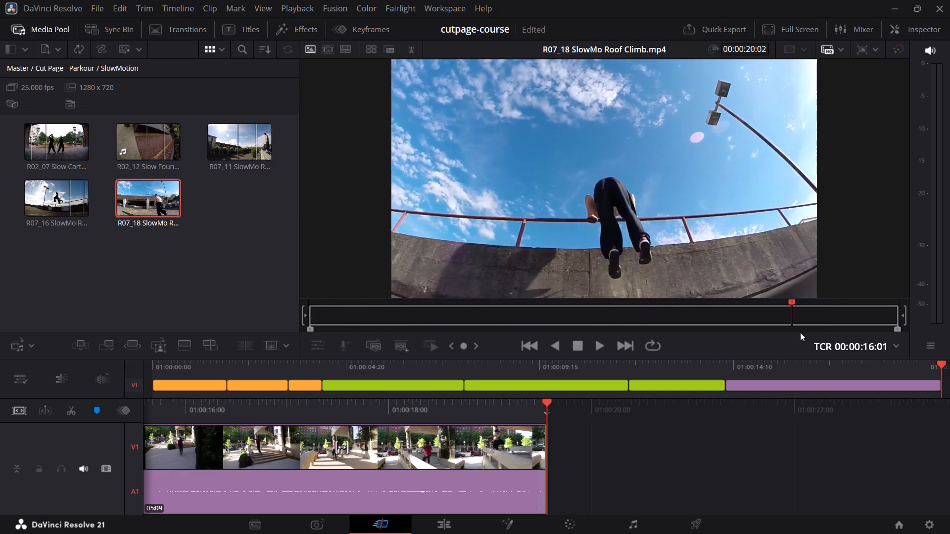
left_click_drag(800, 332, 891, 343)
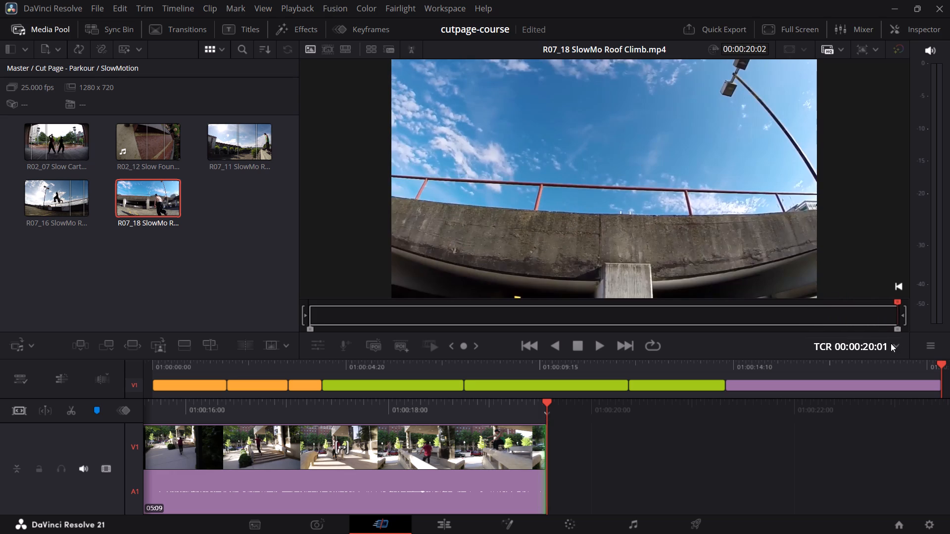
left_click_drag(891, 343, 511, 335)
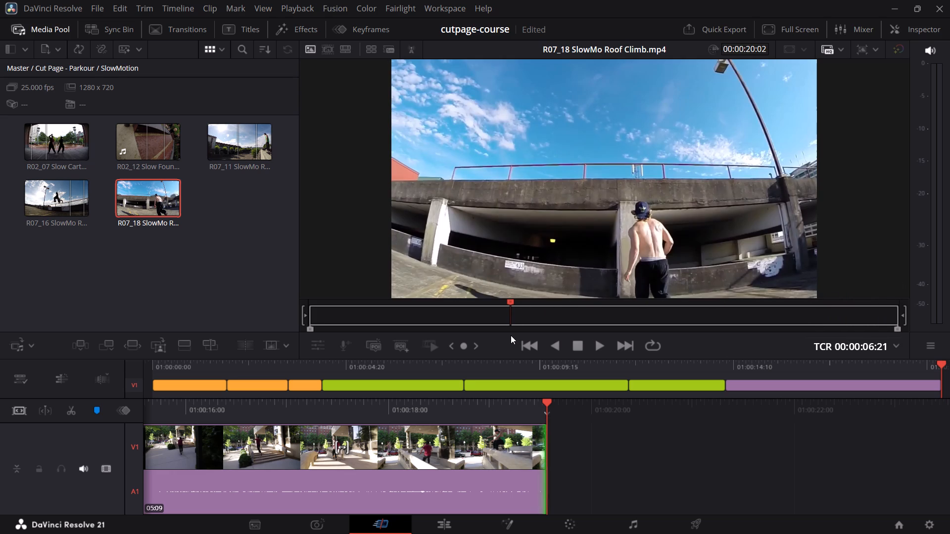
left_click_drag(511, 335, 452, 336)
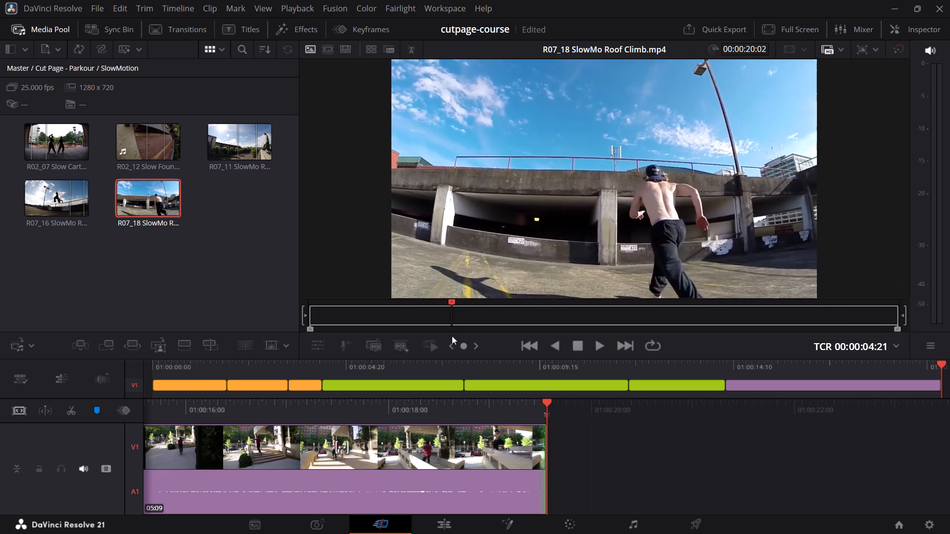
left_click_drag(452, 336, 660, 338)
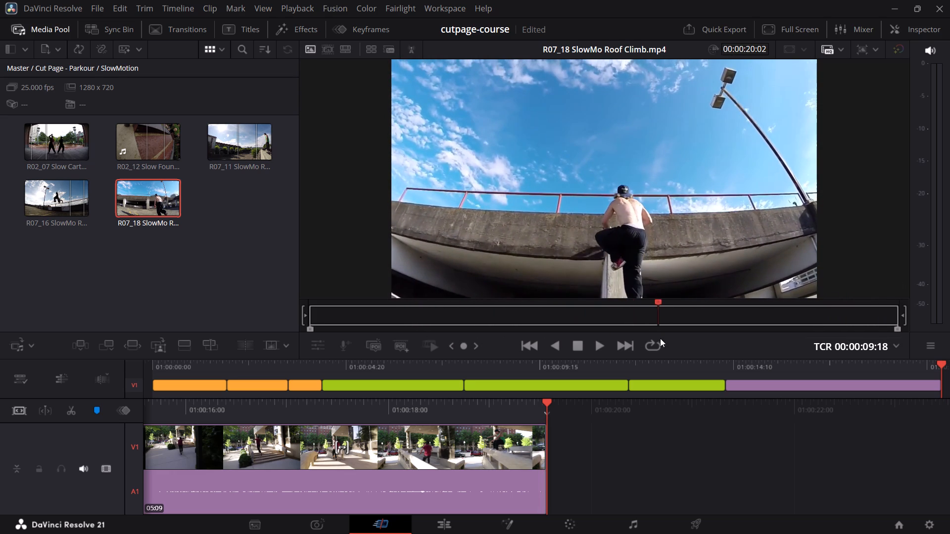
left_click_drag(660, 338, 846, 356)
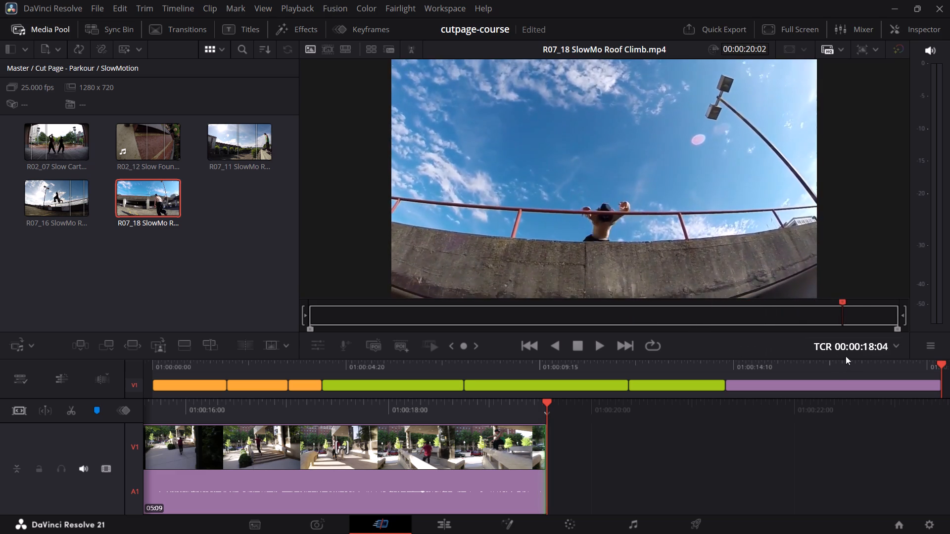
left_click_drag(846, 356, 874, 358)
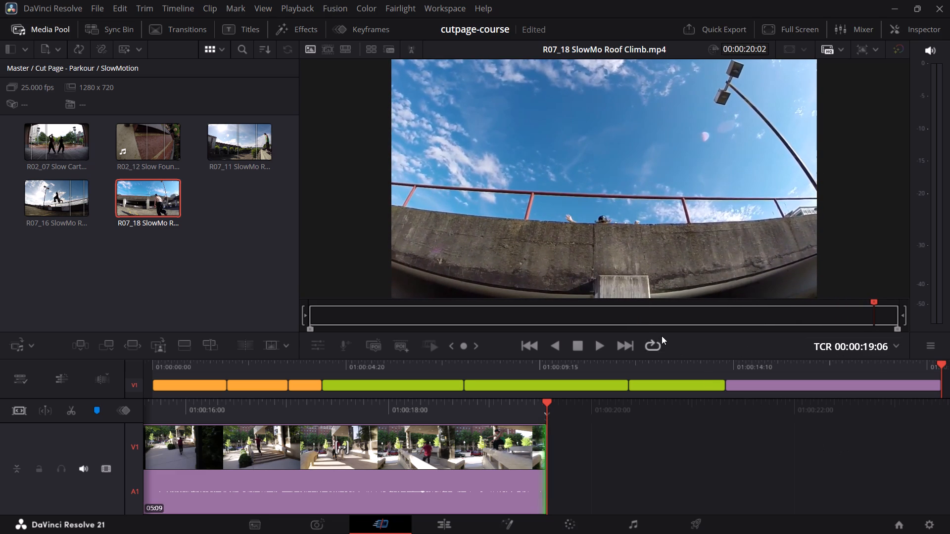
Find the runner's approach to the wall in R07_18 SlowMo Roof Climb and mark the In point at 00:00:04:21.
left_click_drag(619, 325, 619, 324)
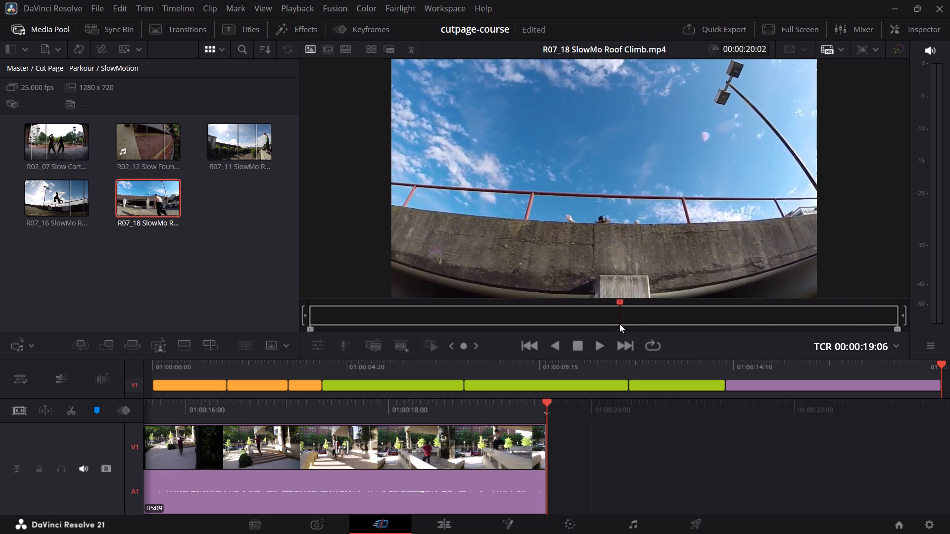
left_click_drag(619, 324, 458, 335)
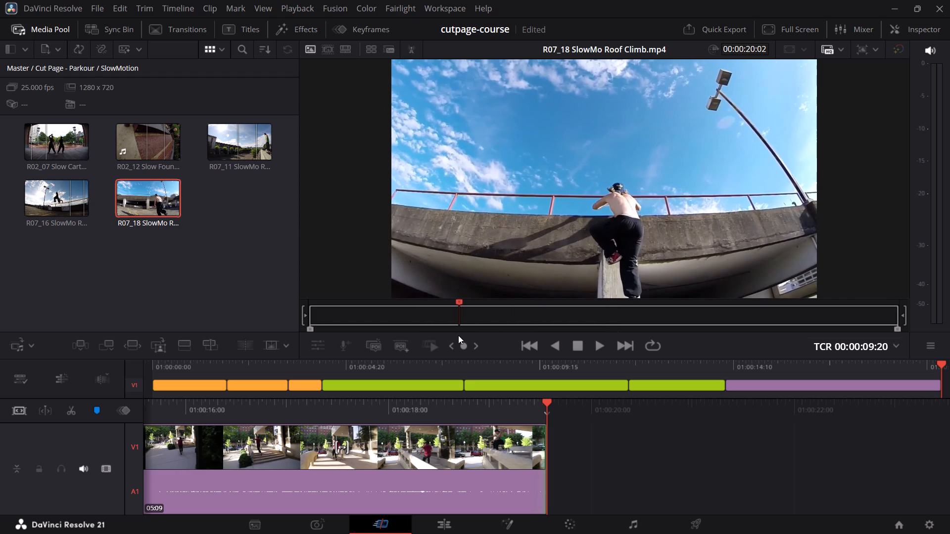
left_click_drag(458, 335, 432, 341)
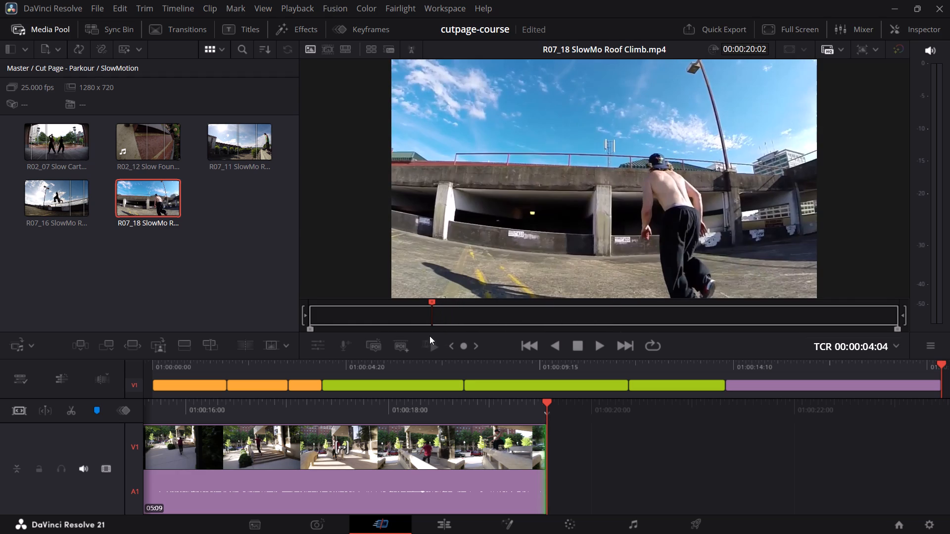
key("space")
key("space")
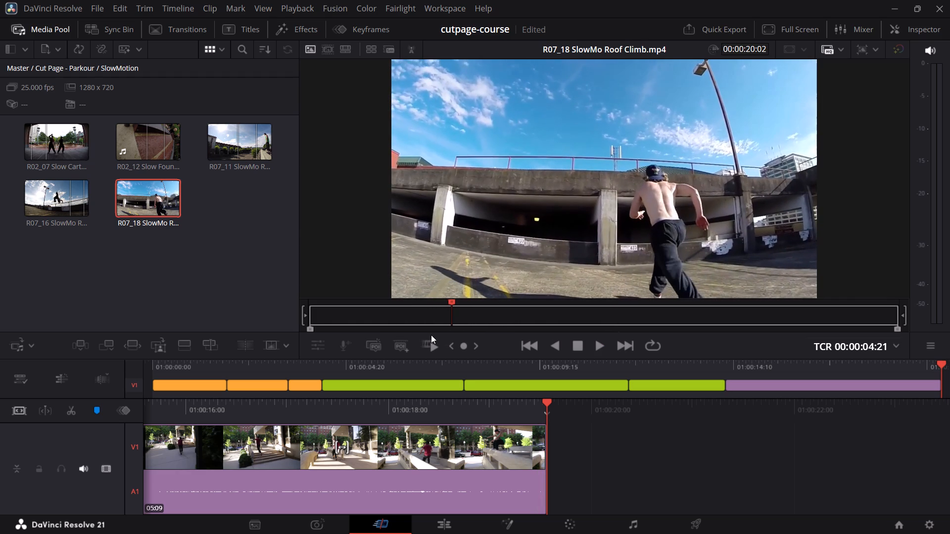
type("i")
Play R07_18 SlowMo Roof Climb through the climb and mark the Out point at 00:00:19:19, once the climber is out of sight.
key("space")
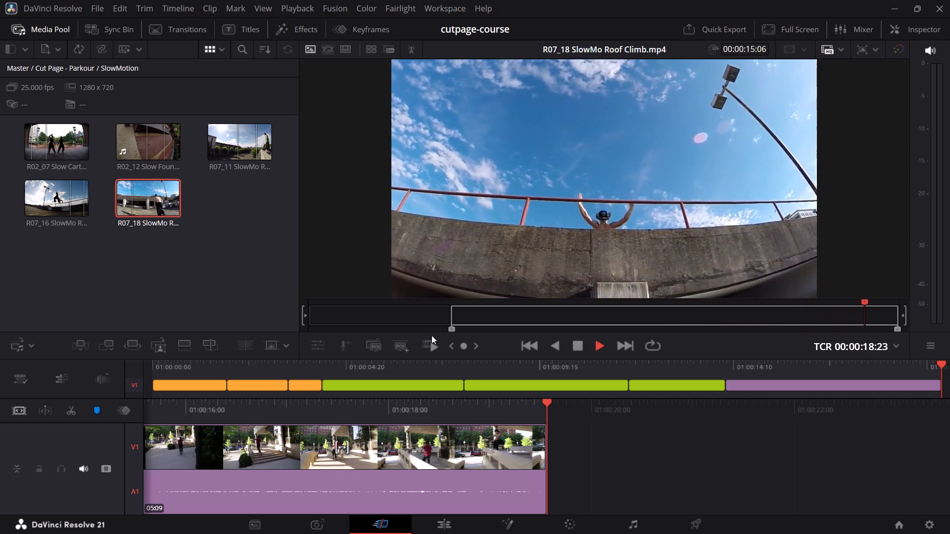
key("space")
key("space")
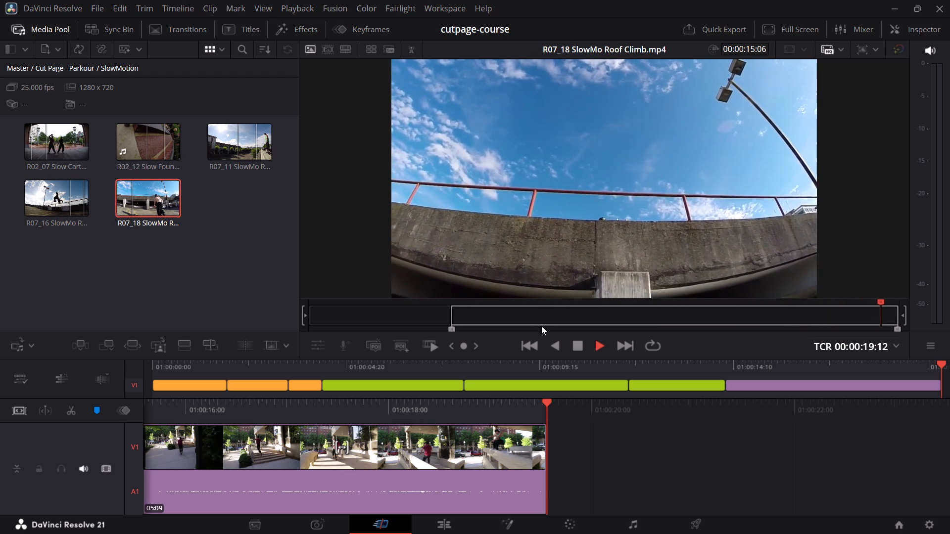
key("space")
key("o")
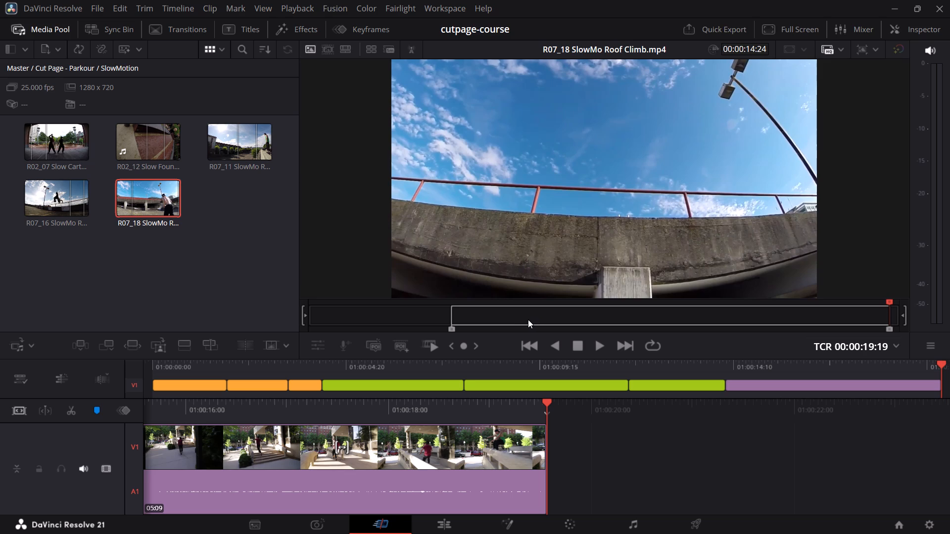
Append the marked range of R07_18 SlowMo Roof Climb to the end of the Parkour timeline.
key("shift+F12")
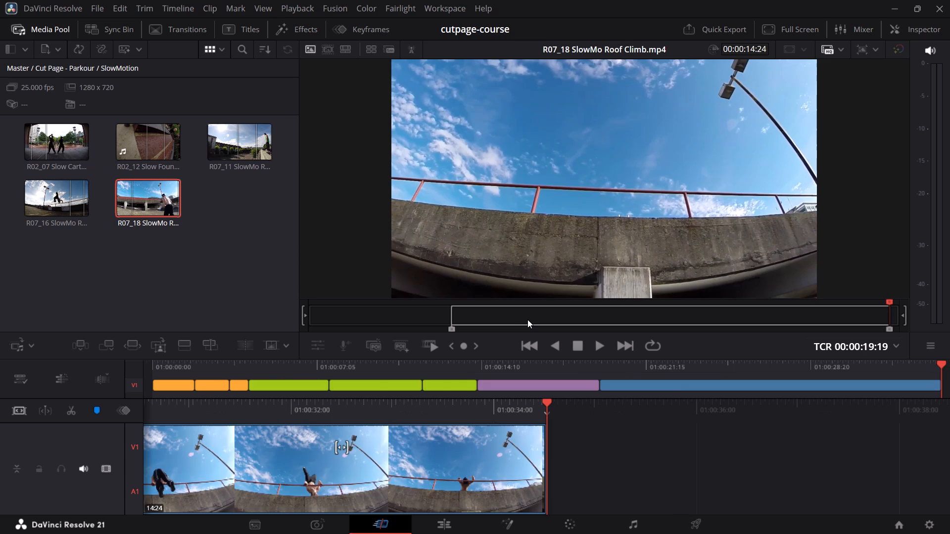
Set the clip color of the last timeline clip, the SlowMo Roof Climb, to pink.
right_click(694, 387)
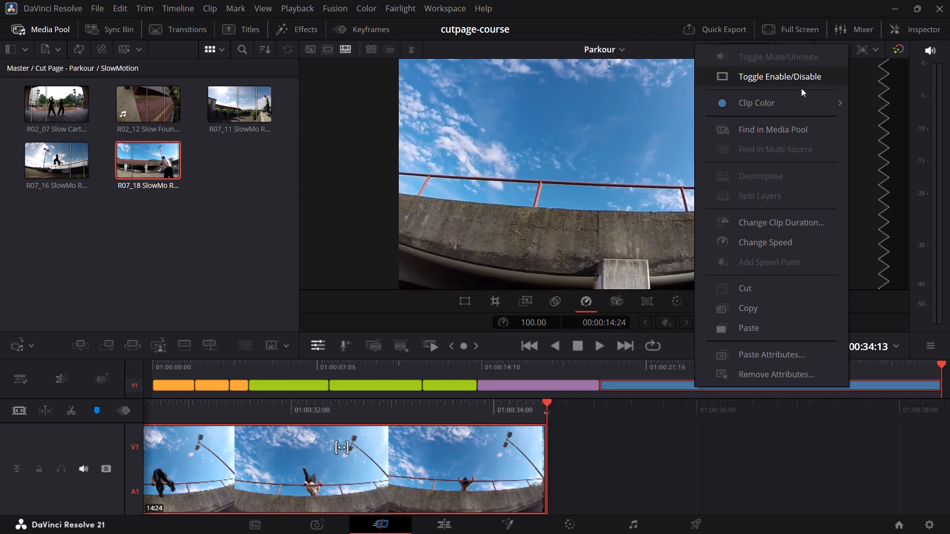
left_click(801, 101)
left_click(910, 268)
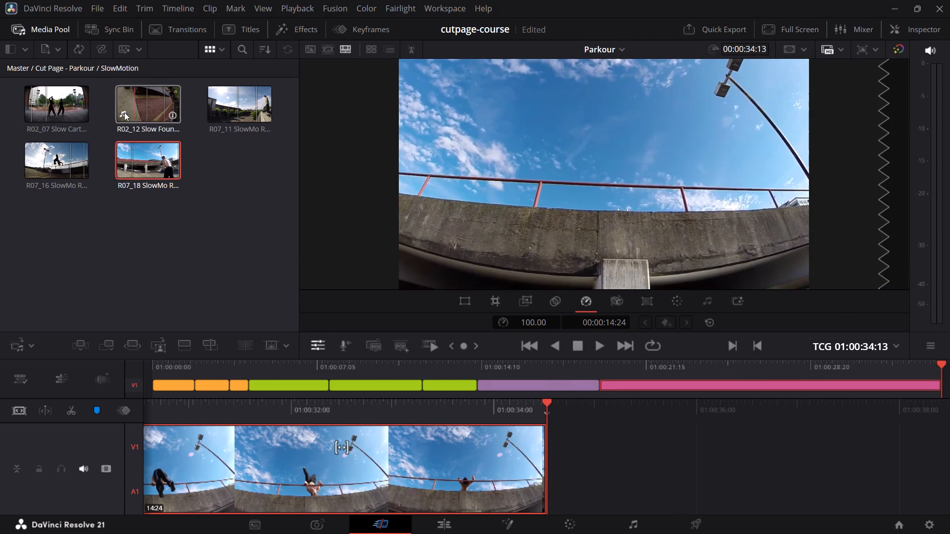
Open R07_16 SlowMo Roof Railing Flip, find the climber pulling up at the railing, and mark the In point at 00:00:08:15.
double_click(66, 163)
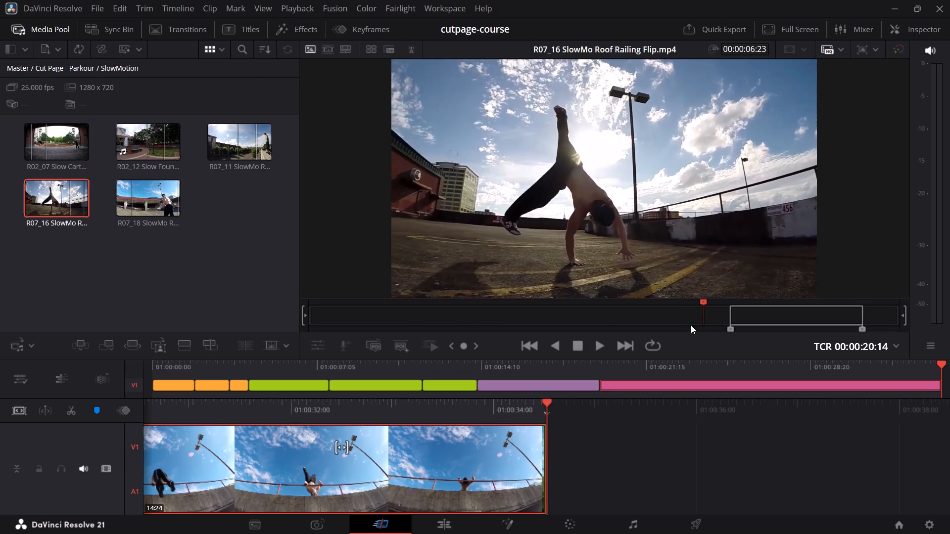
left_click_drag(403, 324, 337, 338)
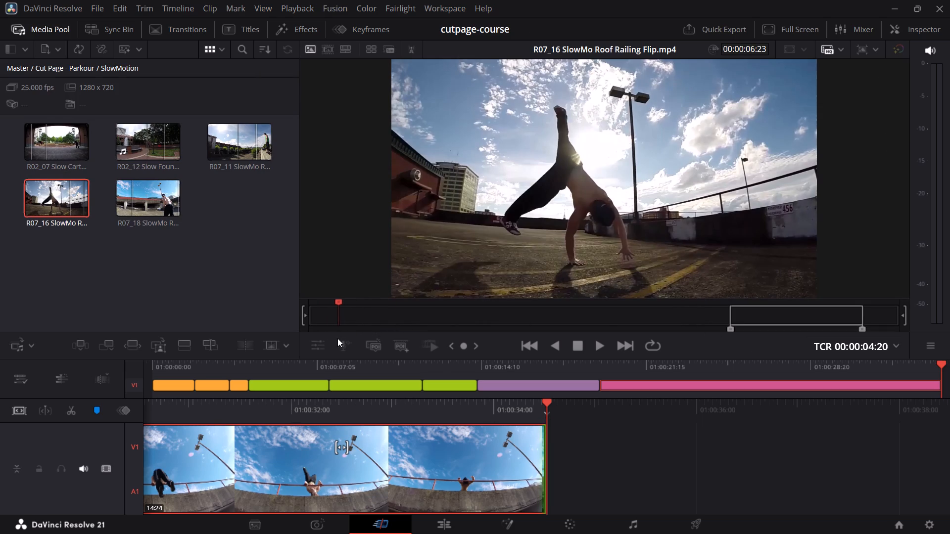
left_click_drag(337, 338, 483, 322)
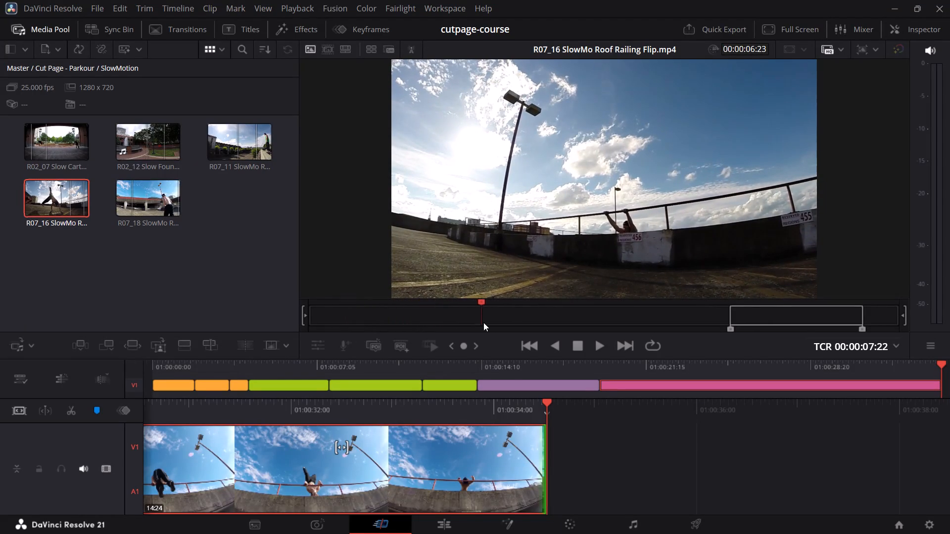
left_click_drag(483, 322, 627, 334)
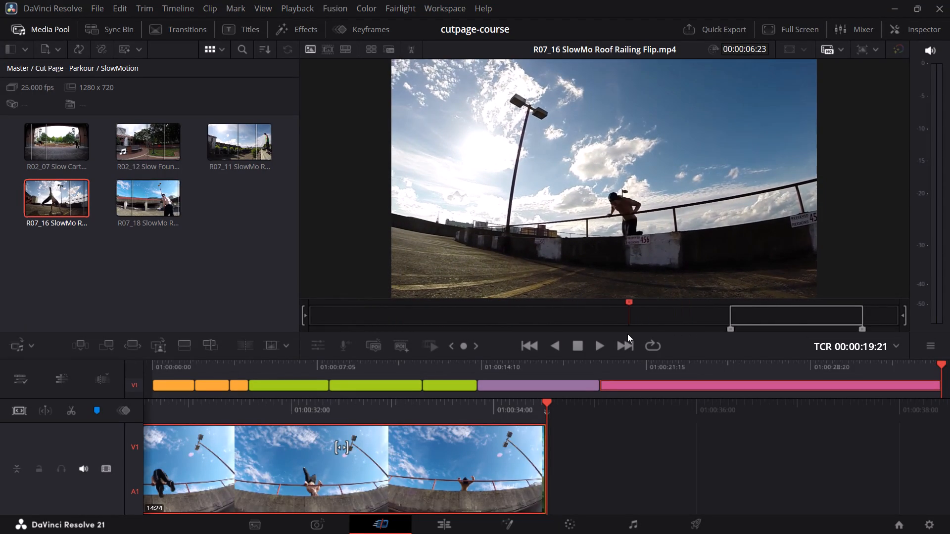
left_click_drag(627, 334, 480, 331)
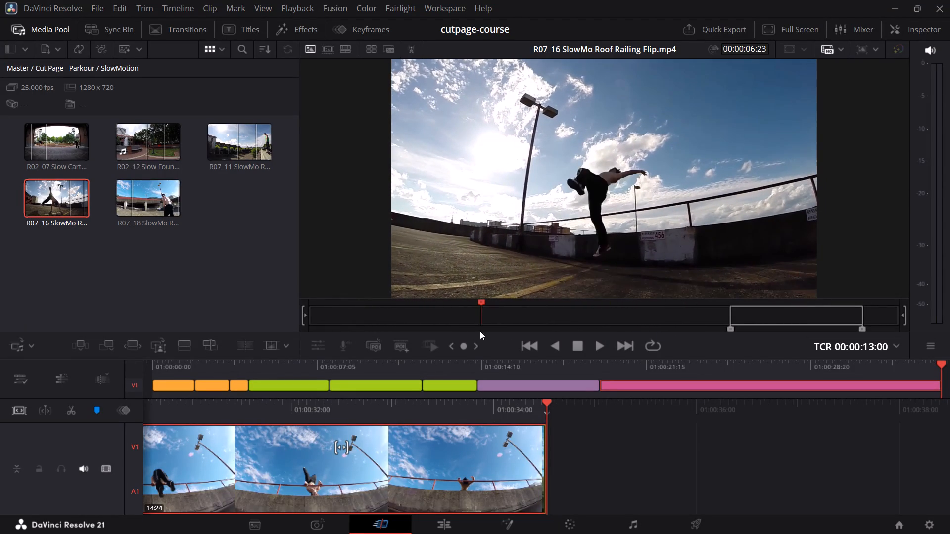
left_click_drag(480, 331, 467, 331)
key("space")
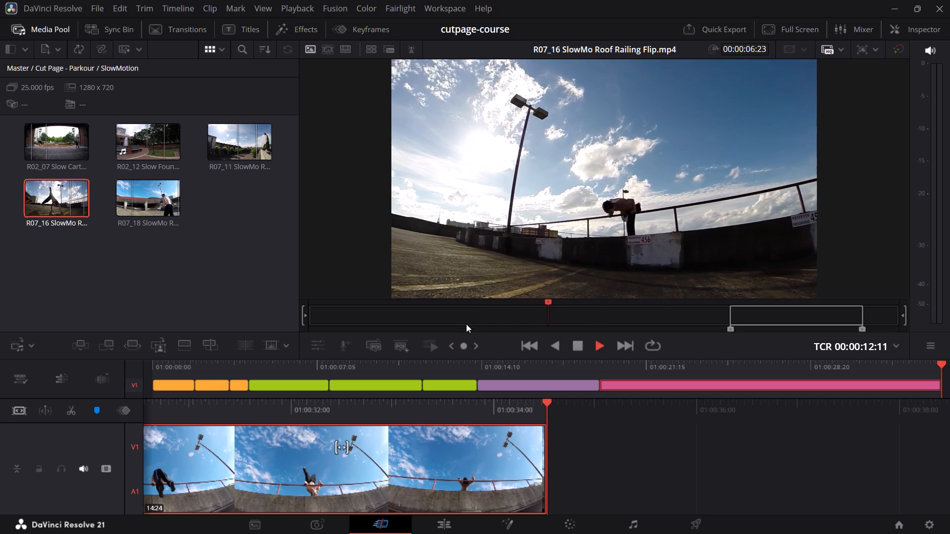
left_click(466, 326)
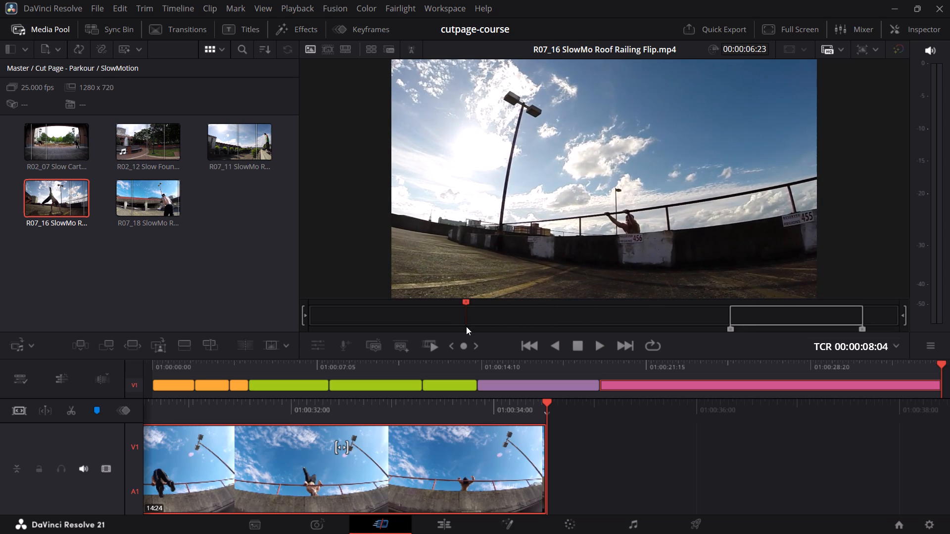
key("space")
key("space")
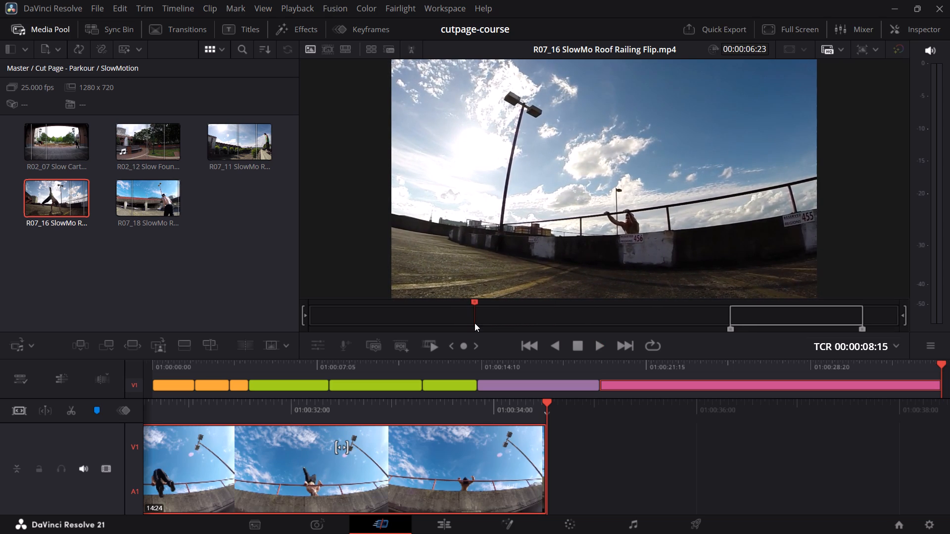
type("i")
Play R07_16 SlowMo Roof Railing Flip through the flip and mark the Out point at 00:00:29:15, as the athlete walks away.
key("space")
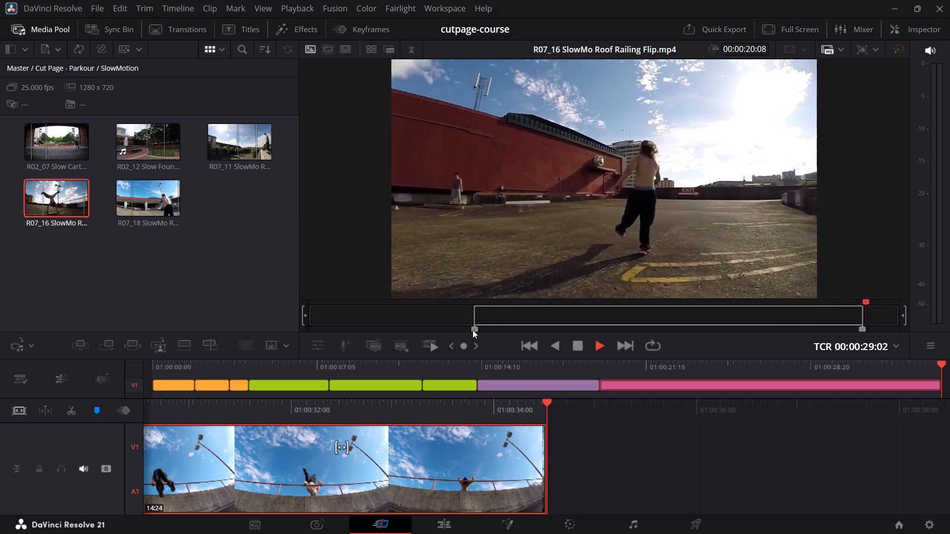
key("space")
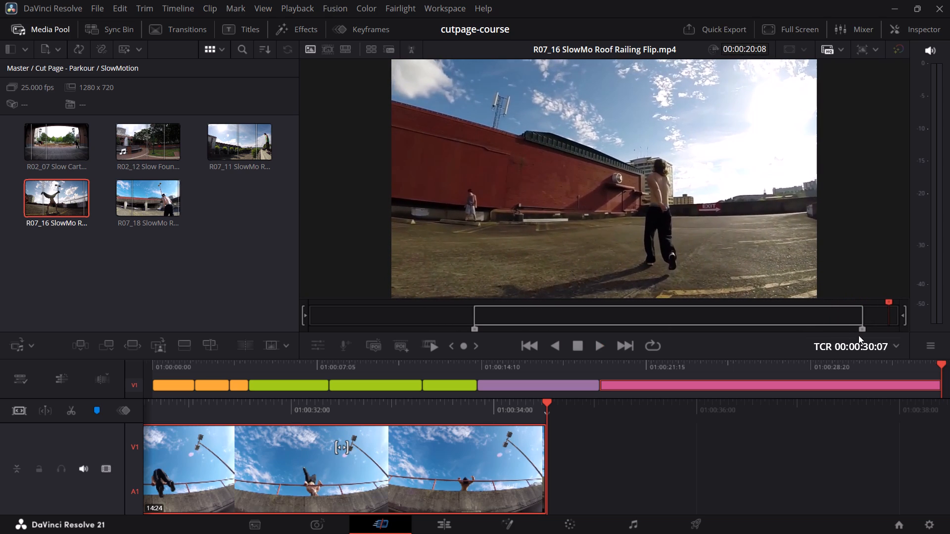
left_click_drag(887, 324, 878, 324)
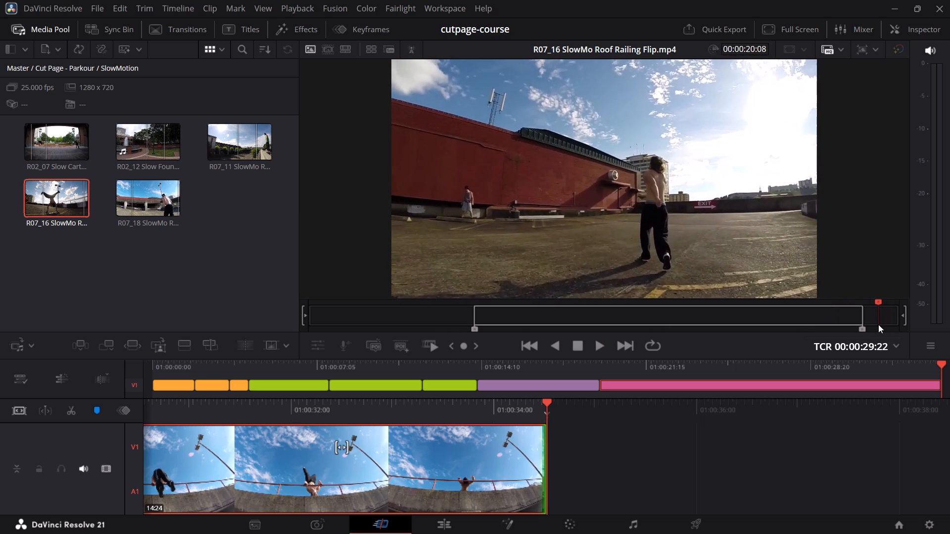
left_click_drag(878, 324, 876, 324)
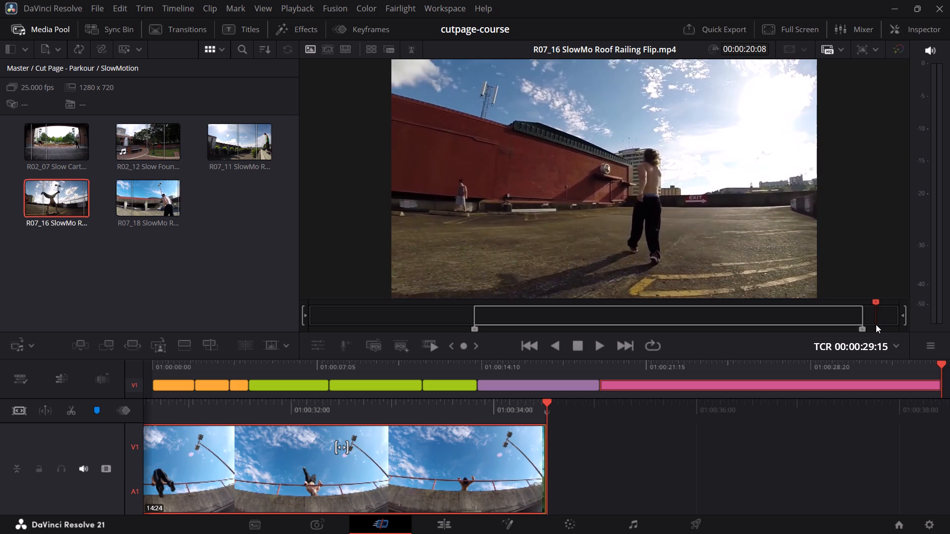
key("o")
Append the marked range of R07_16 SlowMo Roof Railing Flip to the end of the timeline.
key("shift+F12")
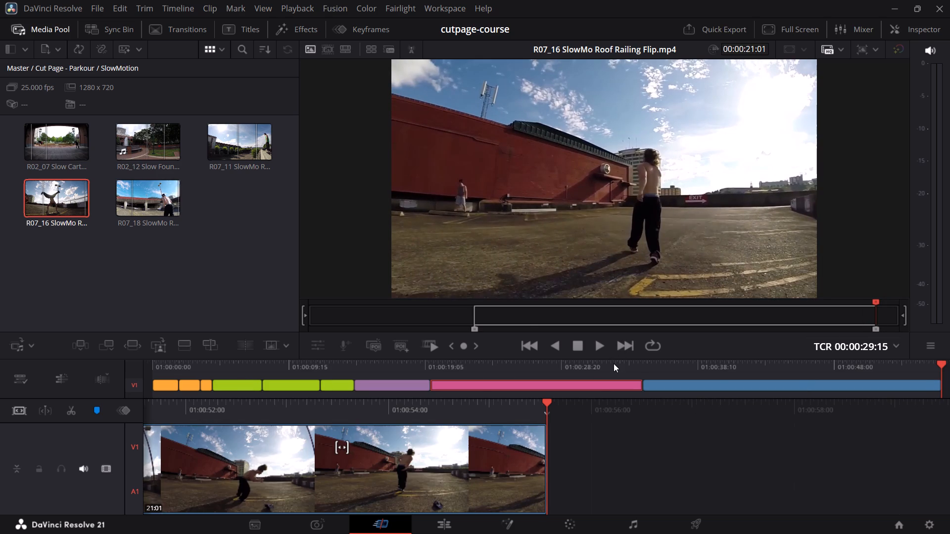
Check the cut from the purple Stairs Railing clip into the pink Roof Climb clip and trim 4 frames off the purple clip's end.
left_click_drag(611, 367, 433, 374)
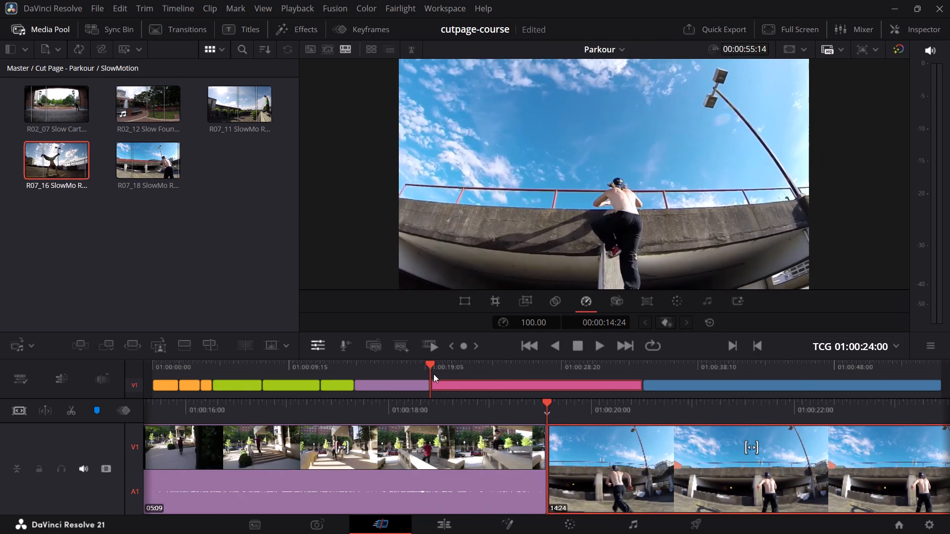
left_click_drag(433, 374, 379, 367)
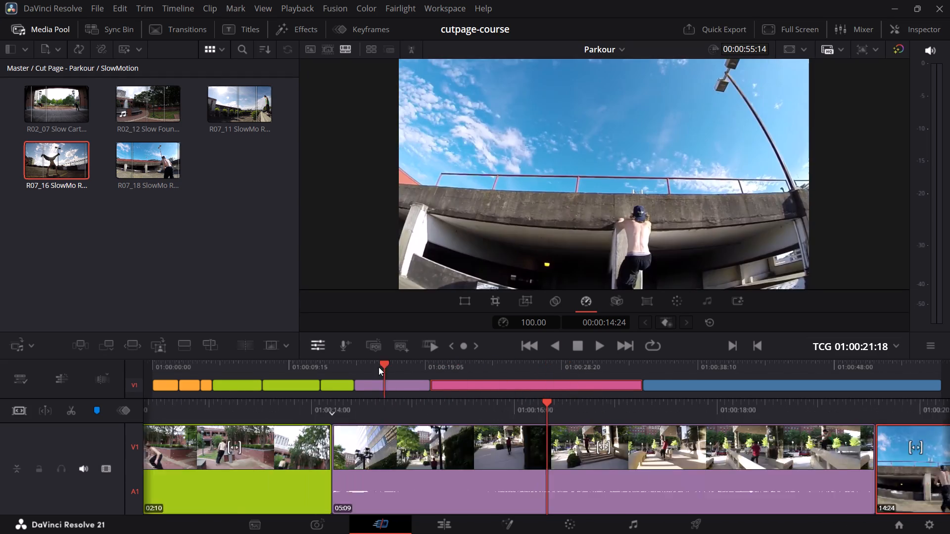
left_click_drag(379, 367, 411, 368)
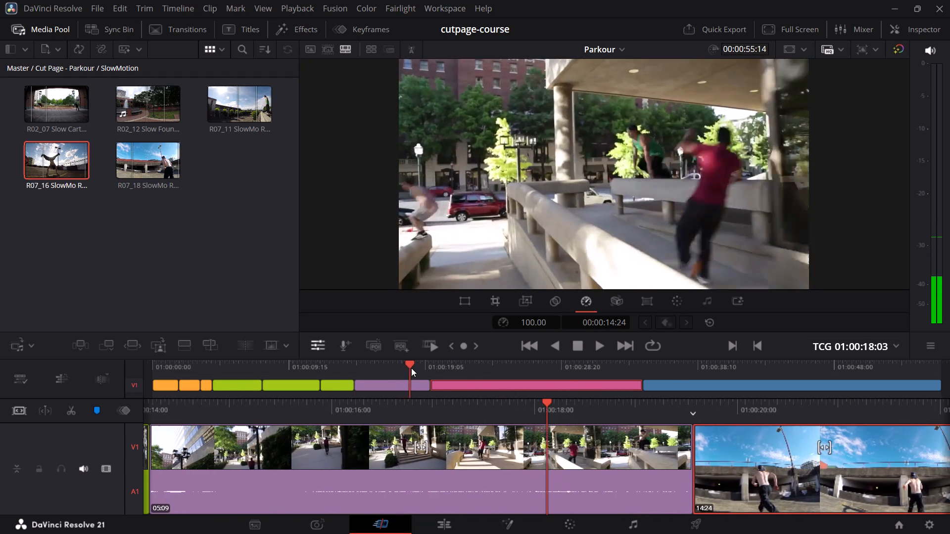
left_click_drag(411, 368, 423, 370)
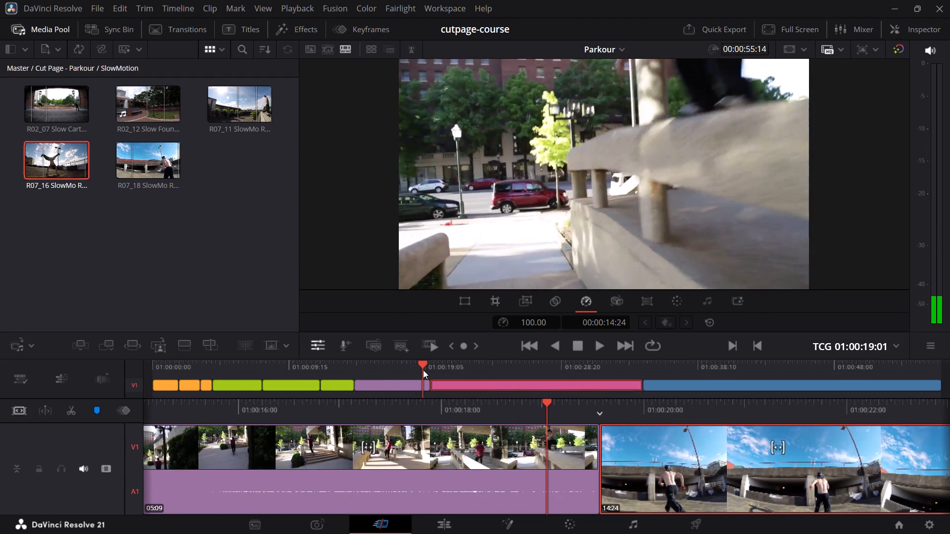
left_click_drag(423, 370, 421, 370)
key("space")
key("space")
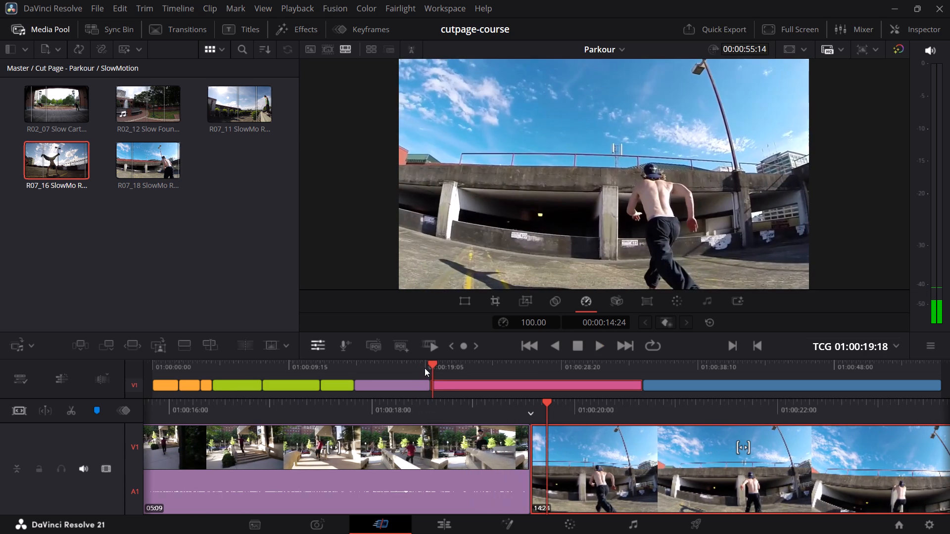
left_click(428, 363)
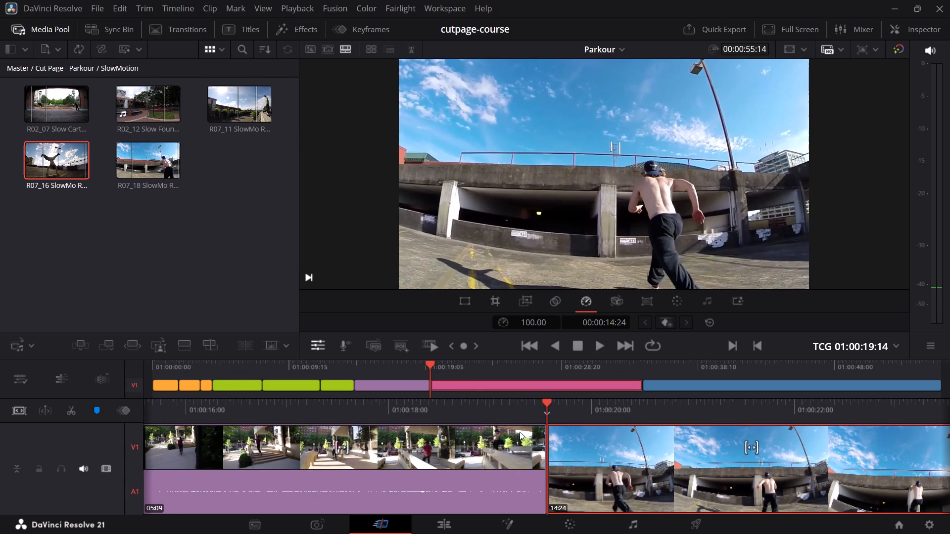
left_click(539, 447)
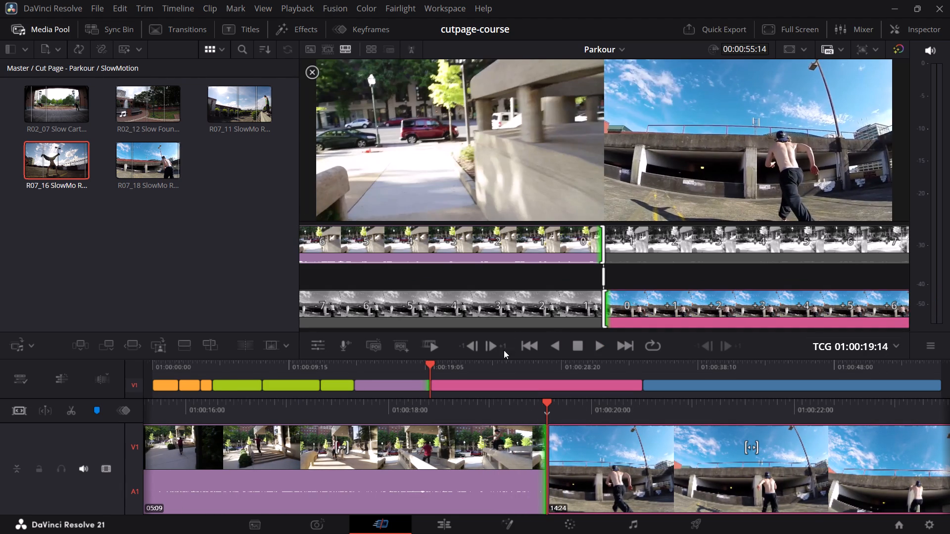
left_click(471, 343)
left_click(471, 343)
left_click(471, 343)
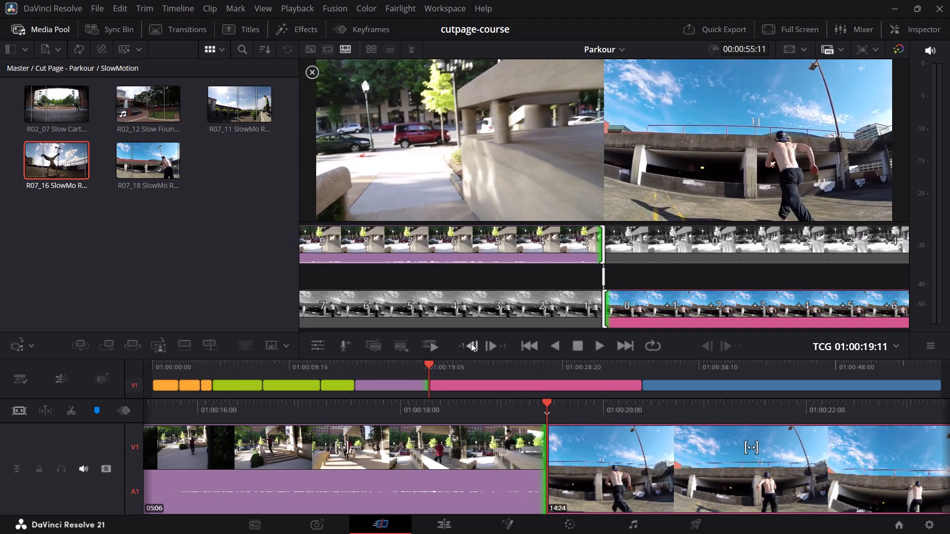
left_click(471, 343)
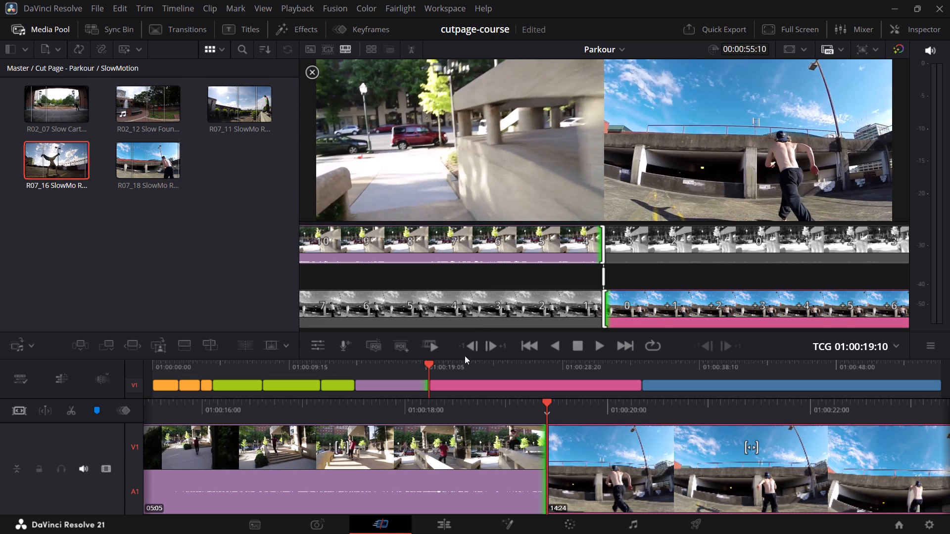
Replay the cut between the purple and pink clips and trim 2 more frames off the end of the purple clip.
left_click(407, 363)
key("space")
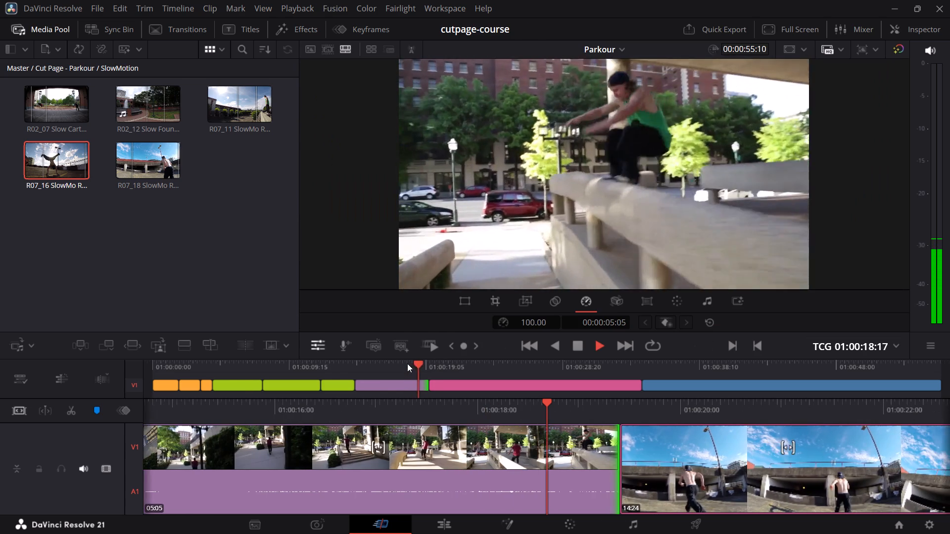
key("space")
left_click(428, 365)
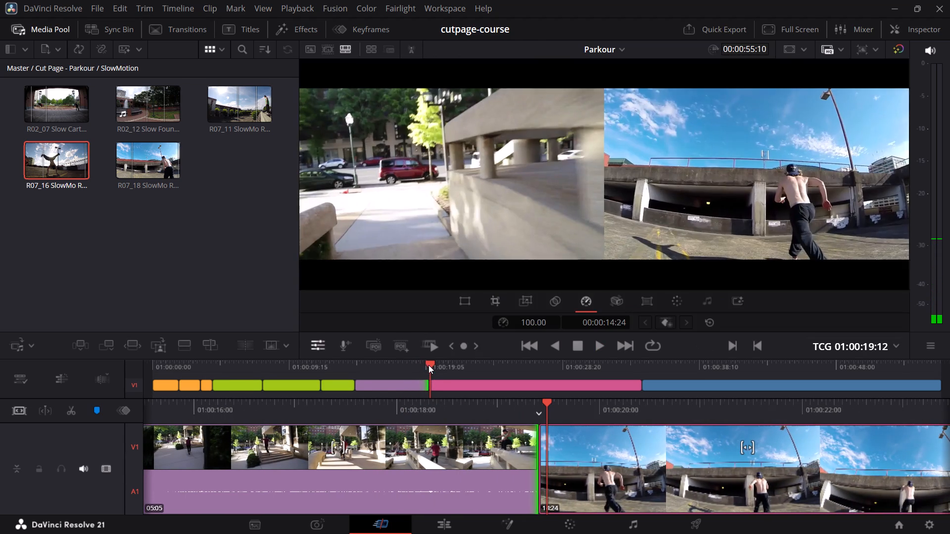
left_click(540, 444)
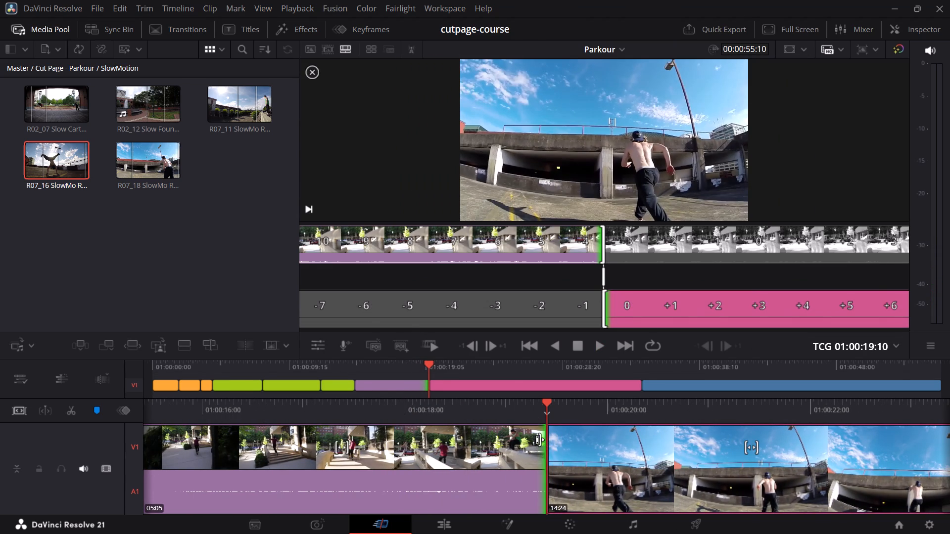
left_click(470, 348)
left_click(470, 348)
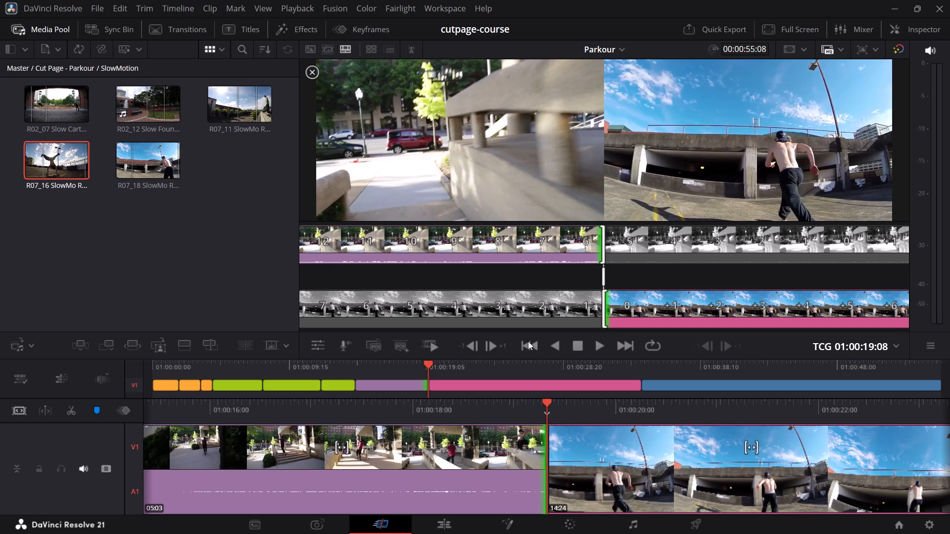
Review the pink Roof Climb clip through the climb and flip to its end, and replay the cut from the purple clip.
key("space")
key("space")
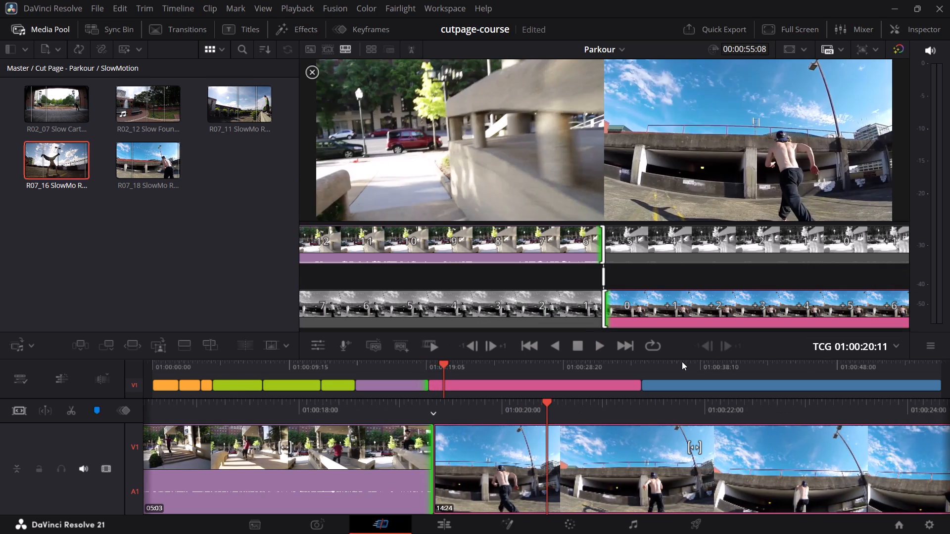
key("space")
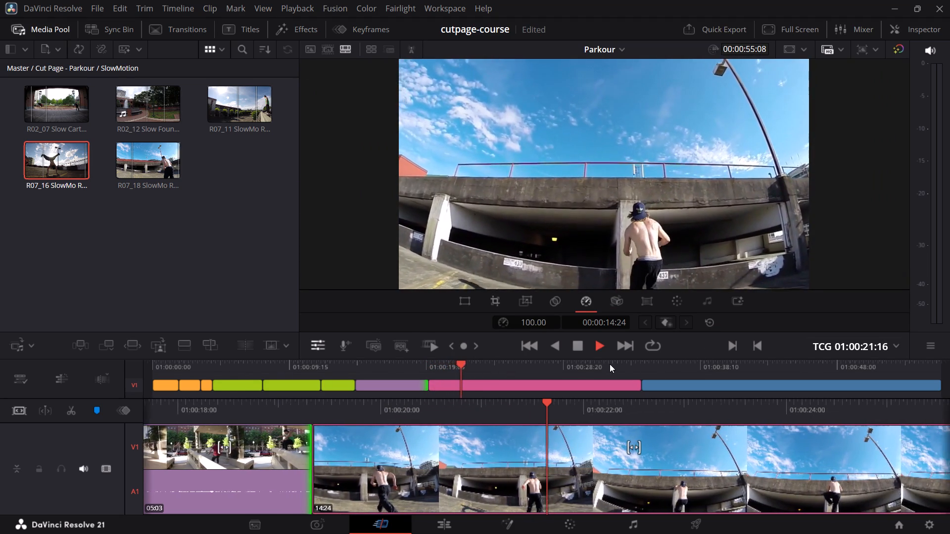
key("space")
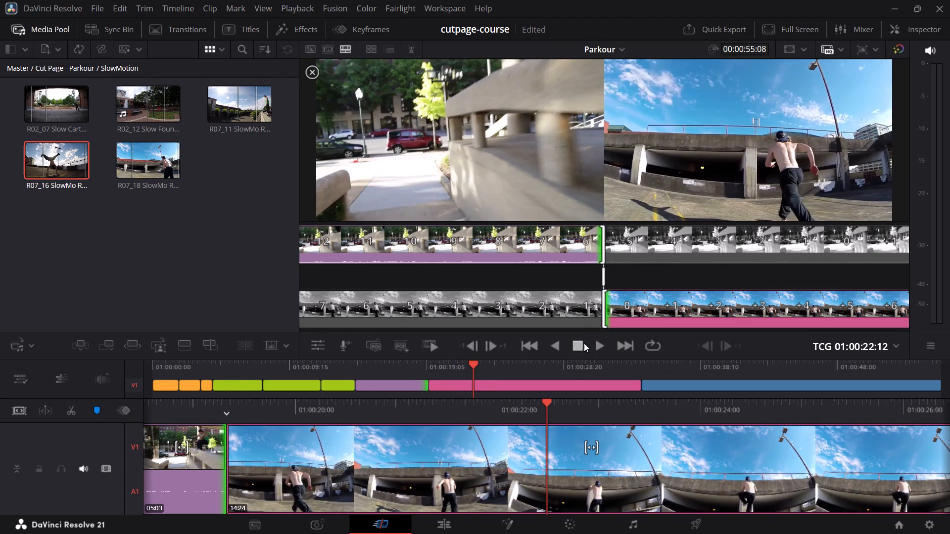
left_click(623, 369)
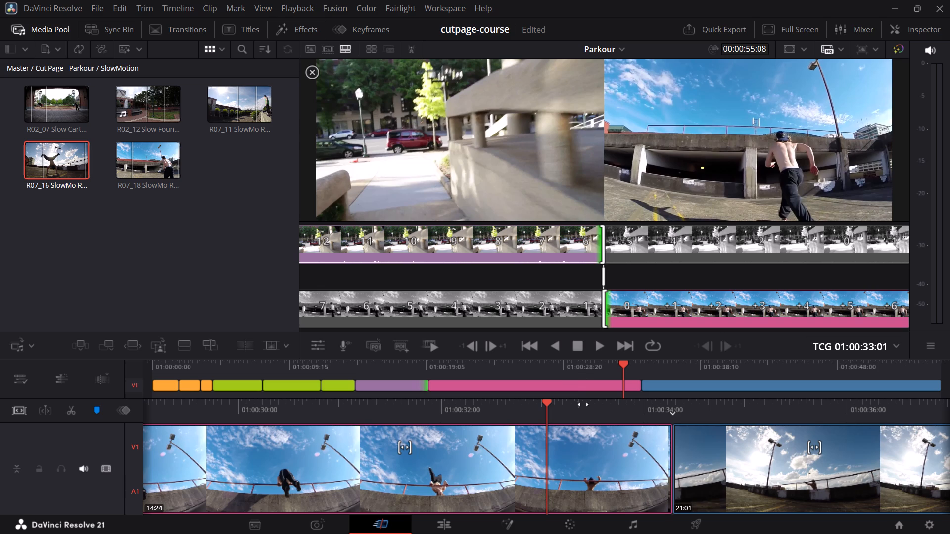
left_click(555, 368)
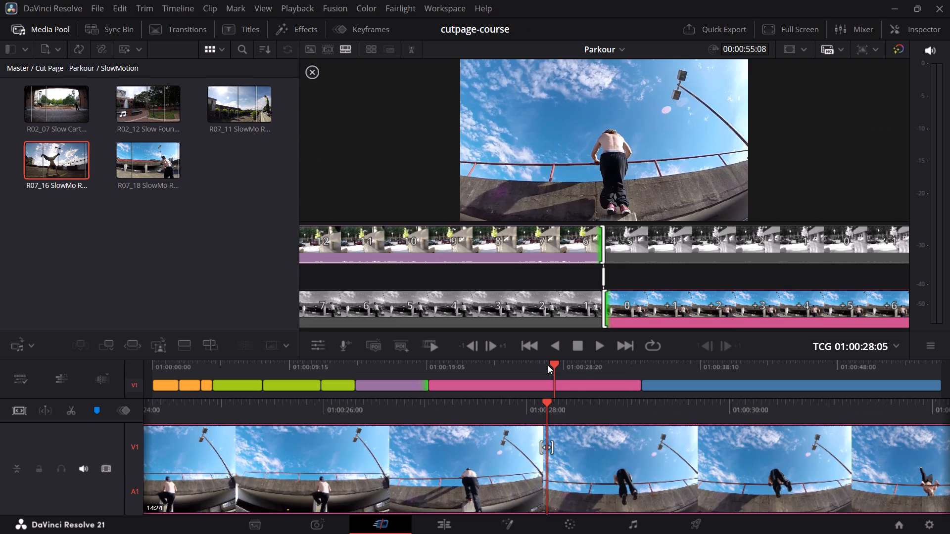
left_click(231, 301)
left_click_drag(509, 409, 529, 403)
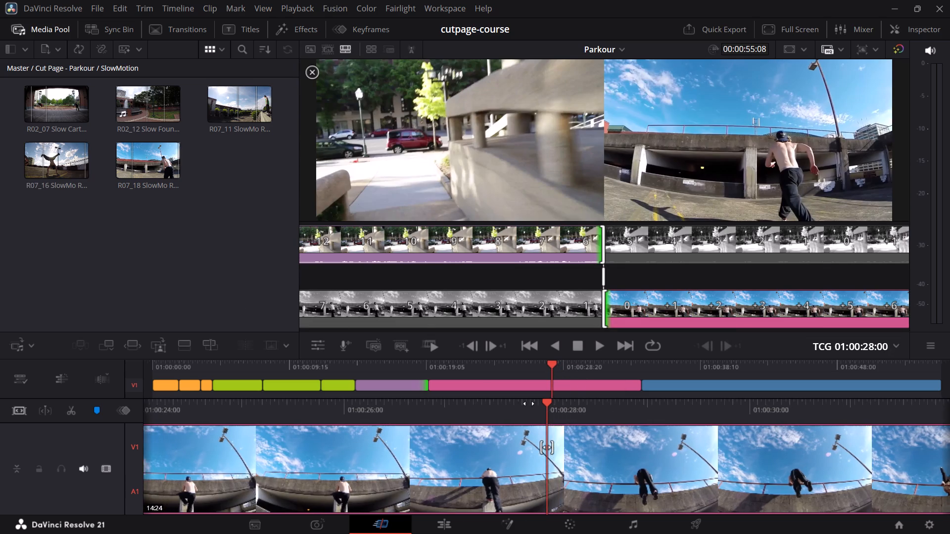
left_click_drag(529, 403, 611, 411)
left_click_drag(547, 363, 555, 362)
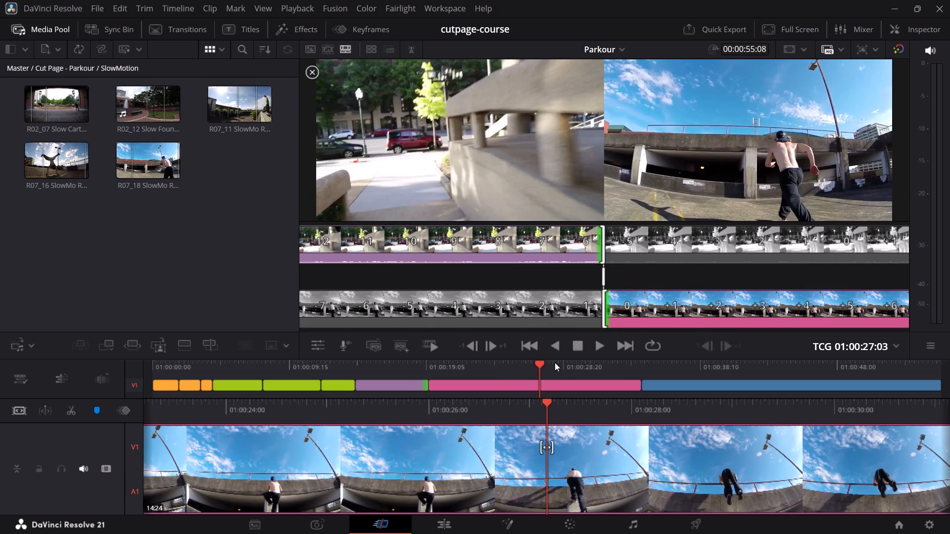
left_click_drag(555, 362, 638, 376)
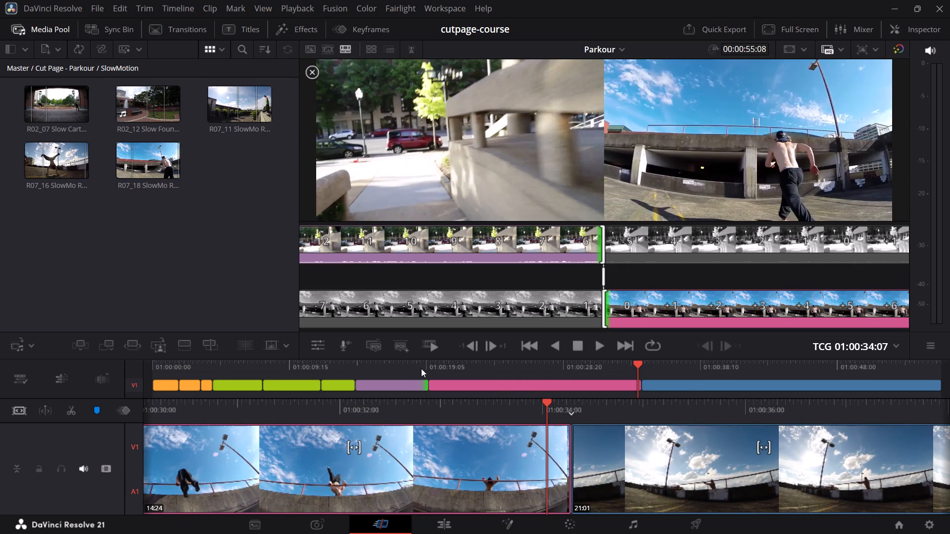
left_click(413, 364)
key("space")
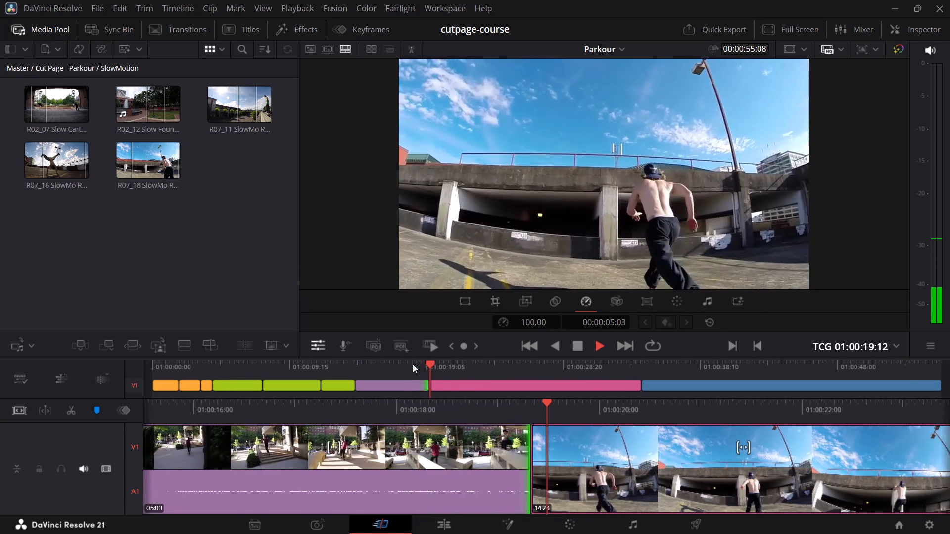
key("space")
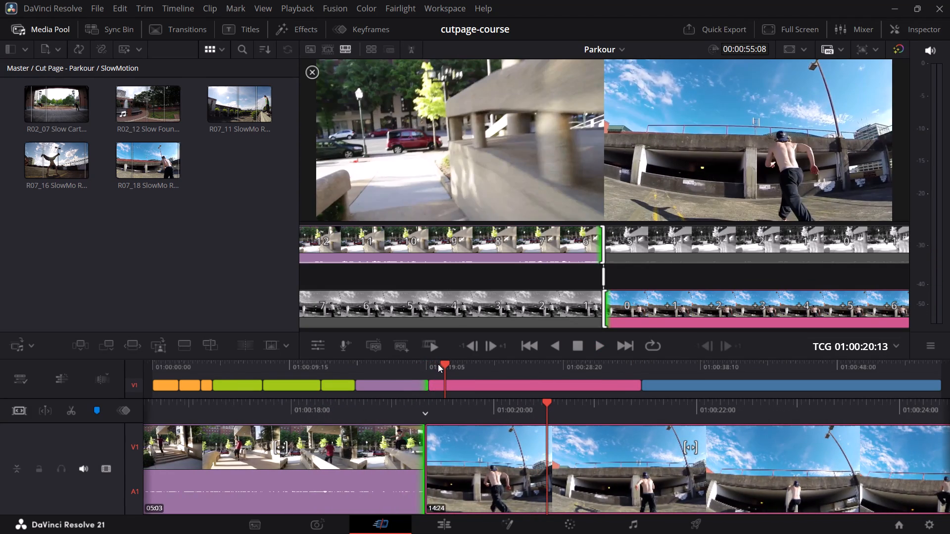
Open R05_43 Parking Lot Cris Cross Flip from the Start Upp bin and scrub through its marked climb and railing flip.
left_click(75, 71)
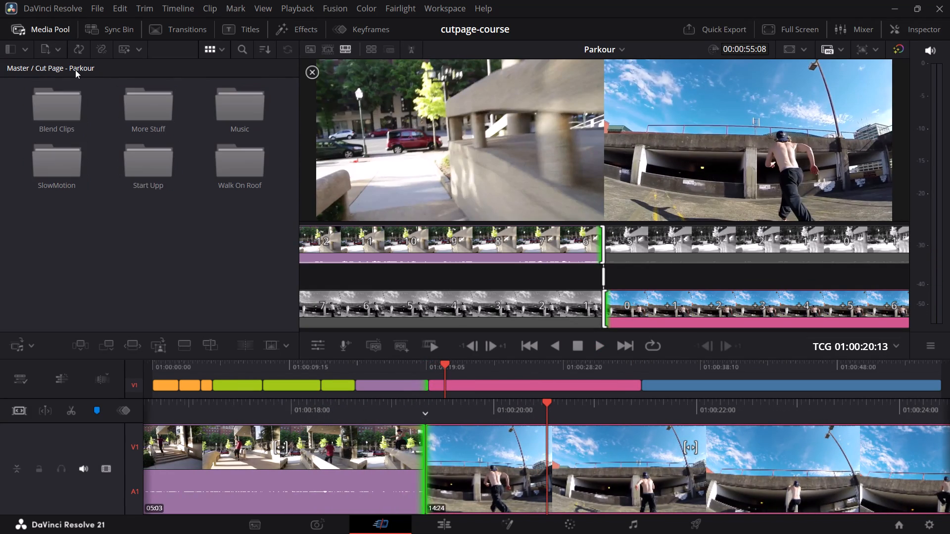
double_click(136, 116)
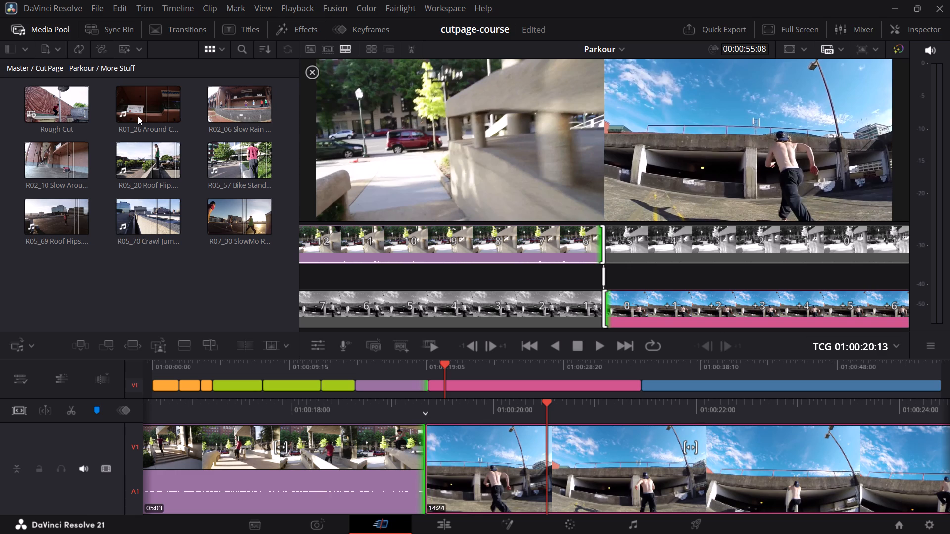
left_click(83, 68)
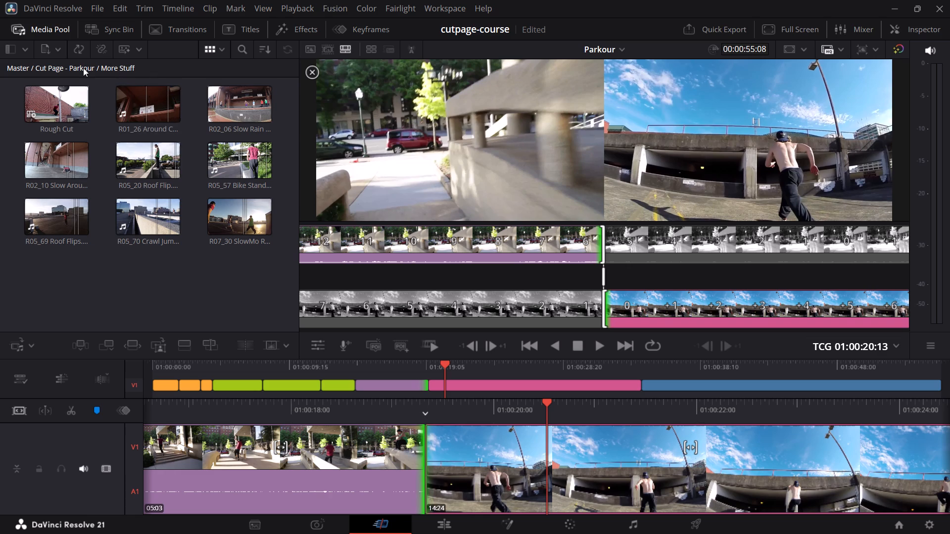
double_click(134, 153)
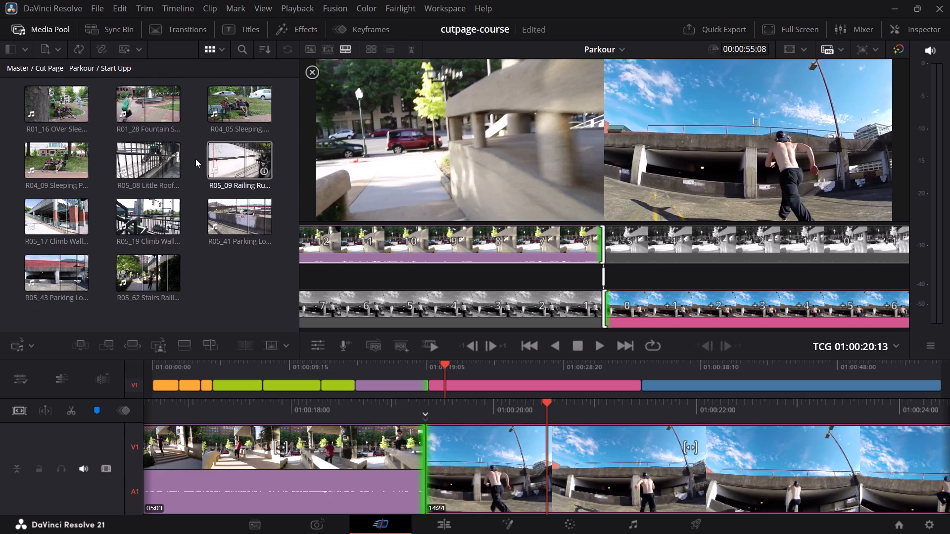
double_click(53, 273)
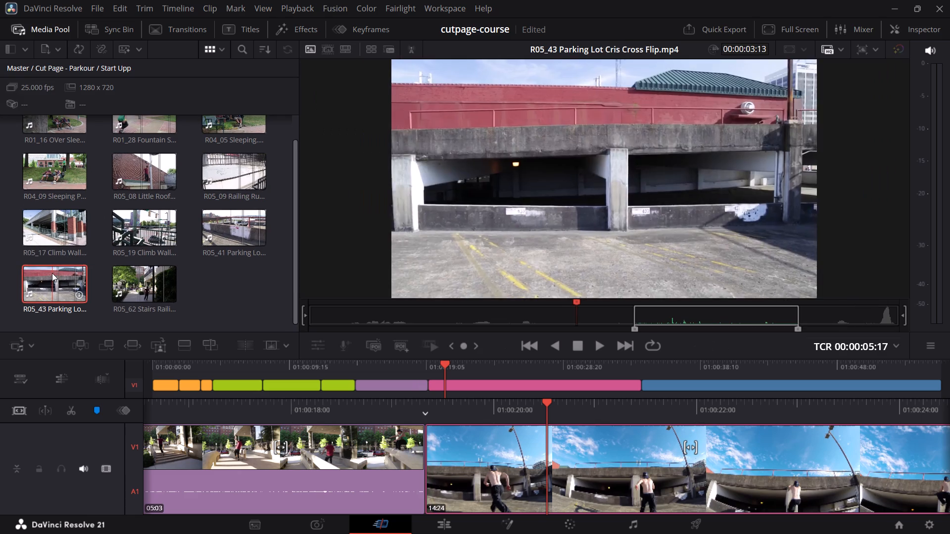
left_click_drag(714, 300, 696, 306)
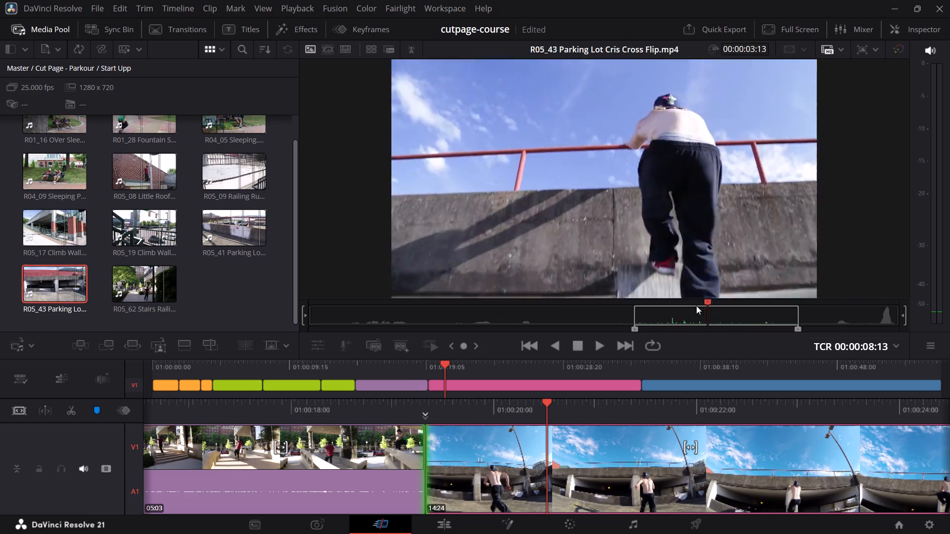
left_click_drag(696, 306, 742, 313)
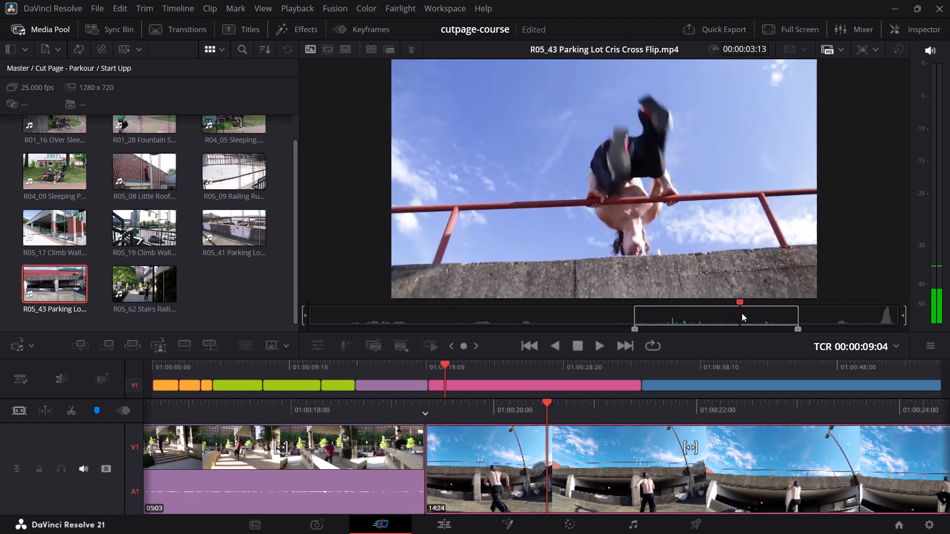
left_click_drag(742, 313, 814, 329)
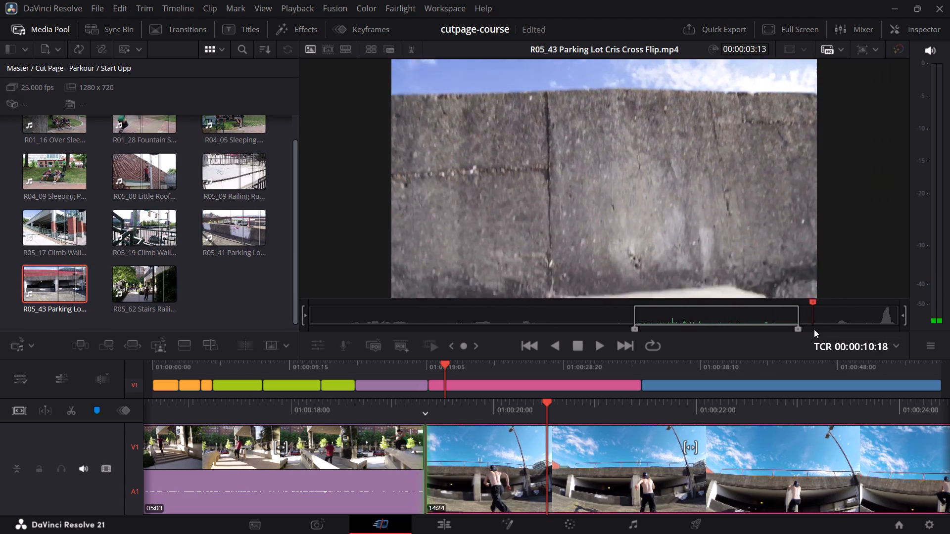
left_click_drag(814, 329, 642, 311)
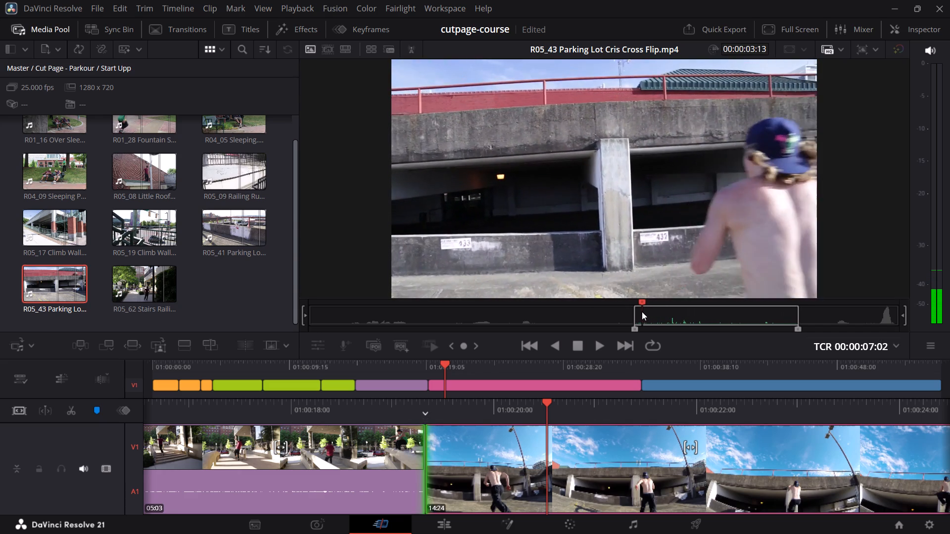
left_click_drag(642, 311, 666, 315)
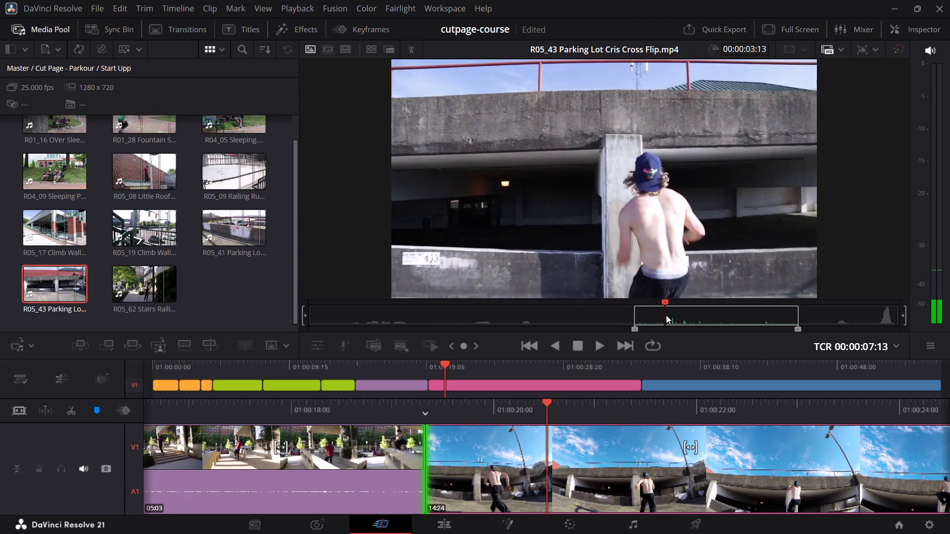
left_click_drag(666, 315, 679, 320)
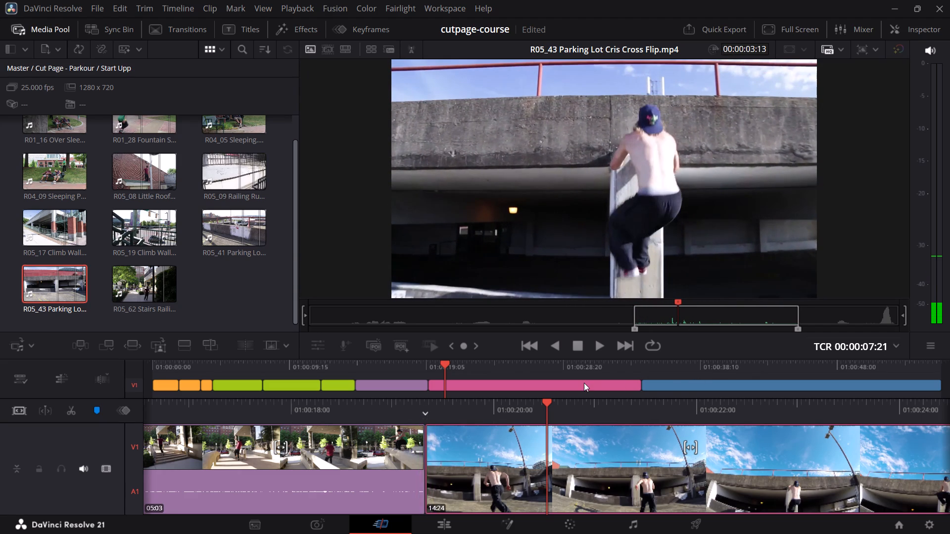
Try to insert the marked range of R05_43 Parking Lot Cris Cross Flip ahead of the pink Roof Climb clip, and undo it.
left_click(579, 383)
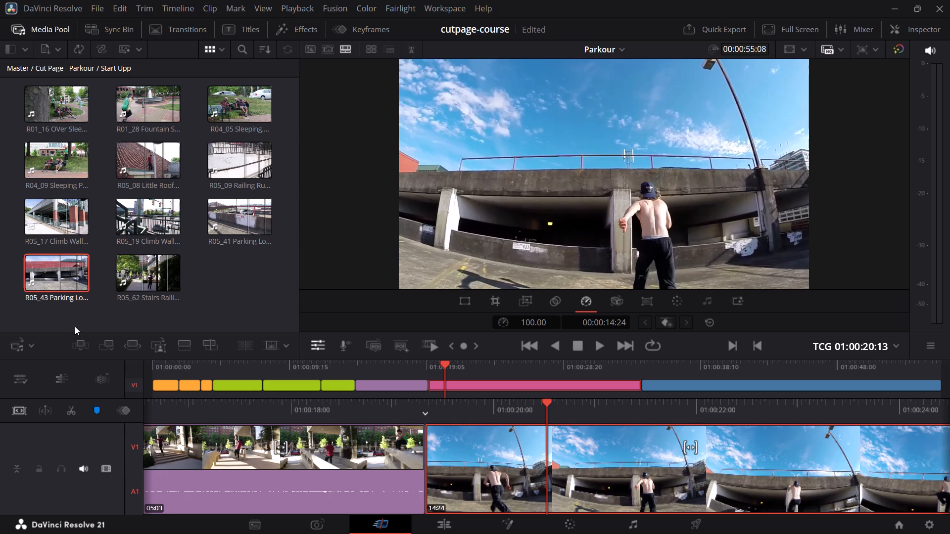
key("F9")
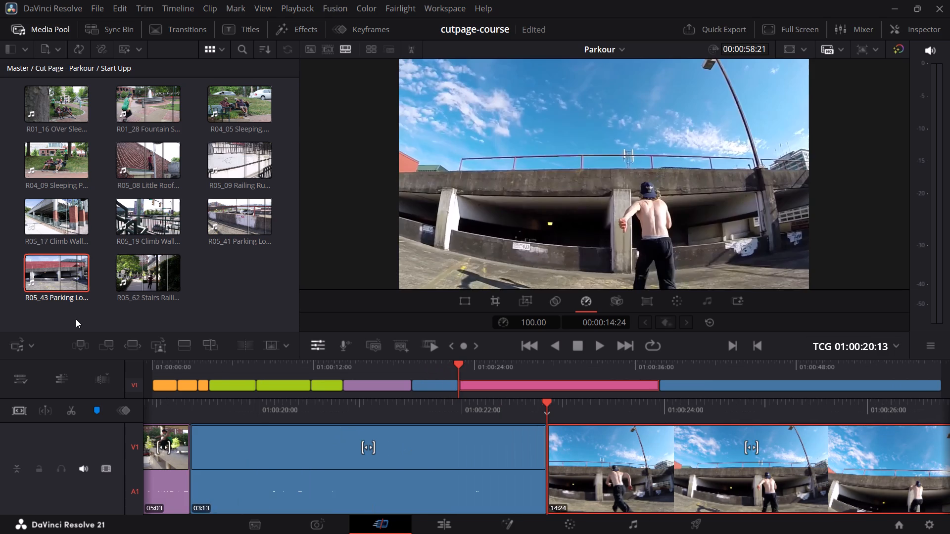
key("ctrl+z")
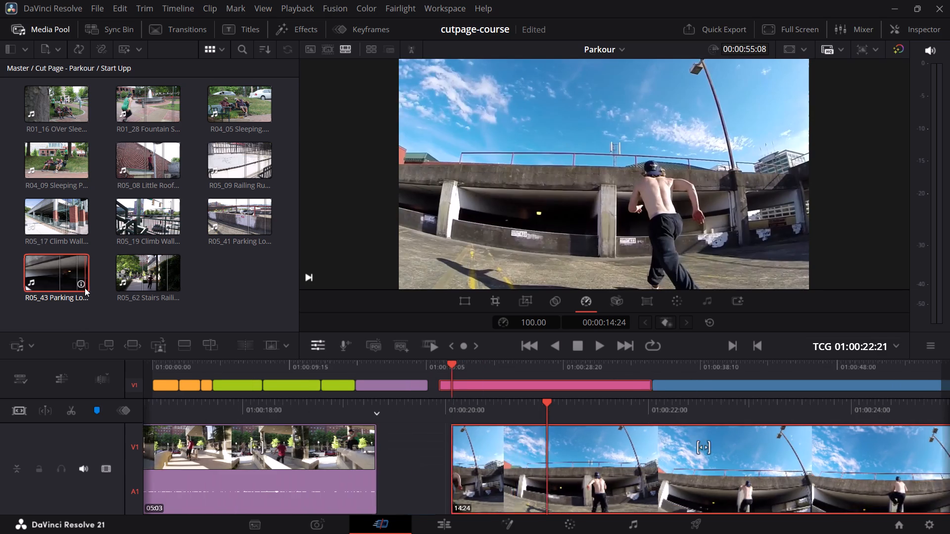
Ripple overwrite the pink Roof Climb clip with the marked range of R05_43 Parking Lot Cris Cross Flip and scrub through the replacement.
left_click(500, 383)
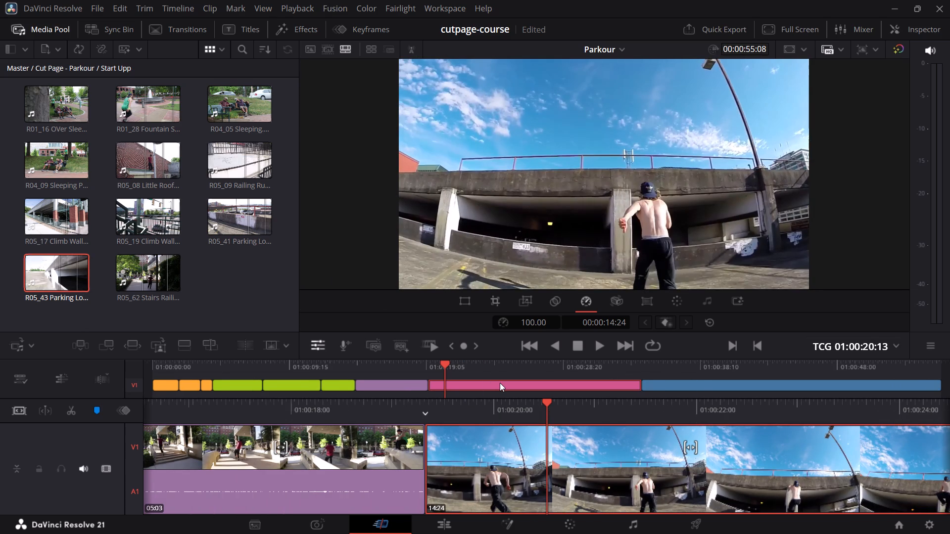
key("shift+F10")
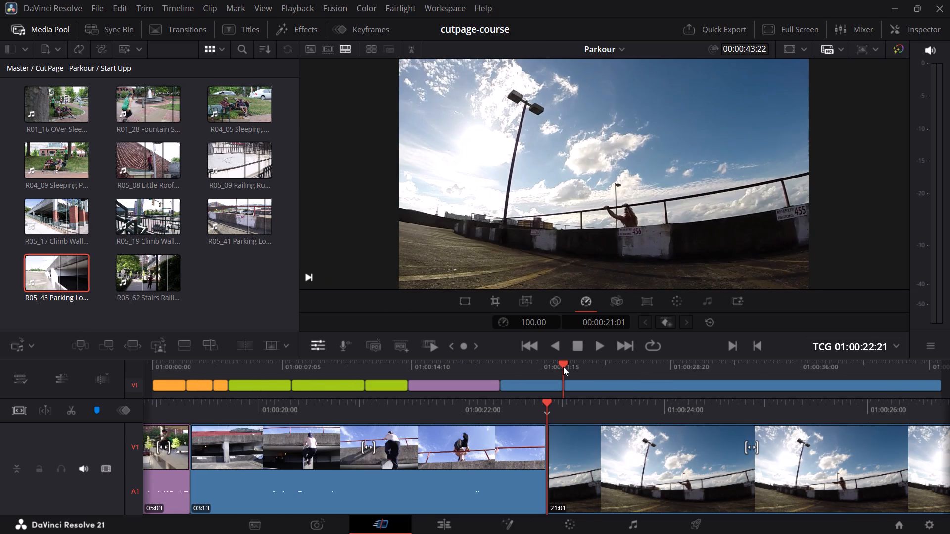
scroll(563, 367, "up", 2)
left_click_drag(564, 363, 552, 367)
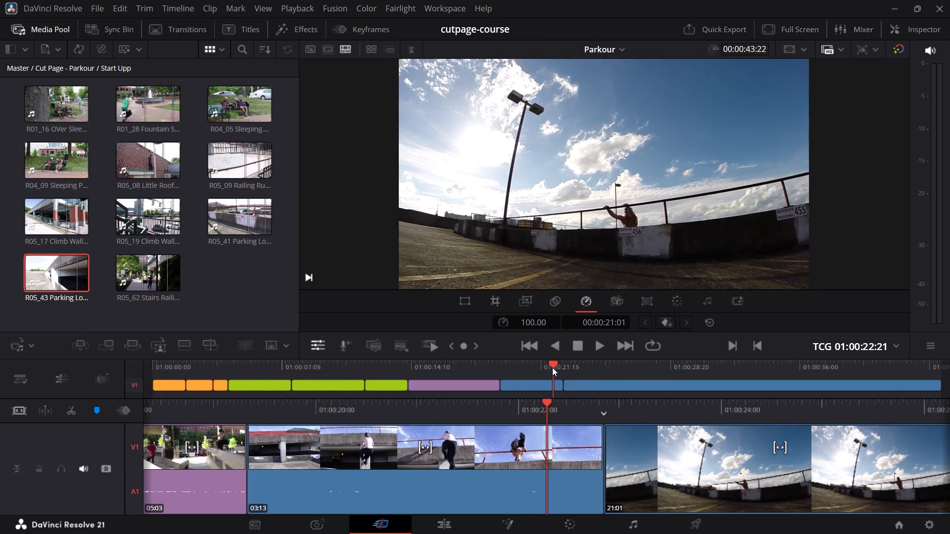
left_click_drag(552, 367, 513, 363)
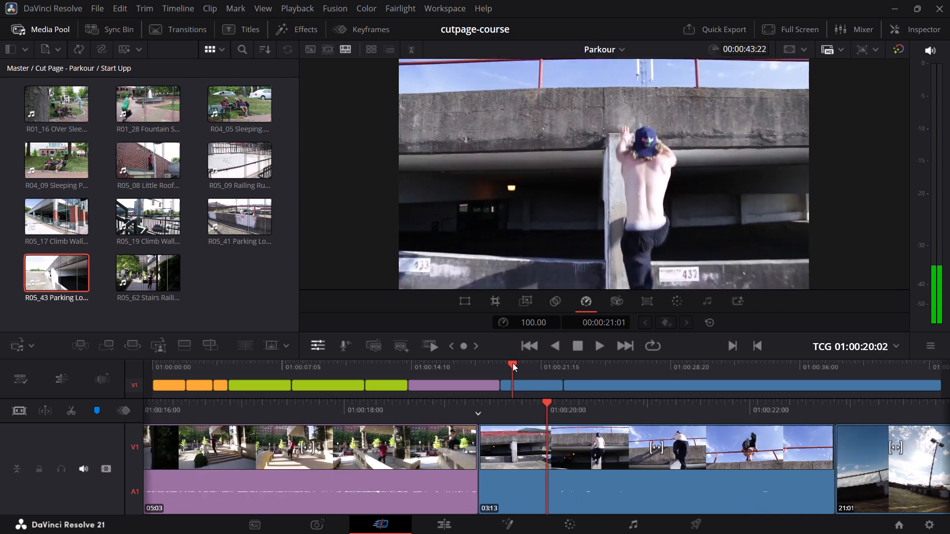
left_click_drag(513, 363, 553, 377)
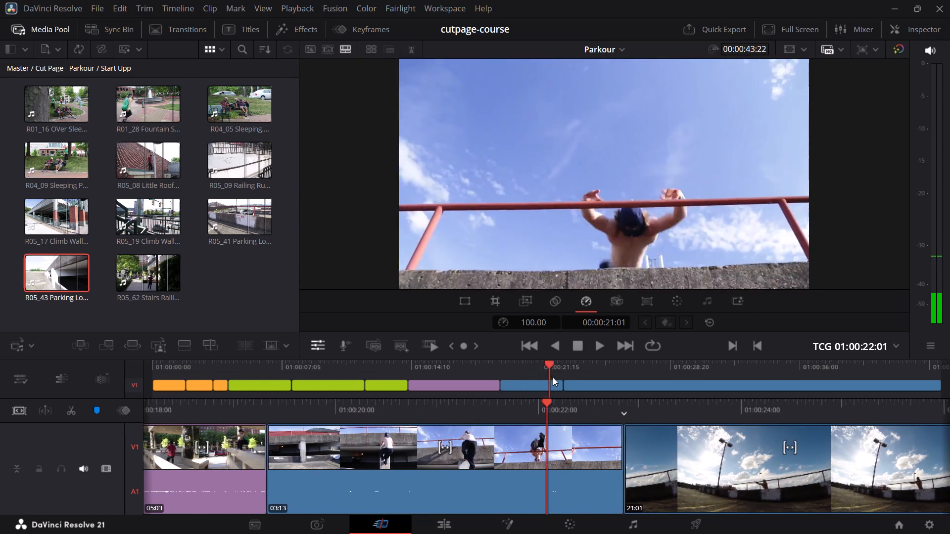
left_click_drag(553, 377, 565, 382)
Set the clip color of the new Cris Cross Flip clip on the timeline to Violet.
left_click(550, 381)
right_click(549, 383)
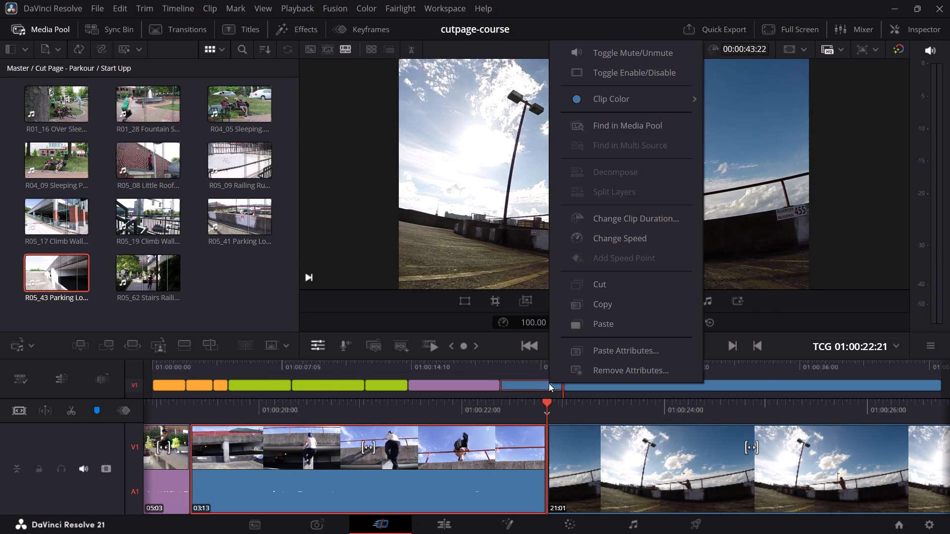
left_click(630, 97)
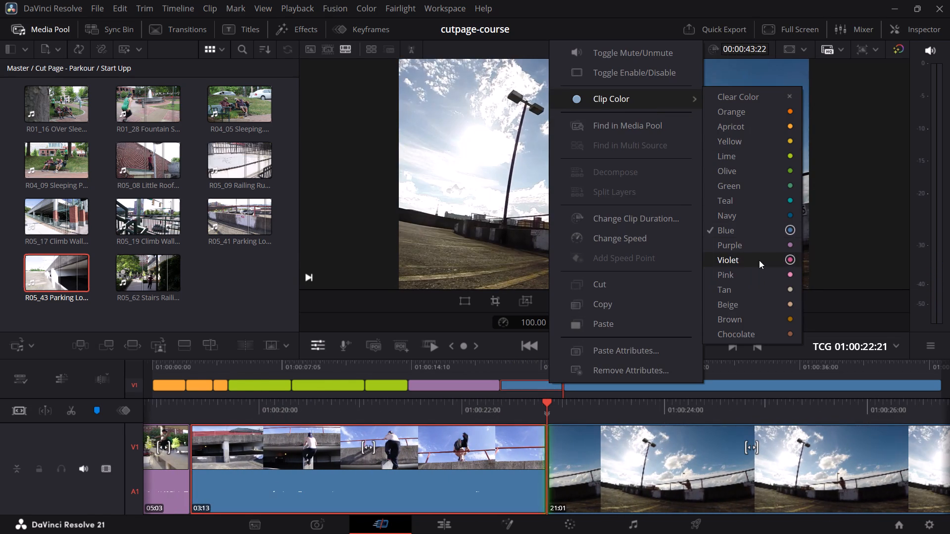
left_click(759, 260)
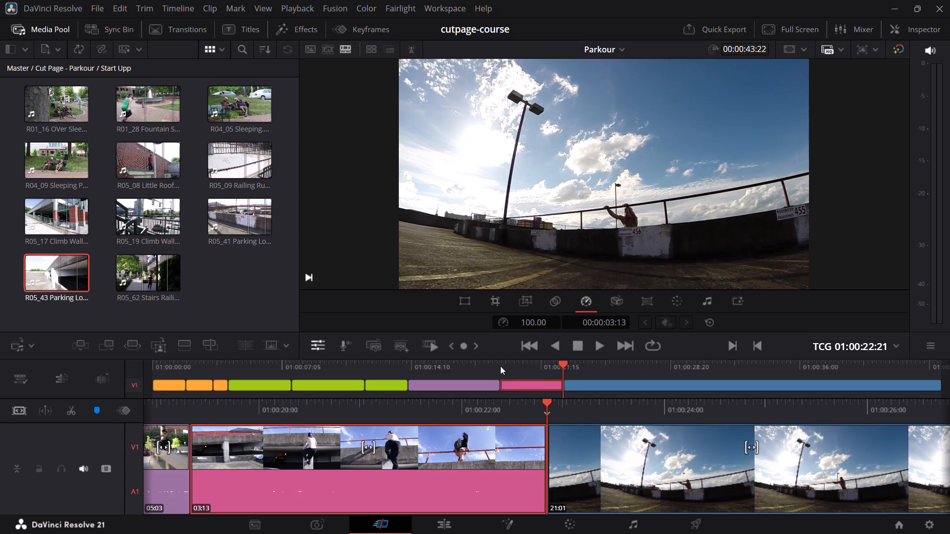
Play and scrub through the pink Cris Cross Flip clip and its cut into the blue parking-lot clip.
left_click(500, 366)
key("space")
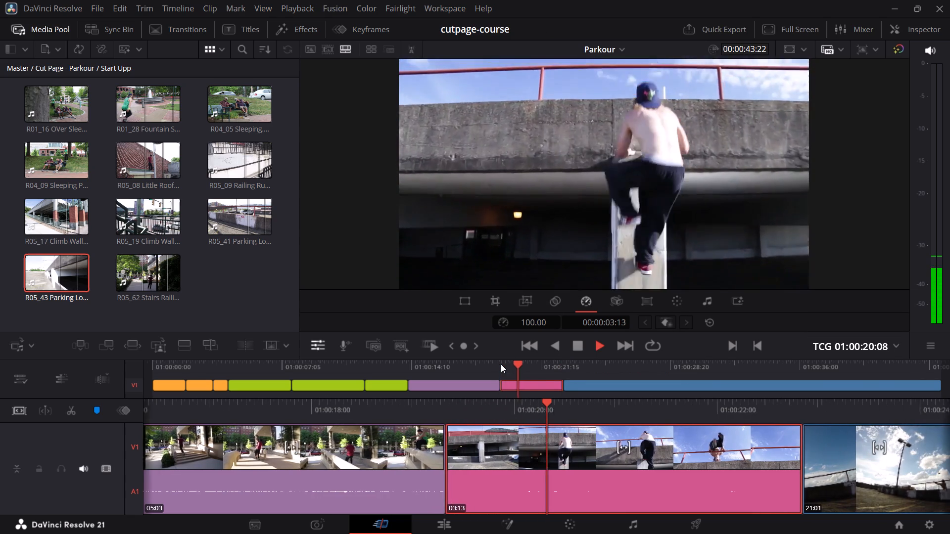
key("space")
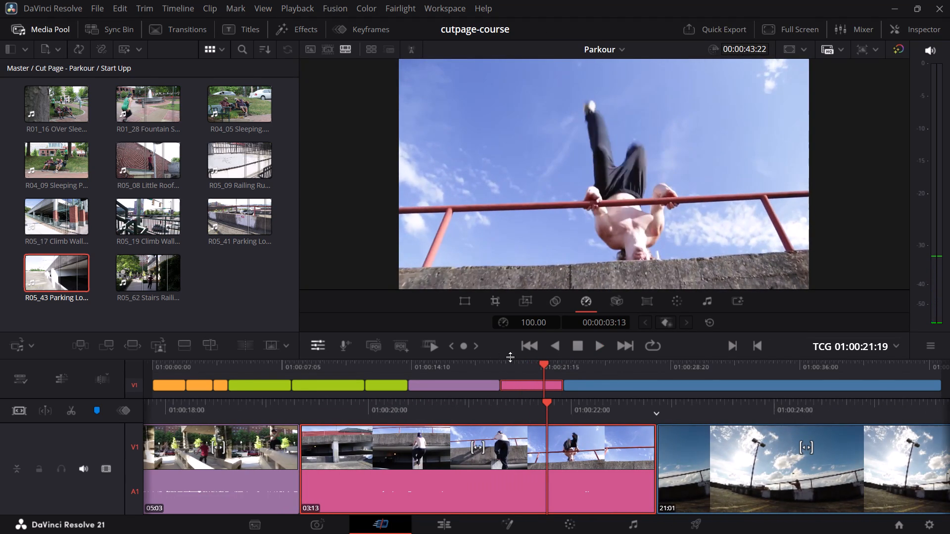
key("space")
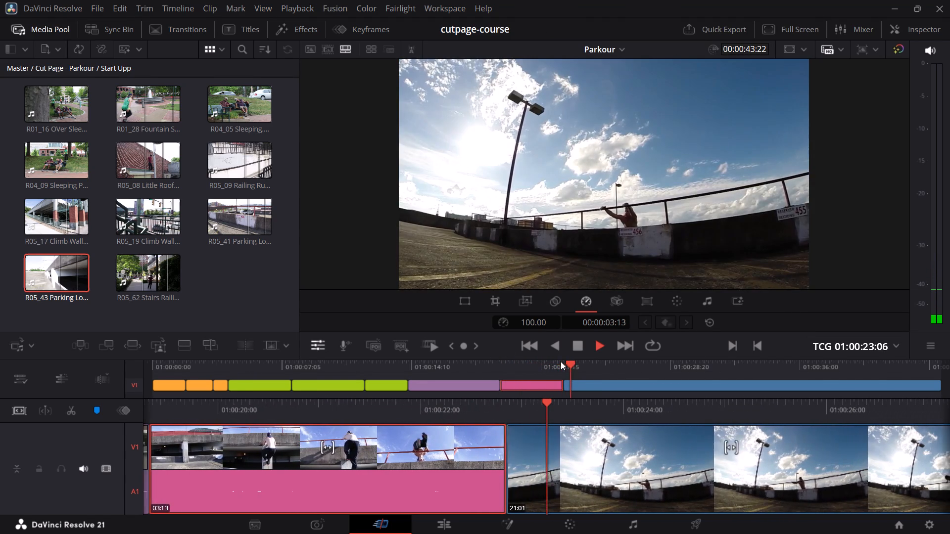
key("space")
key("space")
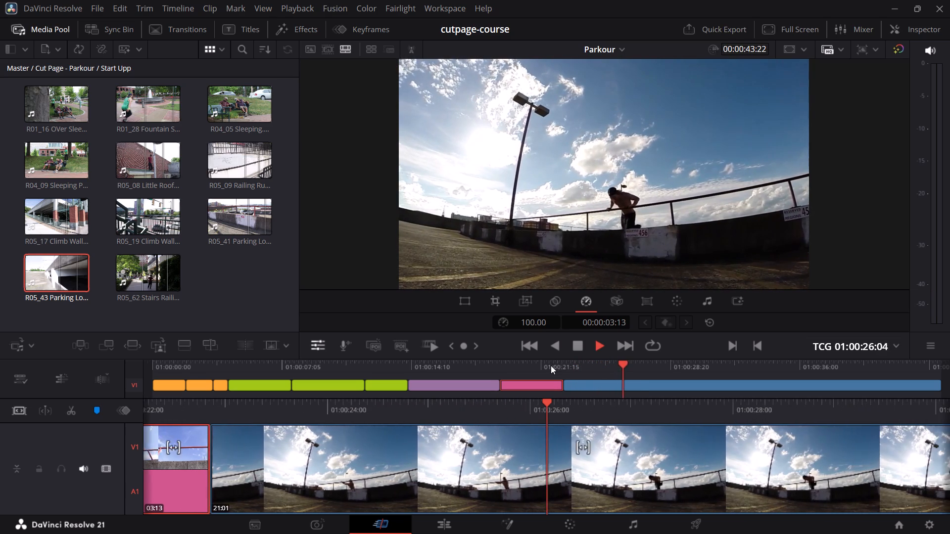
key("space")
left_click(563, 362)
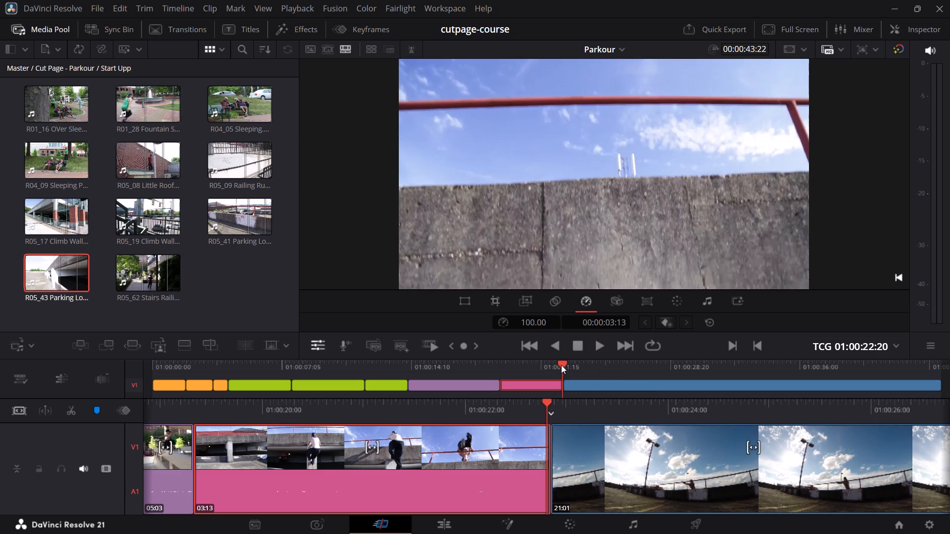
key("space")
left_click(556, 367)
left_click(545, 366)
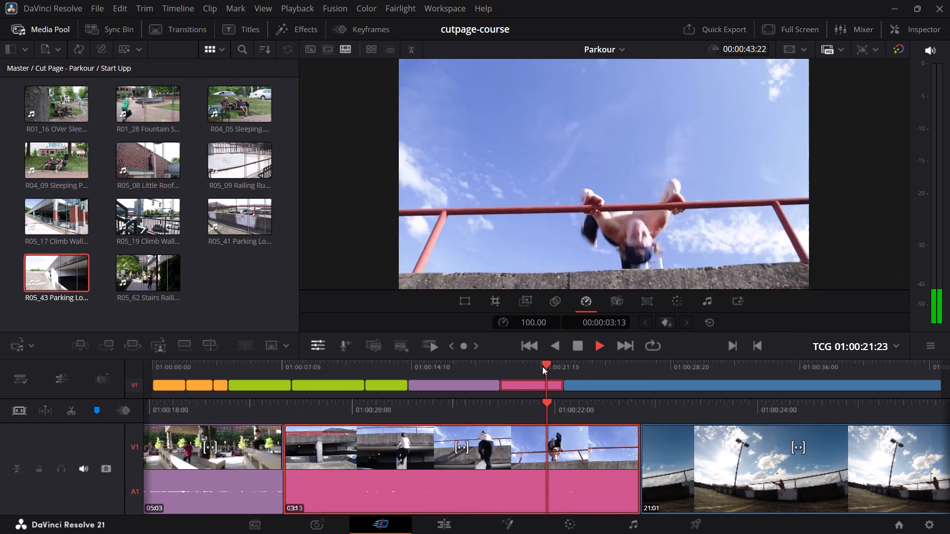
left_click(537, 367)
left_click(509, 364)
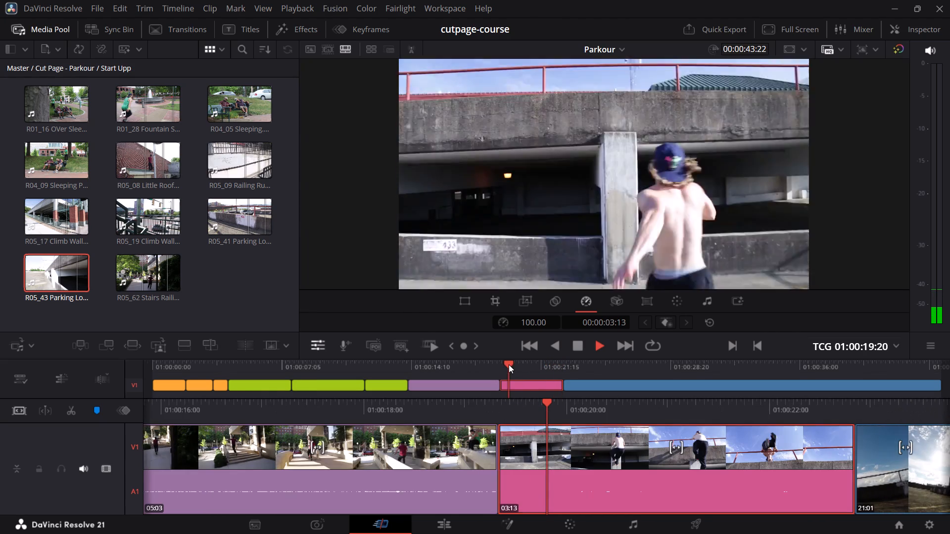
Trim the end of the pink Cris Cross Flip clip back to 01:00:21:08, where the man stands at the railing, for a 02:00 duration.
key("space")
key("space")
key("space")
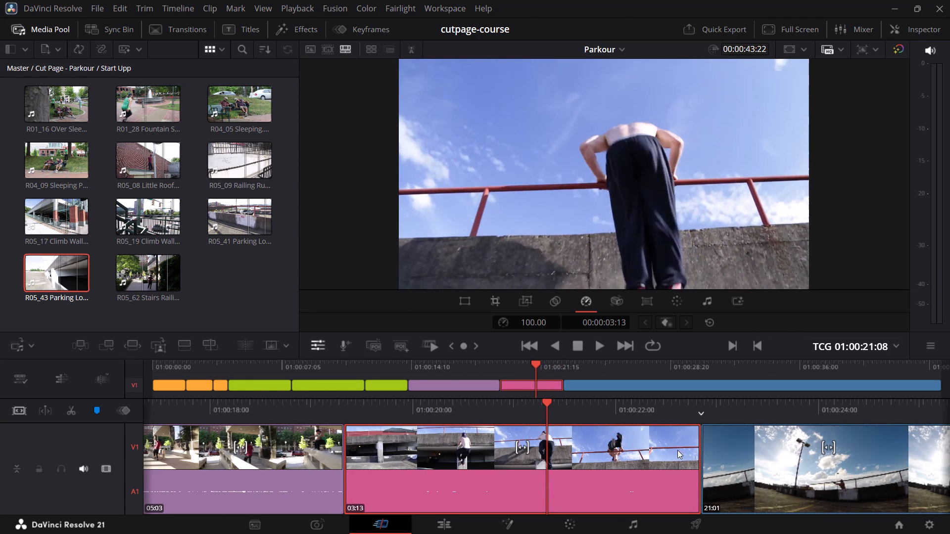
left_click_drag(694, 452, 568, 455)
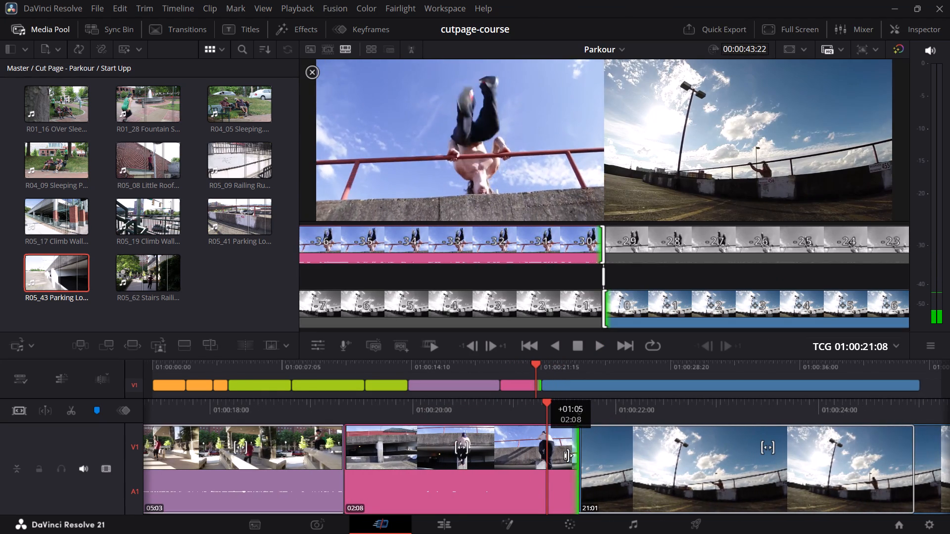
left_click_drag(568, 455, 542, 449)
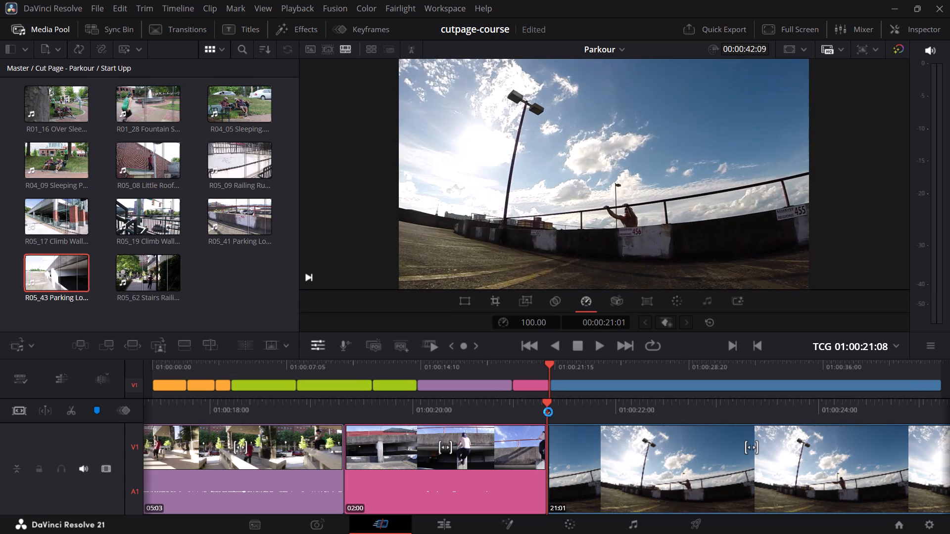
Trim the start of the blue clip by 58 frames at its cut with the pink clip, giving it an 18:18 duration.
left_click(541, 432)
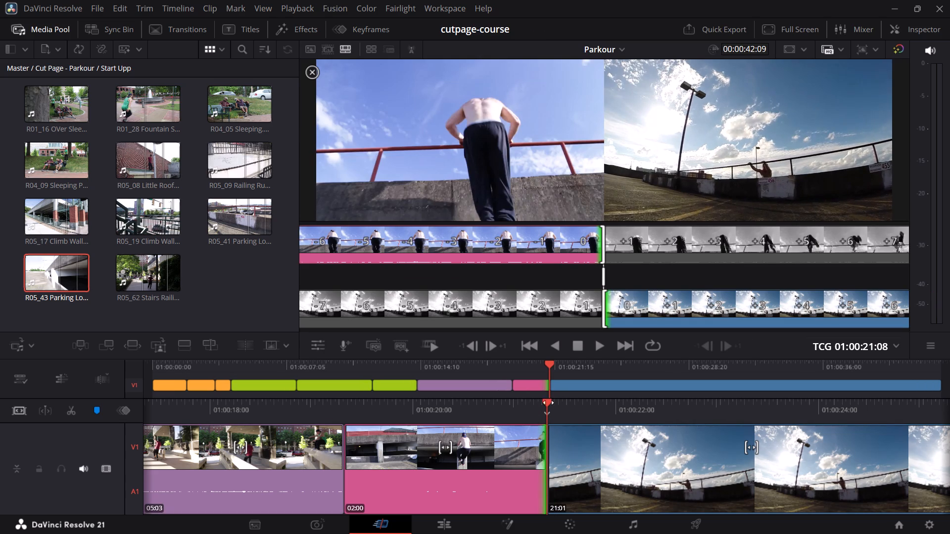
left_click(555, 443)
triple_click(719, 346)
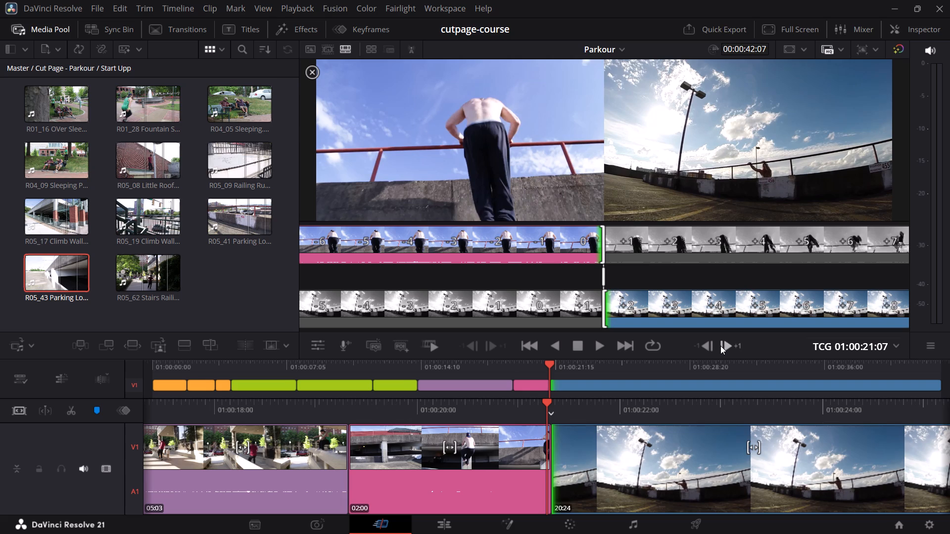
triple_click(720, 346)
triple_click(720, 346)
triple_click(721, 346)
triple_click(721, 345)
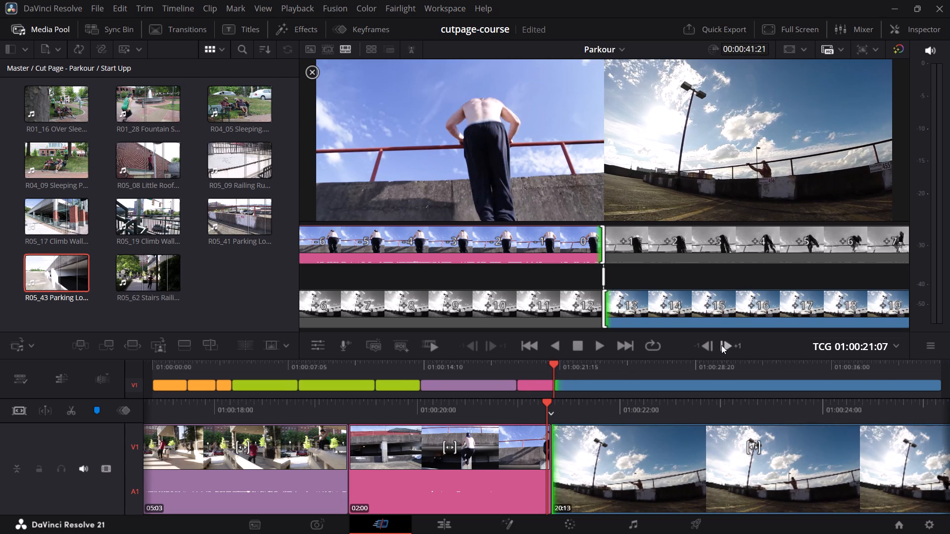
left_click(721, 345)
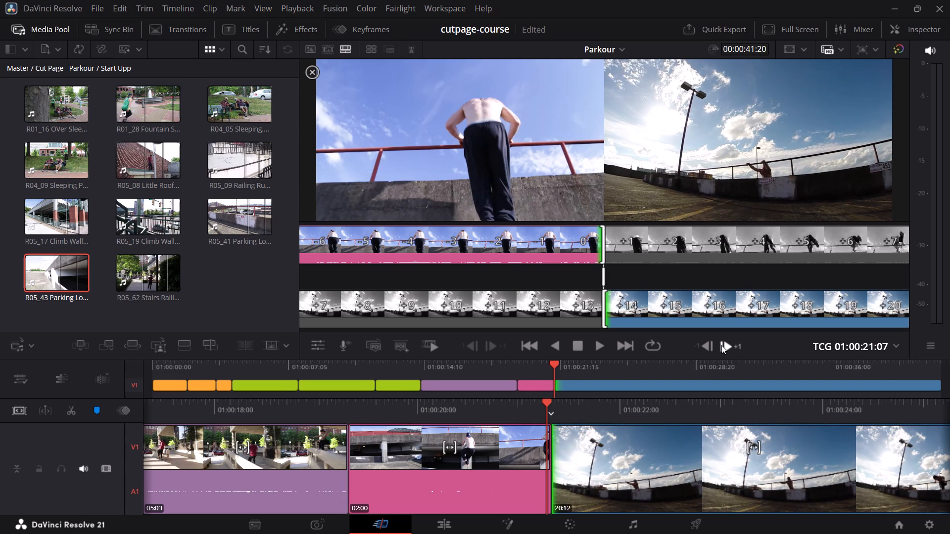
triple_click(721, 345)
left_click(721, 345)
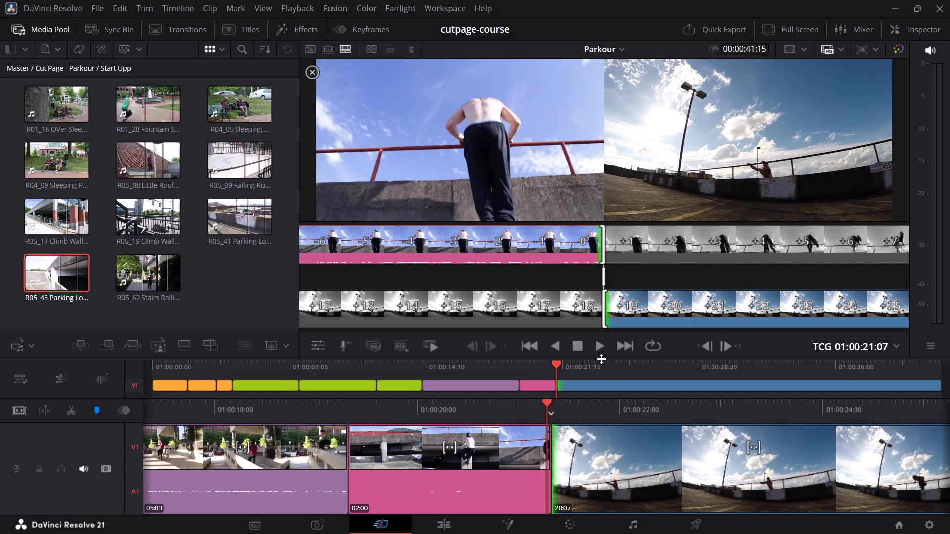
left_click_drag(604, 315, 662, 332)
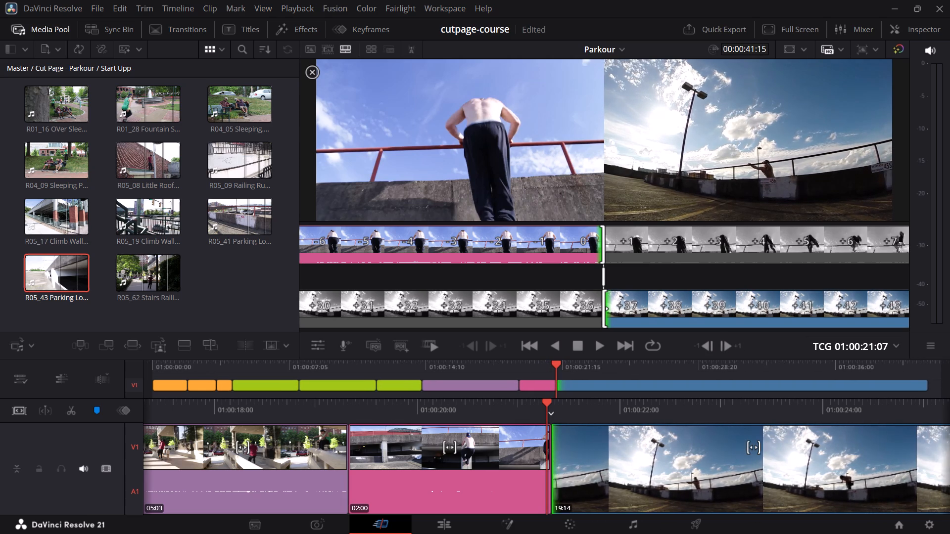
left_click_drag(662, 332, 725, 333)
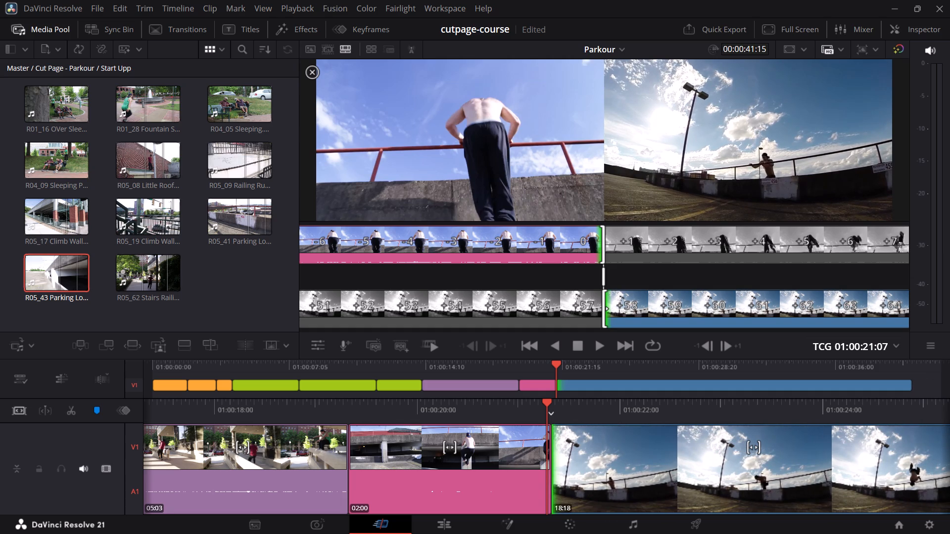
left_click_drag(725, 333, 725, 333)
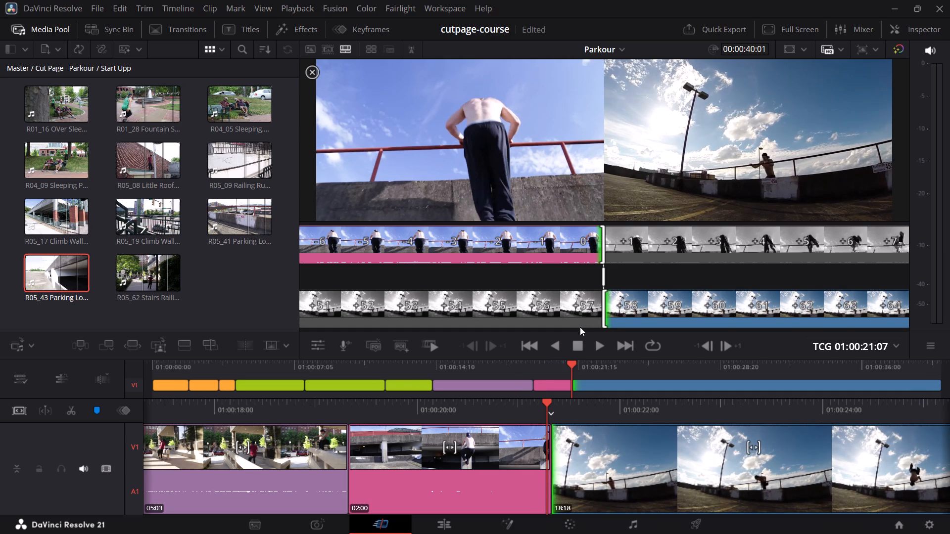
Play across the trimmed cut and on through the blue clip's railing flip and ground moves up to the jump.
key("slash")
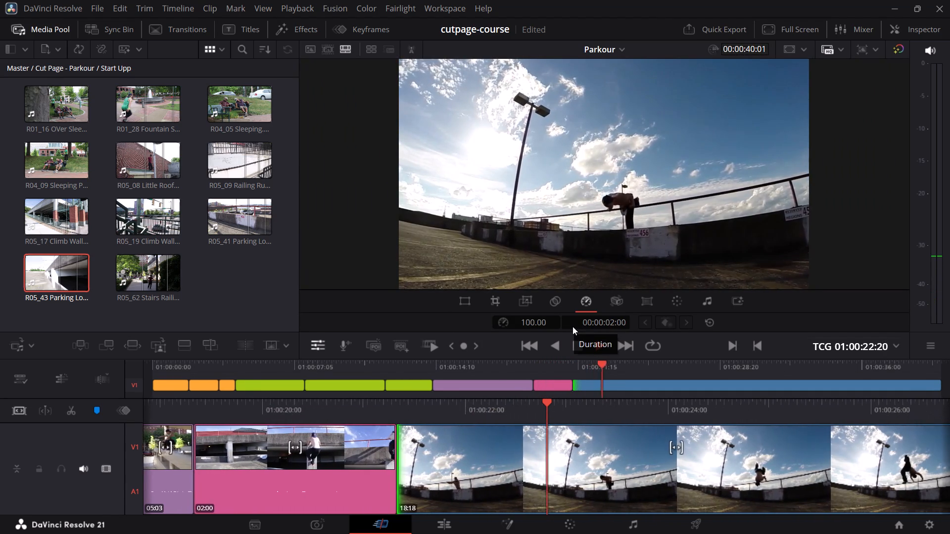
key("space")
key("space")
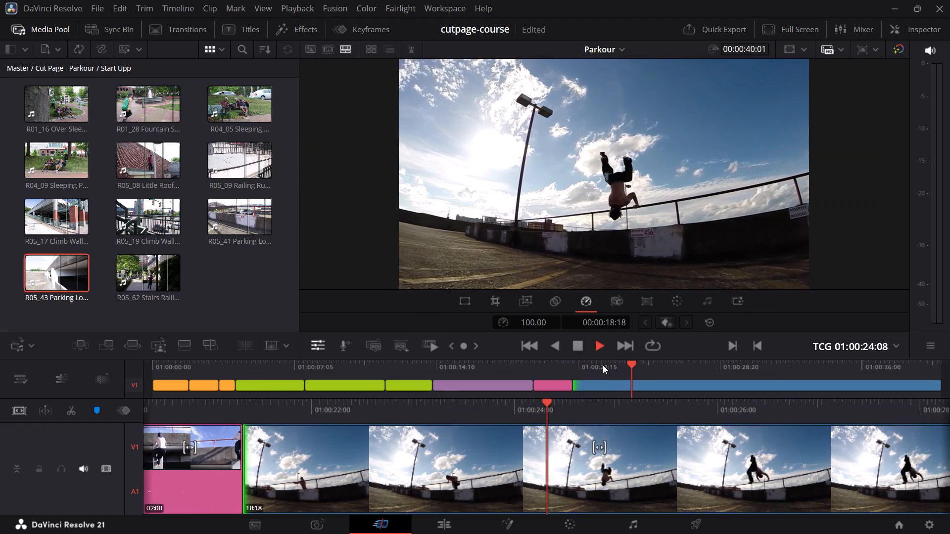
key("space")
key("space")
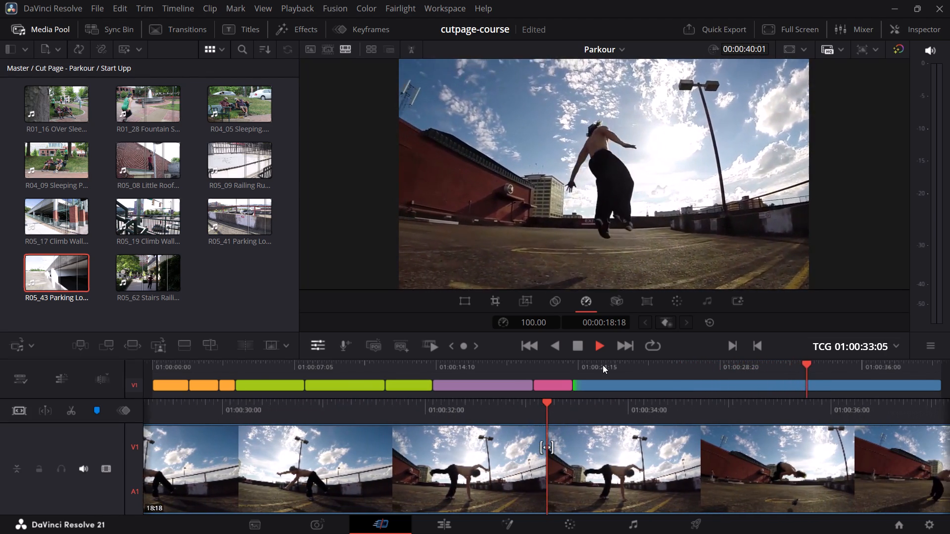
key("space")
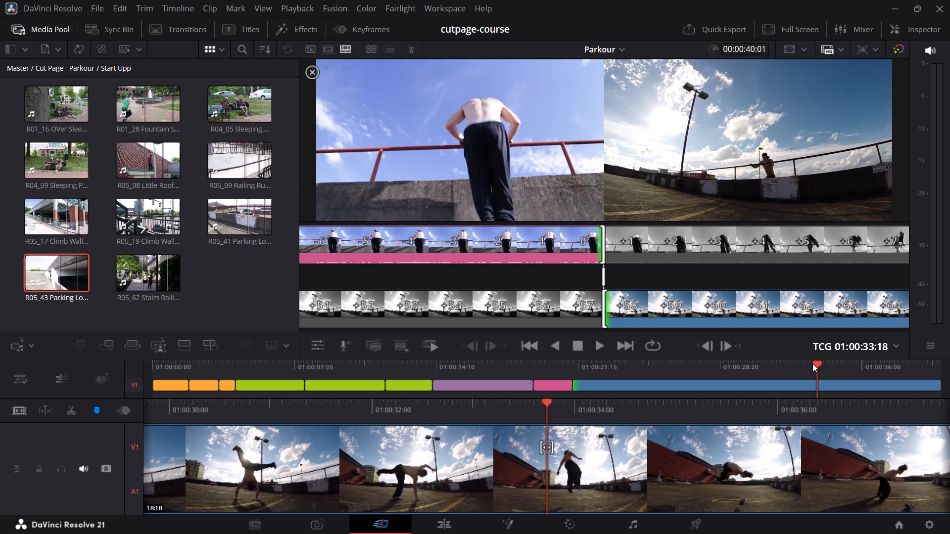
Add a speed point to the blue clip at 01:00:33:04, where the man is in mid-air.
left_click_drag(816, 361, 774, 370)
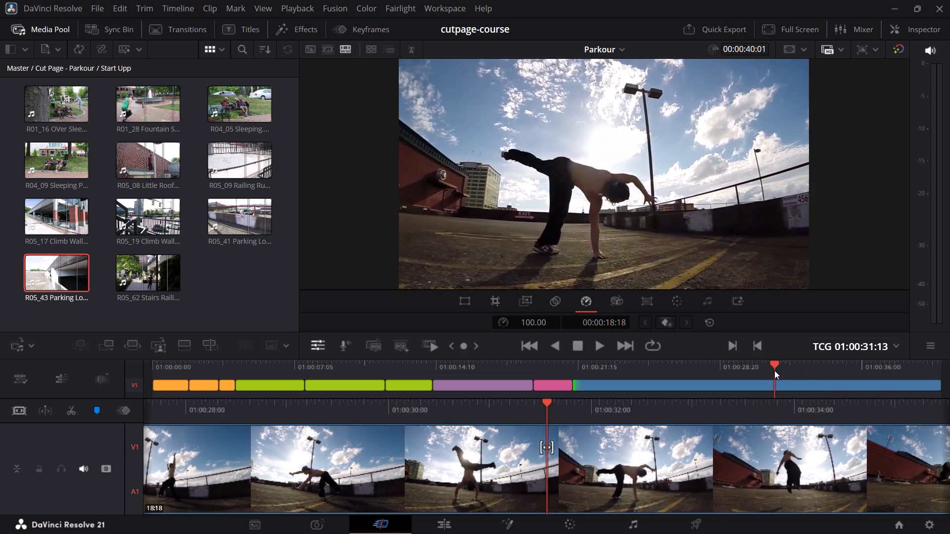
left_click_drag(774, 370, 804, 371)
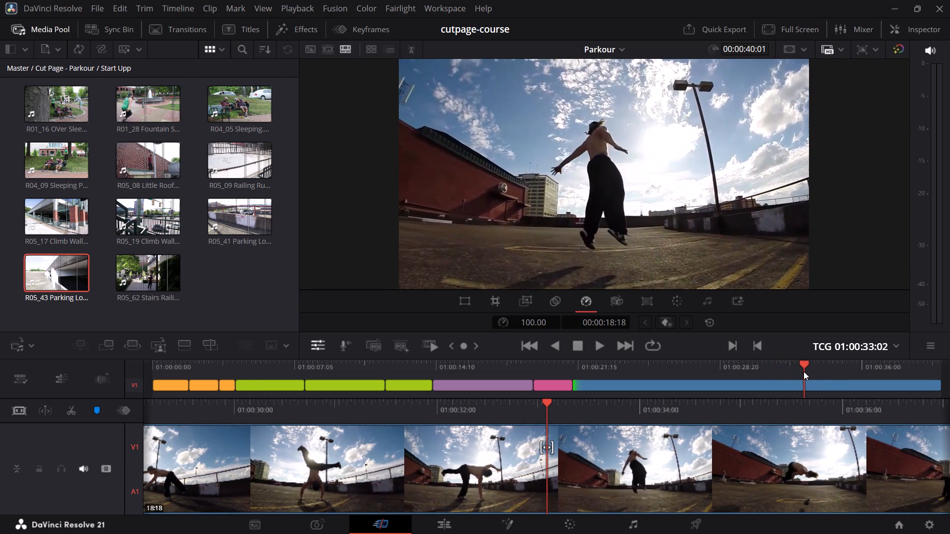
left_click_drag(804, 371, 807, 373)
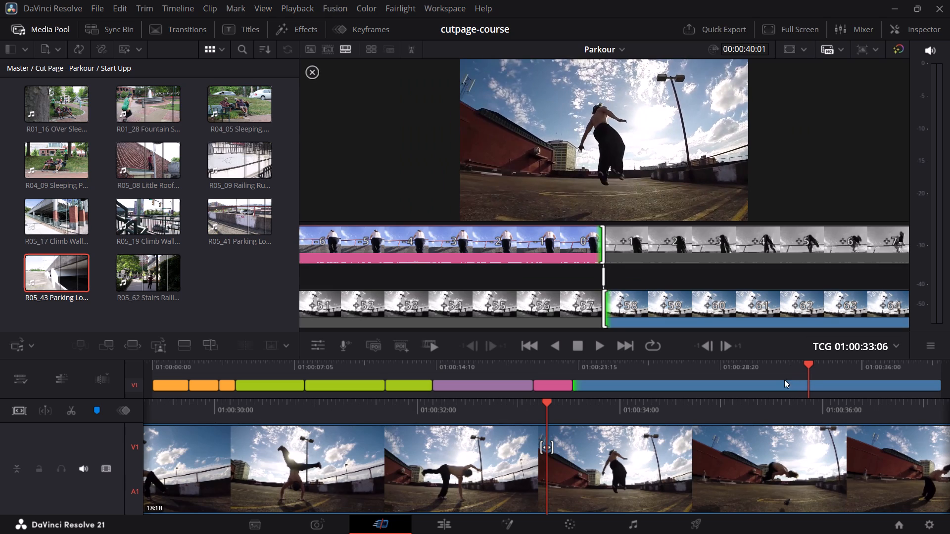
left_click(384, 356)
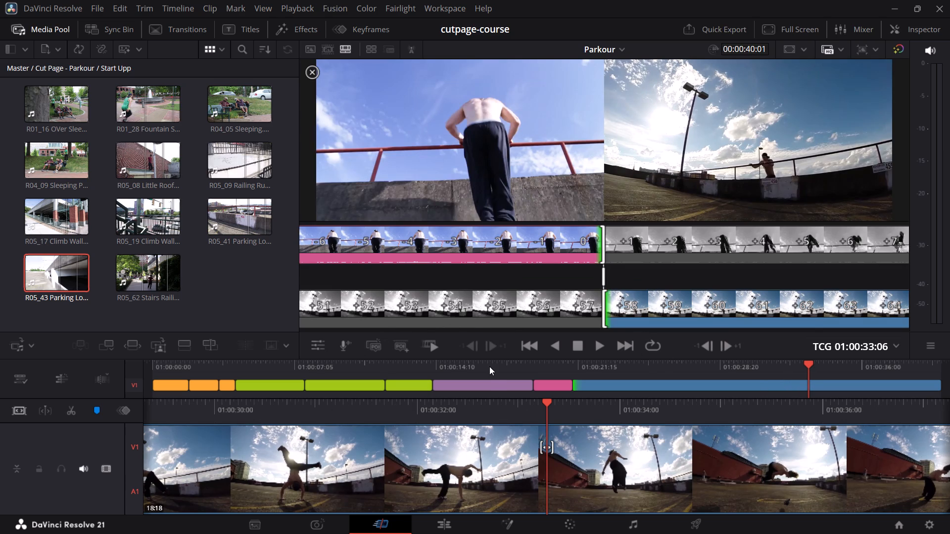
left_click(490, 365)
left_click(831, 369)
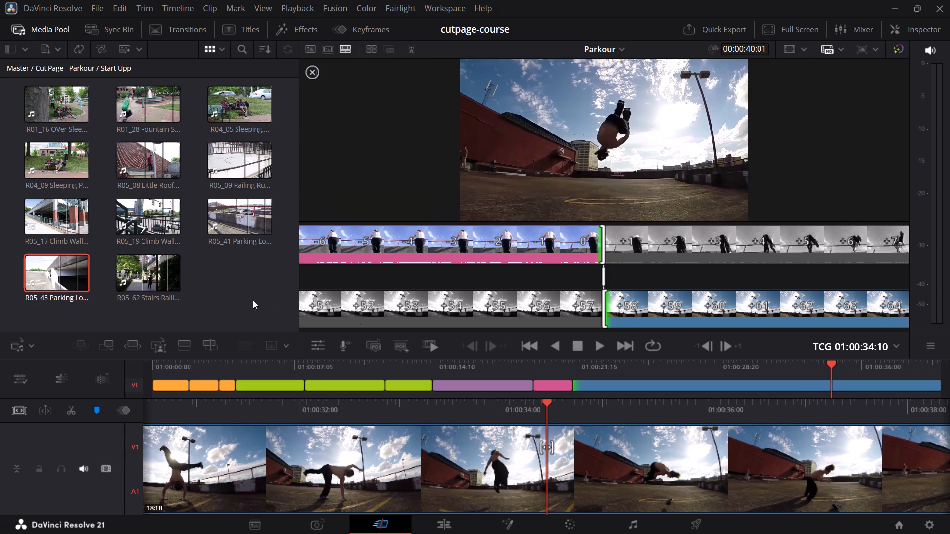
left_click(233, 295)
left_click_drag(832, 363, 806, 376)
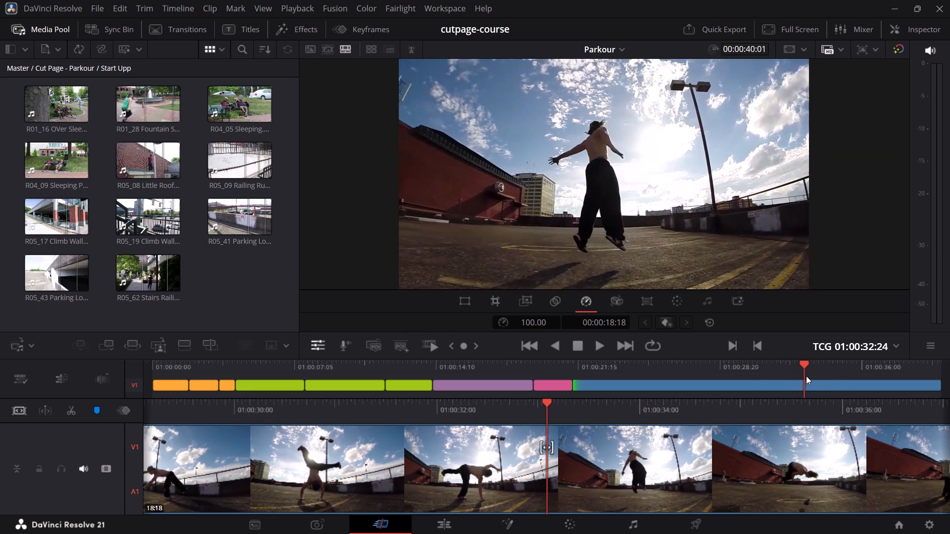
left_click_drag(806, 376, 807, 376)
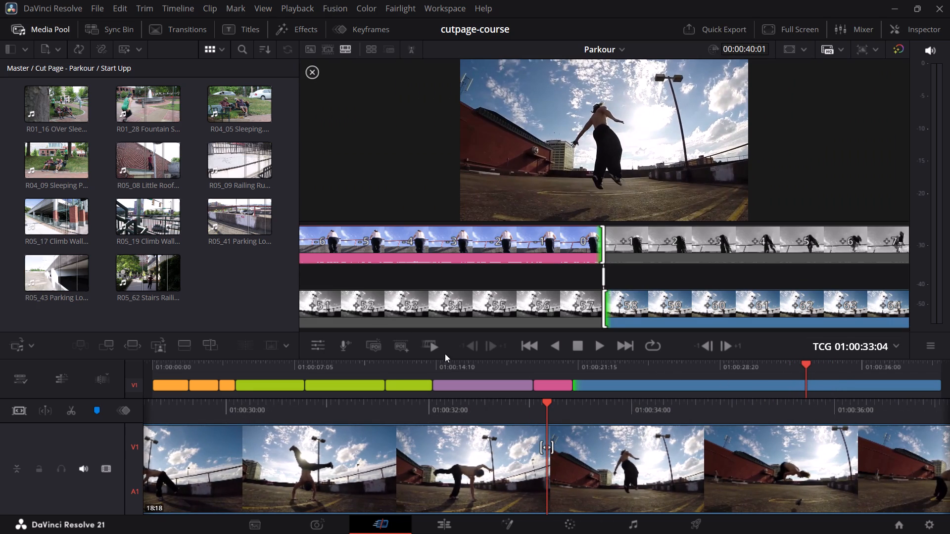
left_click(312, 349)
left_click(313, 349)
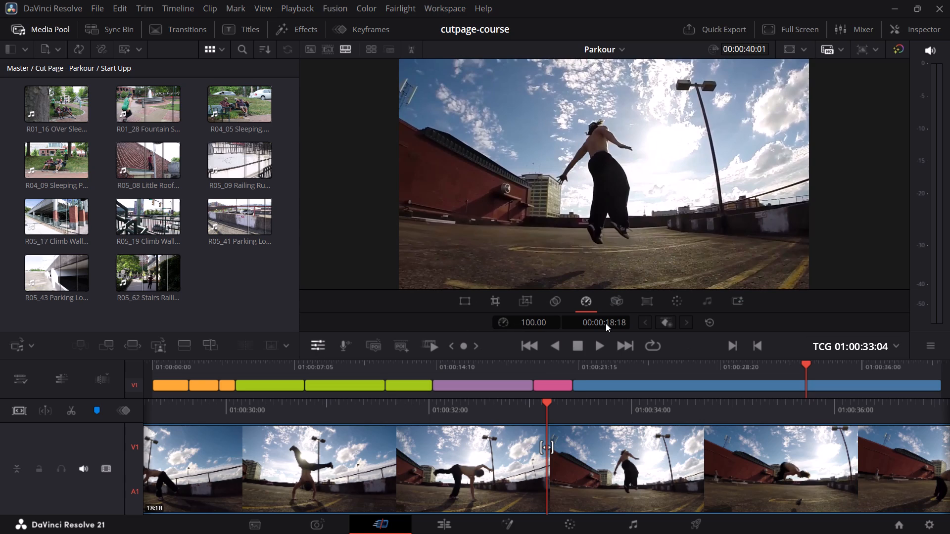
left_click(665, 319)
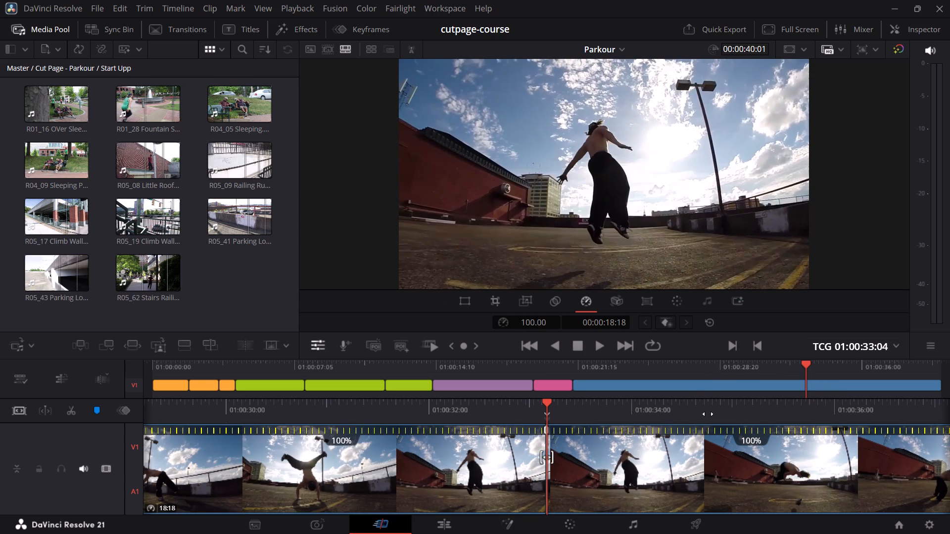
Set the speed of the blue clip's section before the speed point to 400 percent.
left_click_drag(523, 412, 525, 412)
left_click_drag(525, 412, 630, 413)
double_click(543, 322)
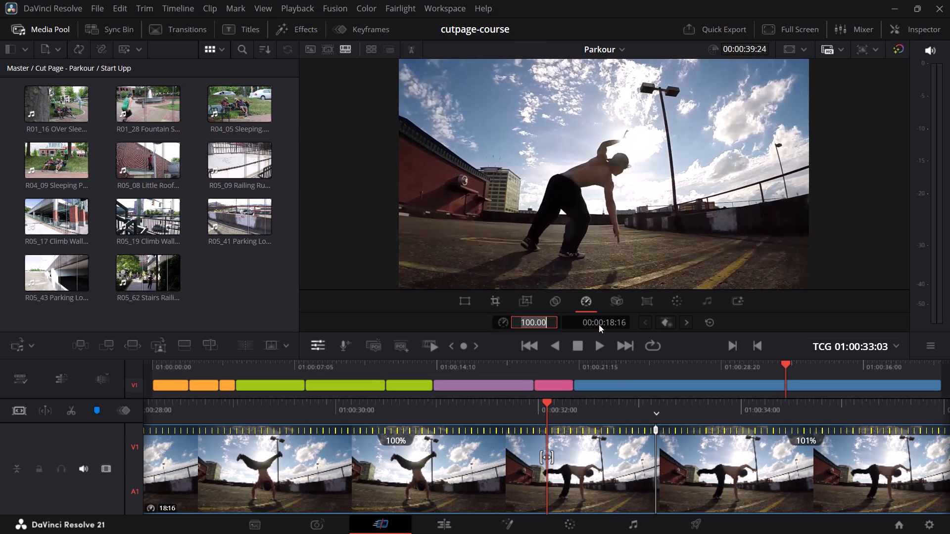
type("50")
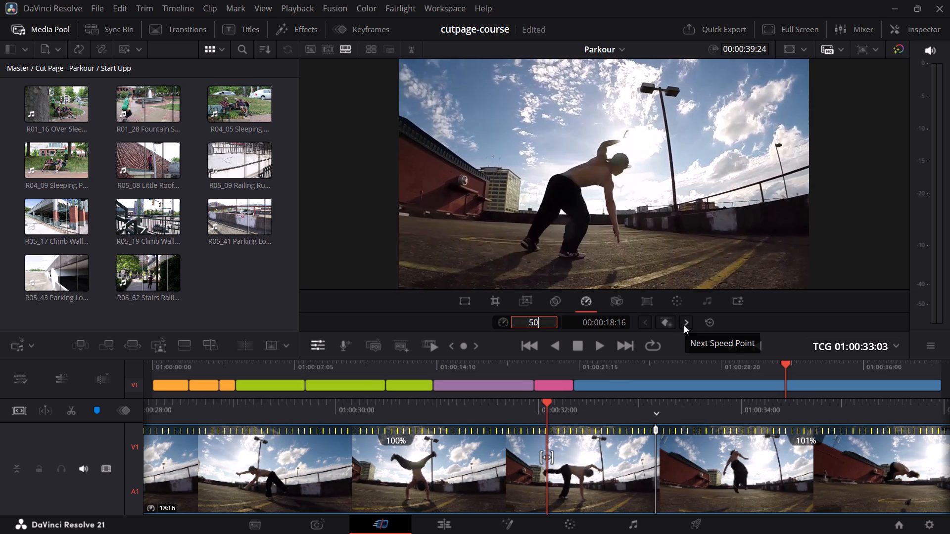
key("BackSpace")
key("BackSpace")
type("400")
key("Return")
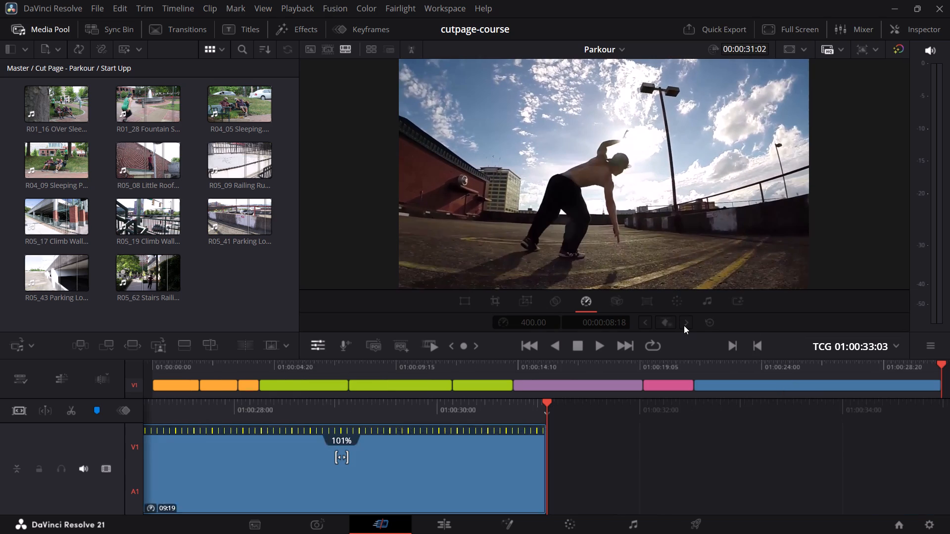
Add a second speed point to the blue clip at 01:00:26:13, where the man is about to land his flip.
left_click(653, 366)
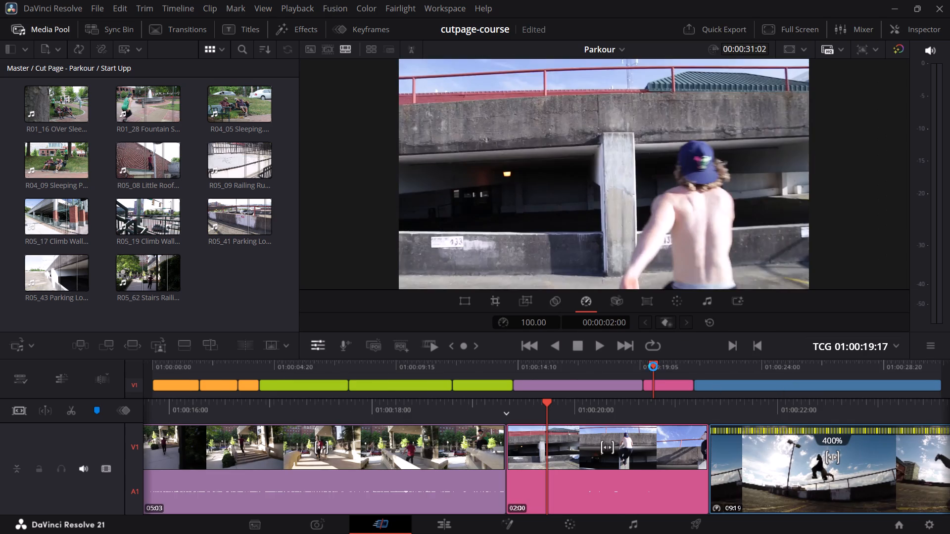
key("space")
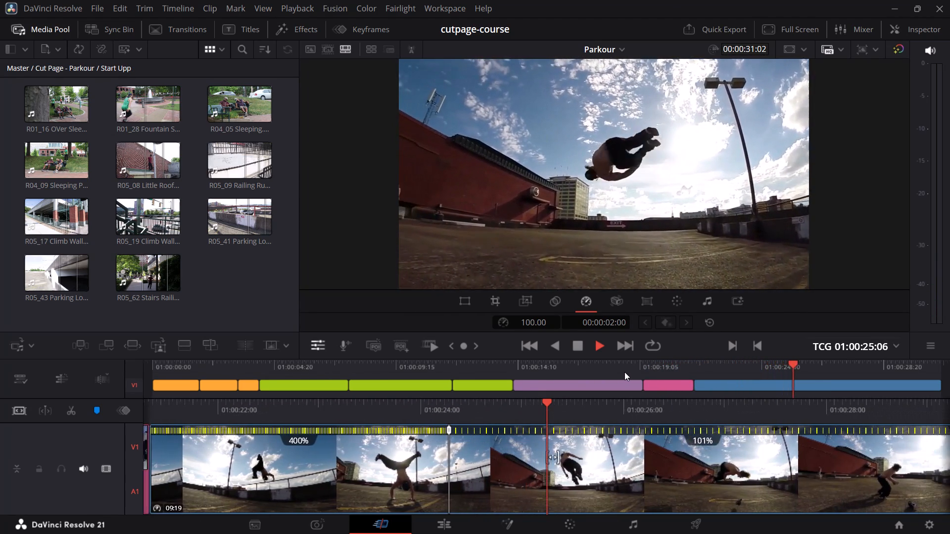
key("space")
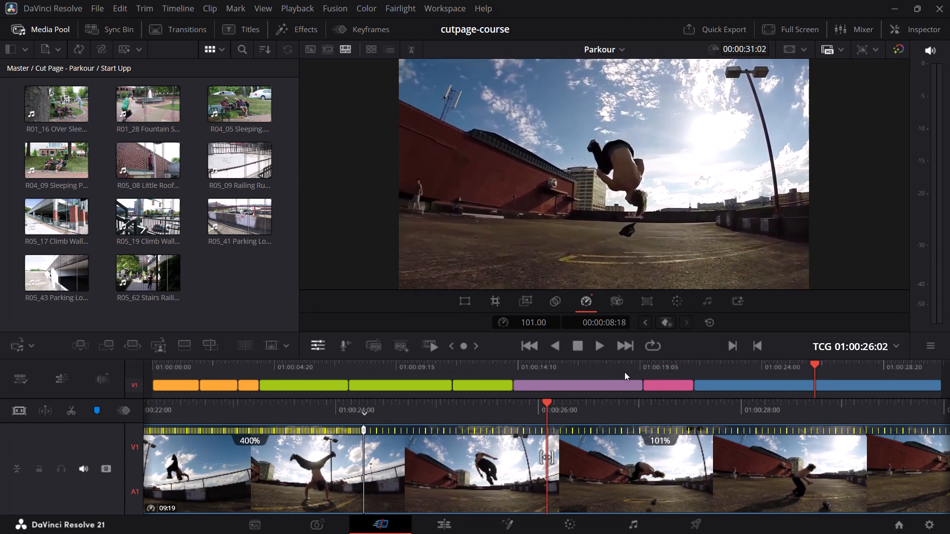
key("space")
key("space")
key("space")
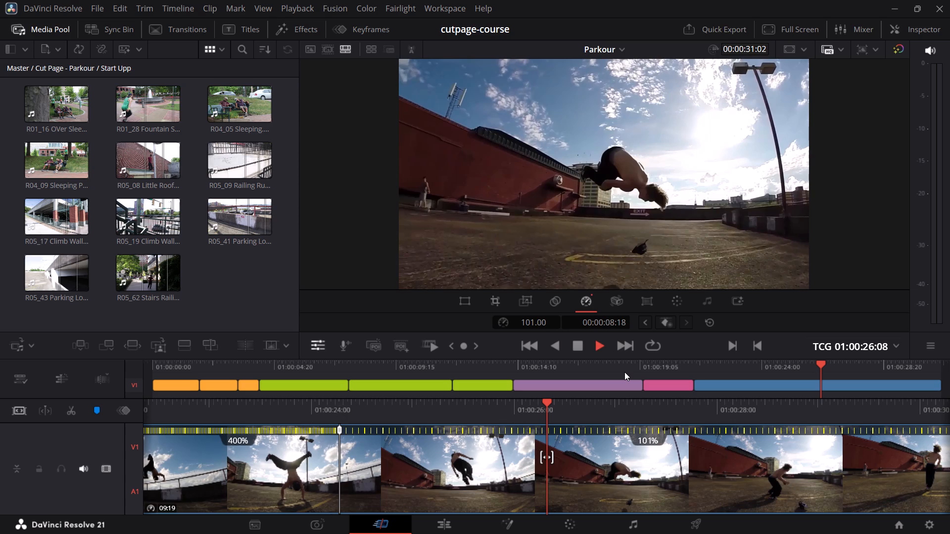
key("space")
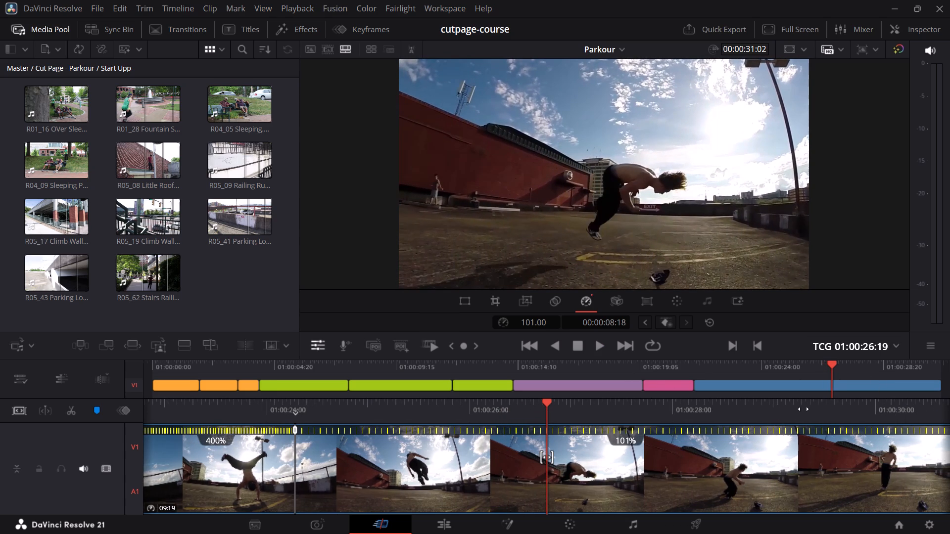
left_click_drag(790, 408, 814, 410)
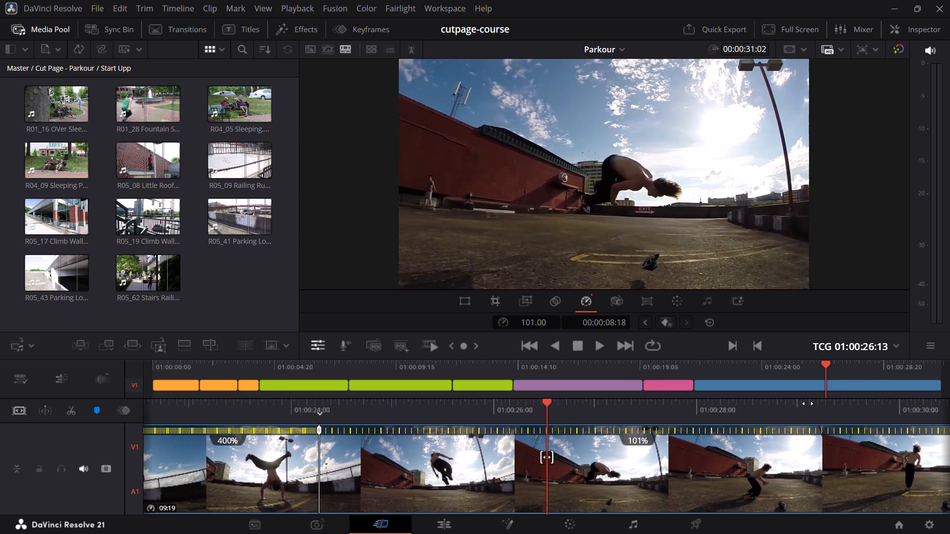
left_click(672, 322)
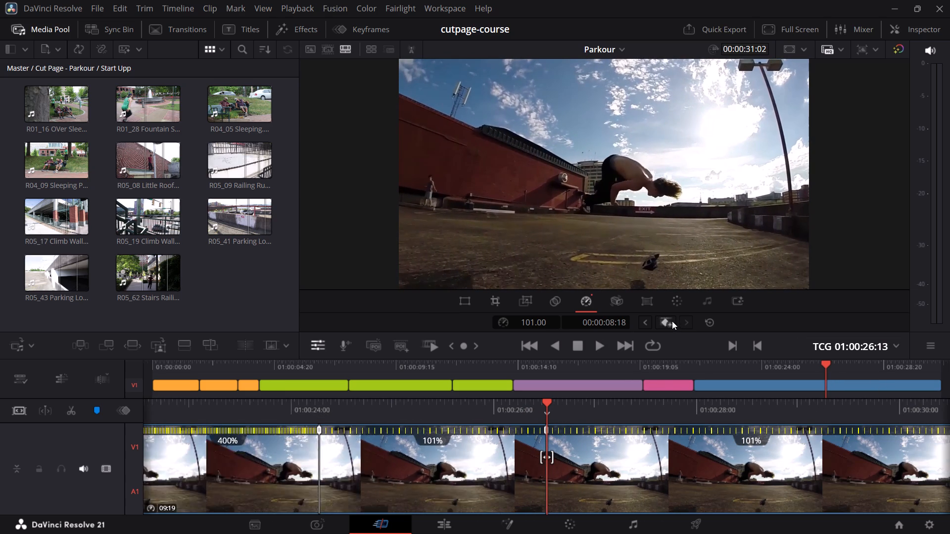
Set the speed of the blue clip's section after the second speed point to 400 percent.
key("space")
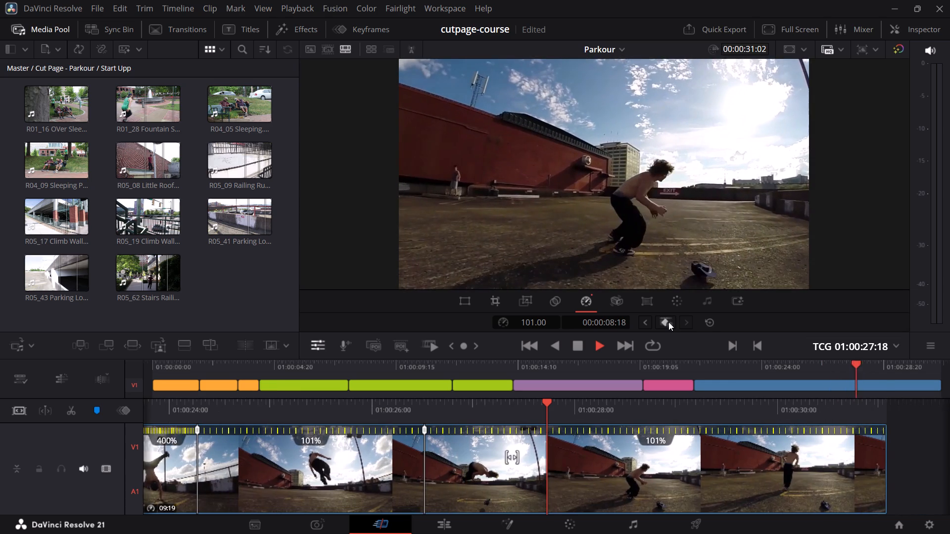
key("space")
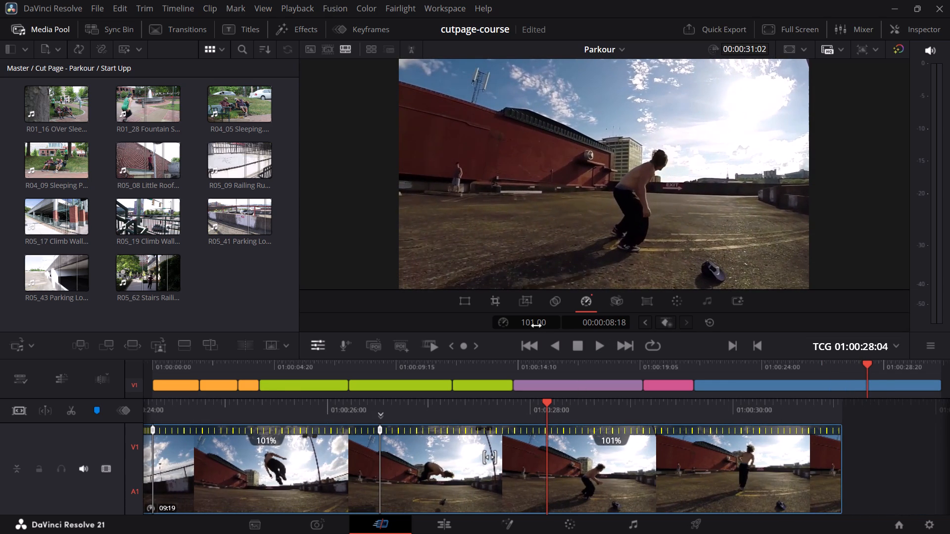
double_click(536, 323)
left_click(532, 329)
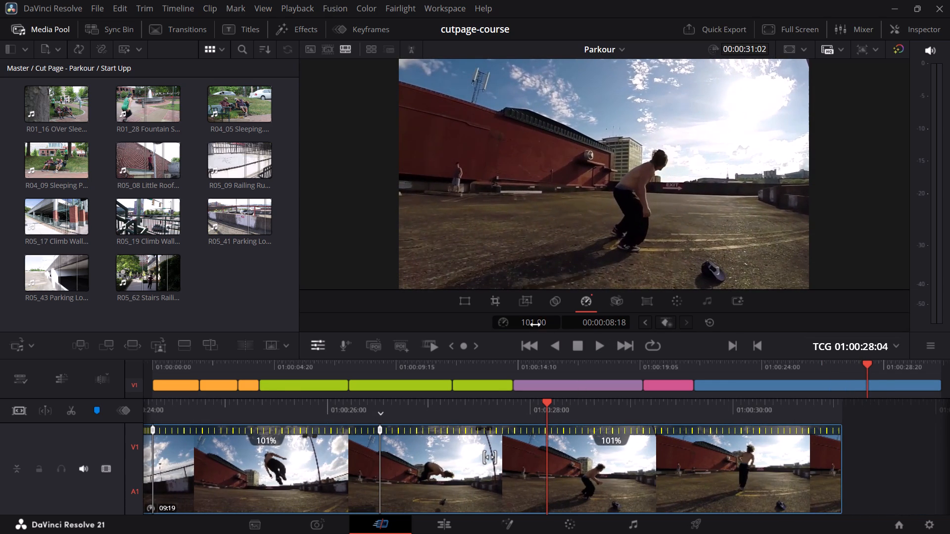
double_click(536, 323)
key("4")
type("00")
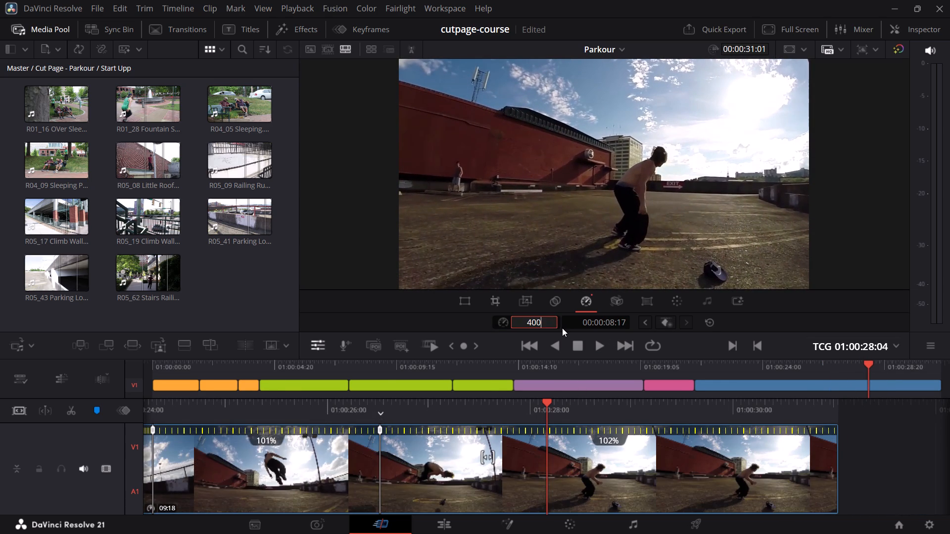
key("Return")
Trim the start of the blue clip by 4 frames at its cut with the pink clip, giving it a 06:05 duration.
left_click(714, 367)
key("space")
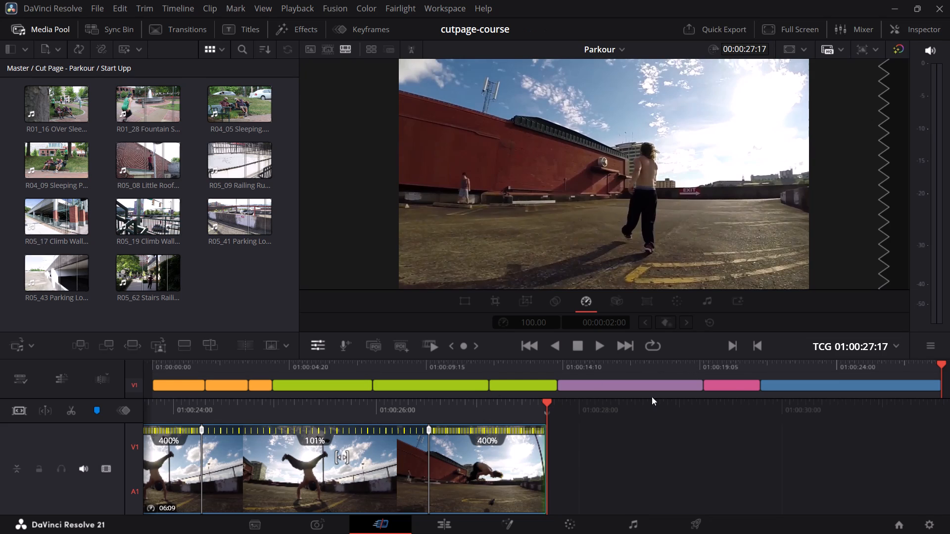
left_click(760, 368)
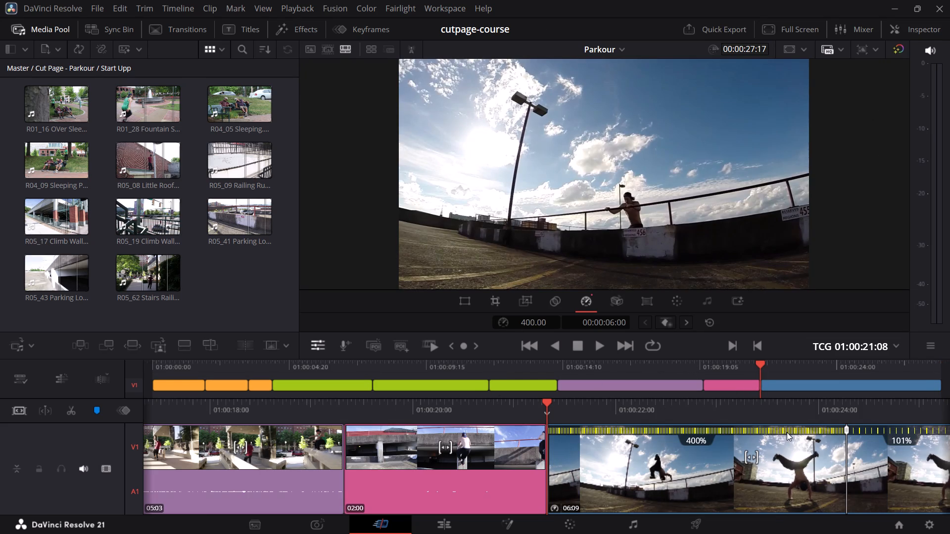
left_click(540, 448)
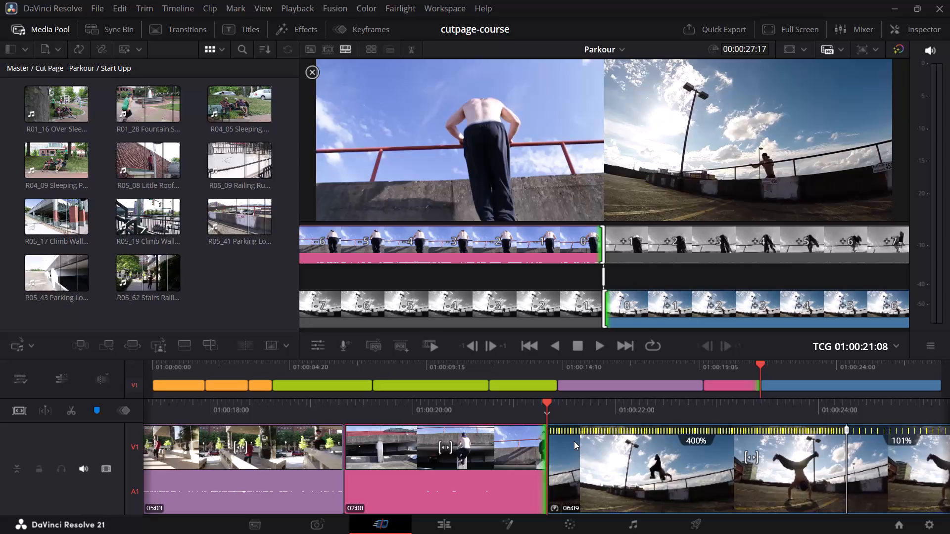
left_click(554, 463)
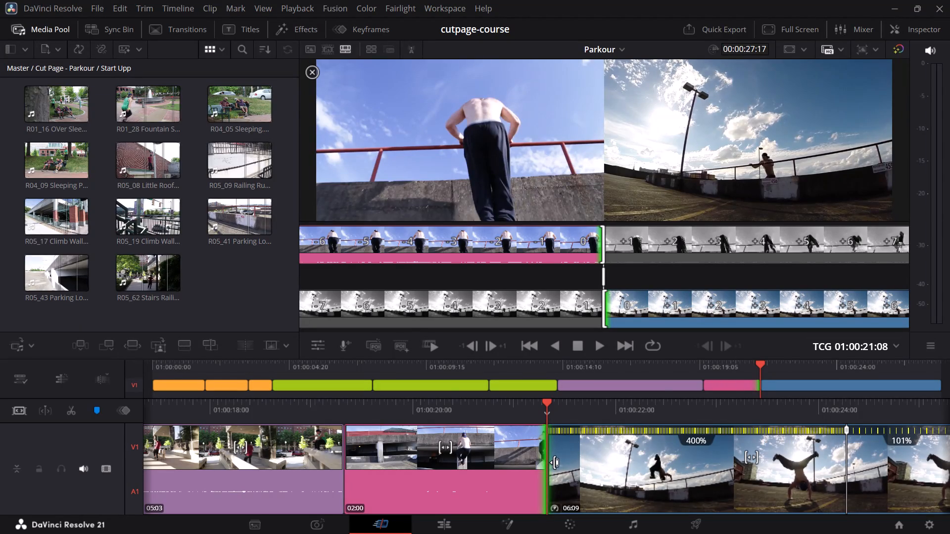
double_click(722, 342)
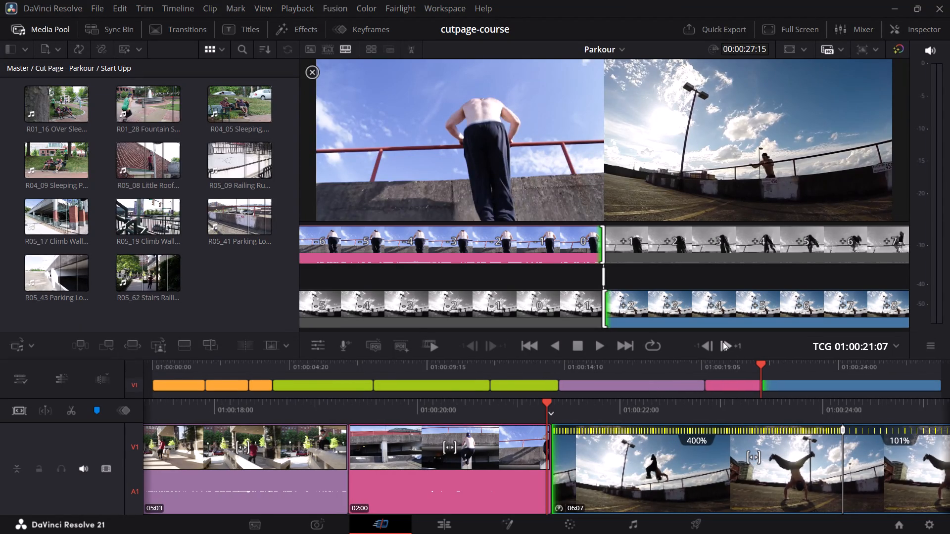
left_click(723, 342)
left_click(723, 342)
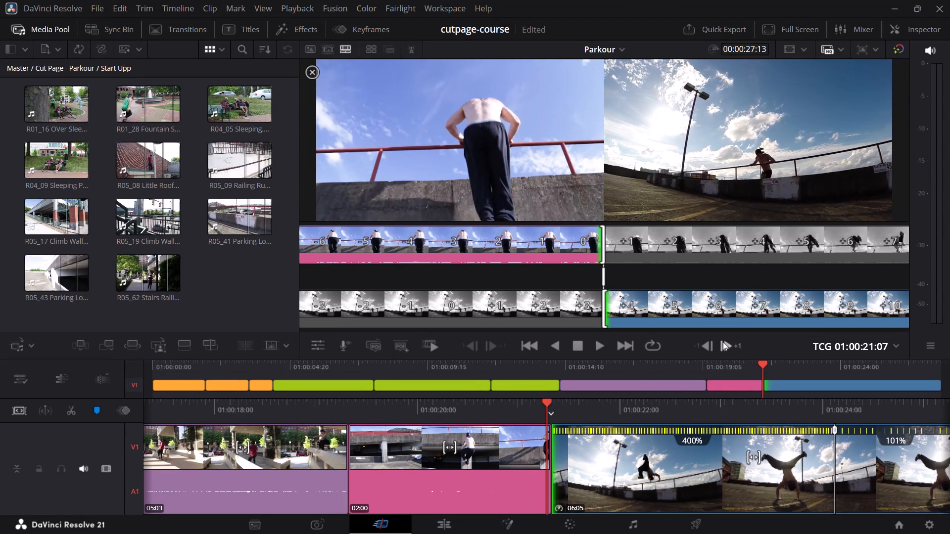
key("slash")
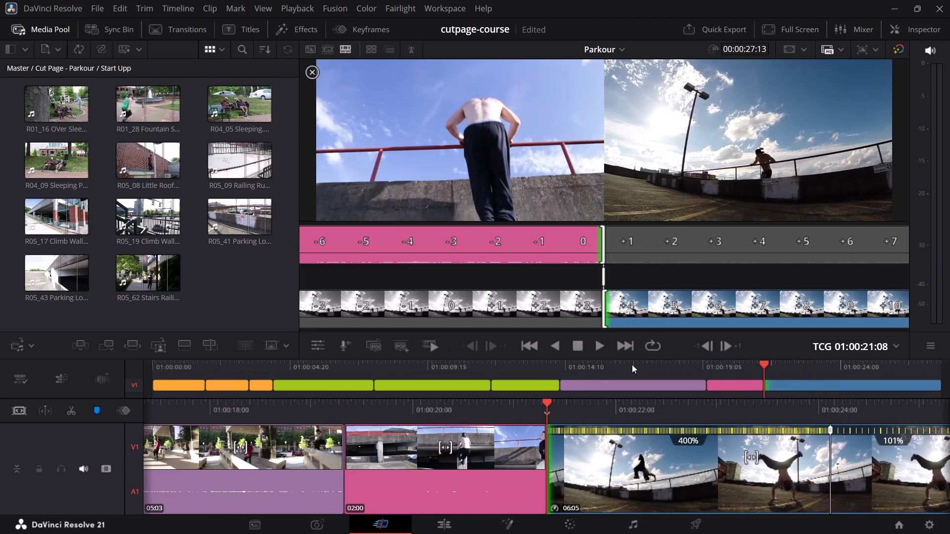
key("slash")
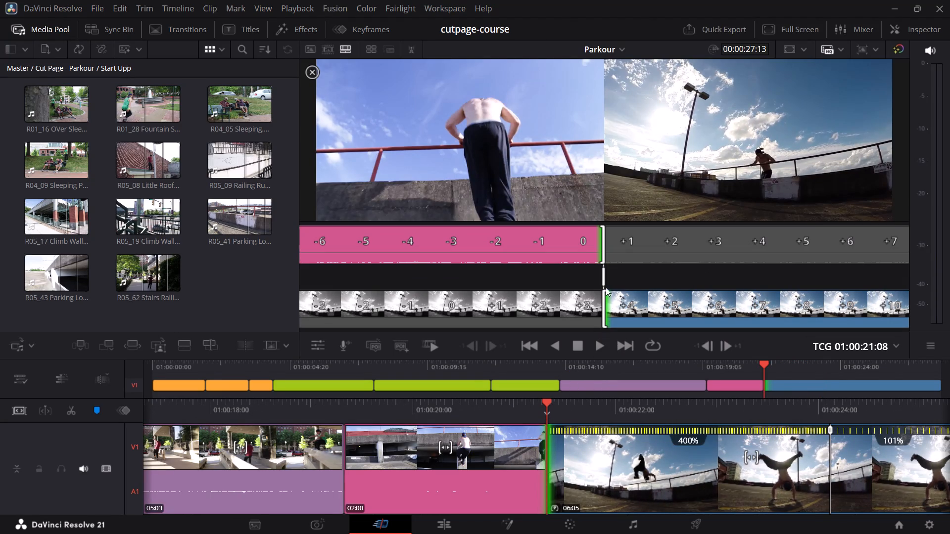
key("Escape")
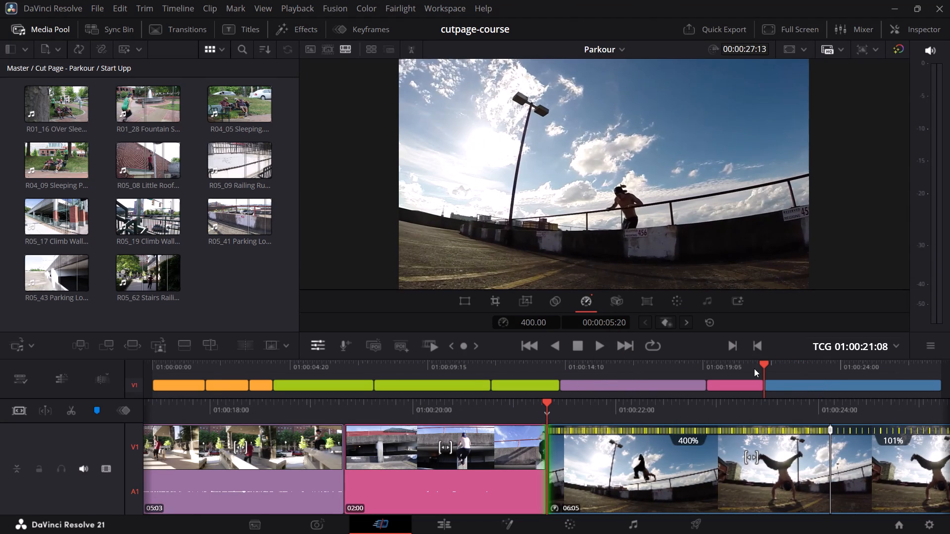
Change the clip color of the blue parking-lot clip to Violet.
right_click(791, 384)
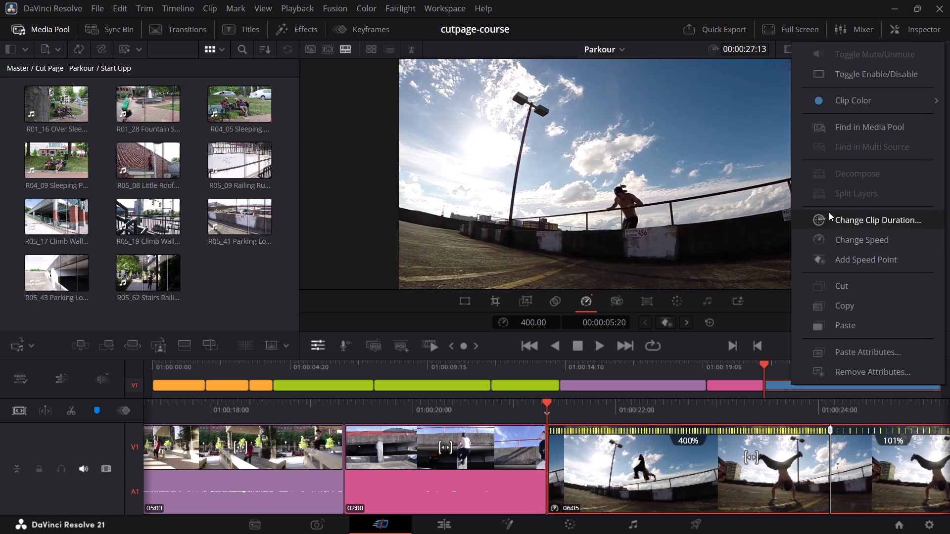
left_click(859, 94)
left_click(768, 262)
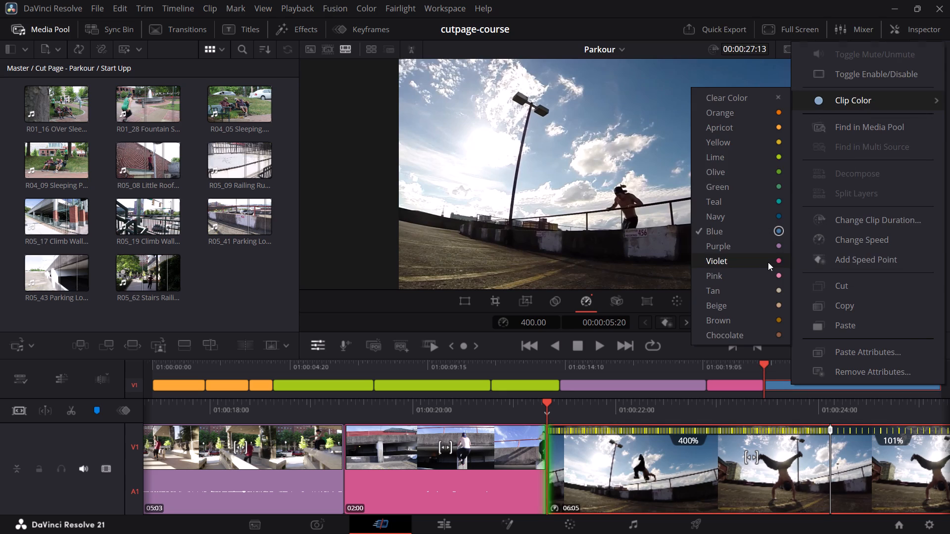
Scrub through the recolored last clip to its end and play the timeline from the start to the wall climb.
left_click_drag(766, 362, 937, 378)
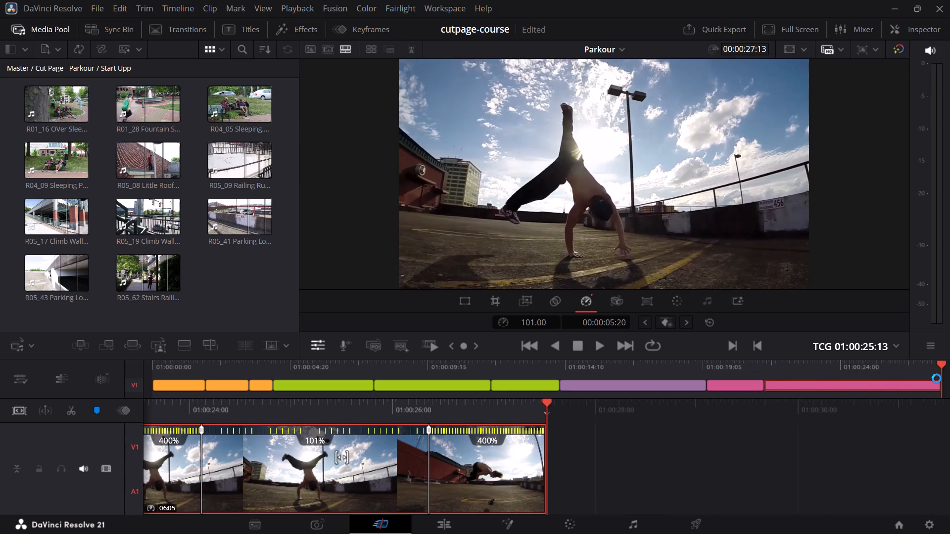
left_click_drag(937, 378, 931, 389)
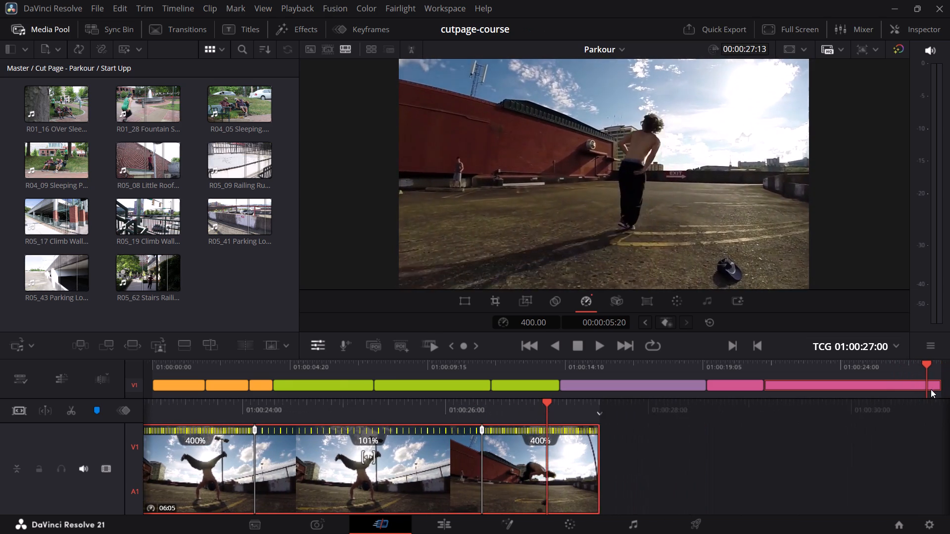
left_click_drag(931, 389, 941, 392)
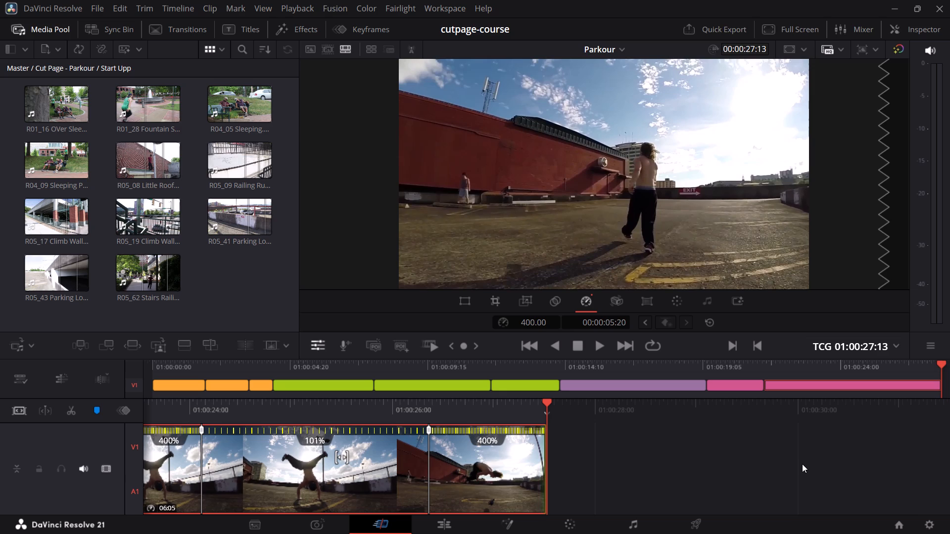
left_click_drag(592, 364, 312, 403)
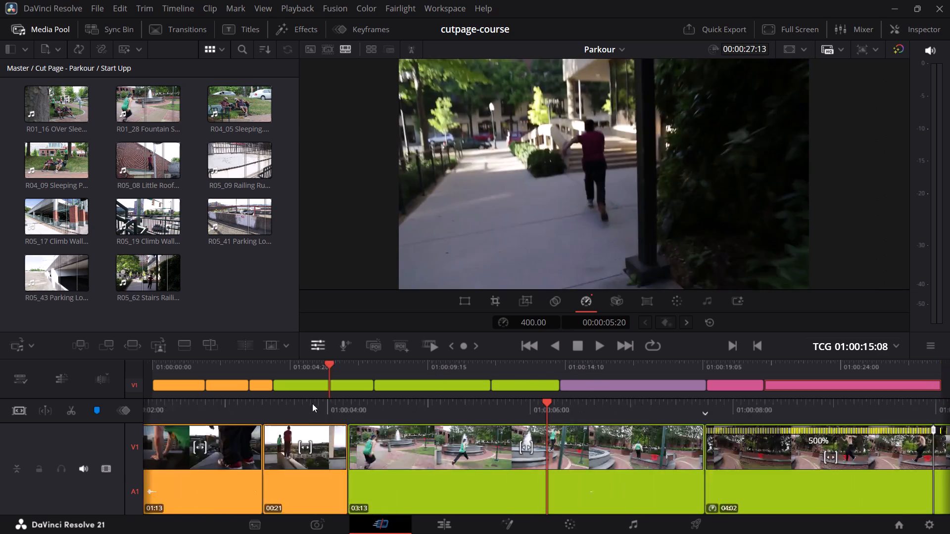
left_click_drag(312, 403, 132, 408)
key("space")
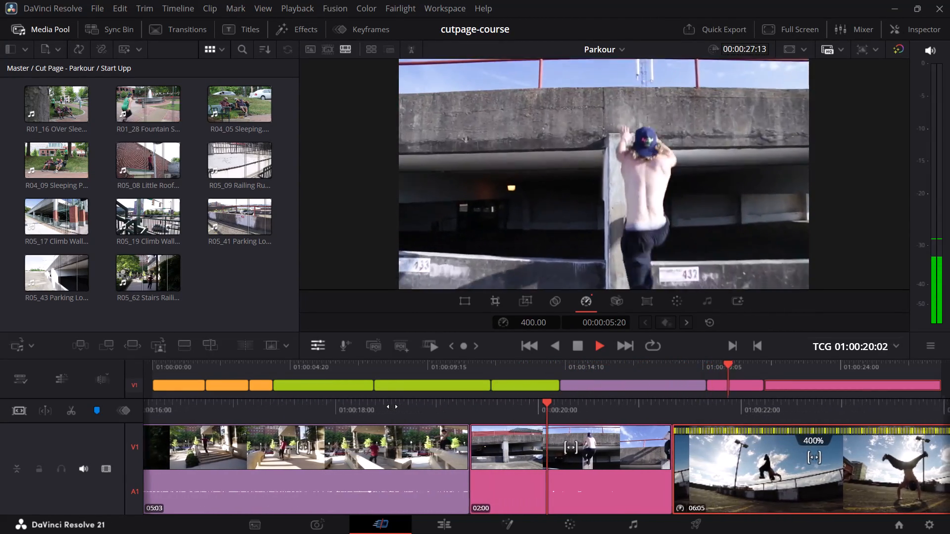
key("space")
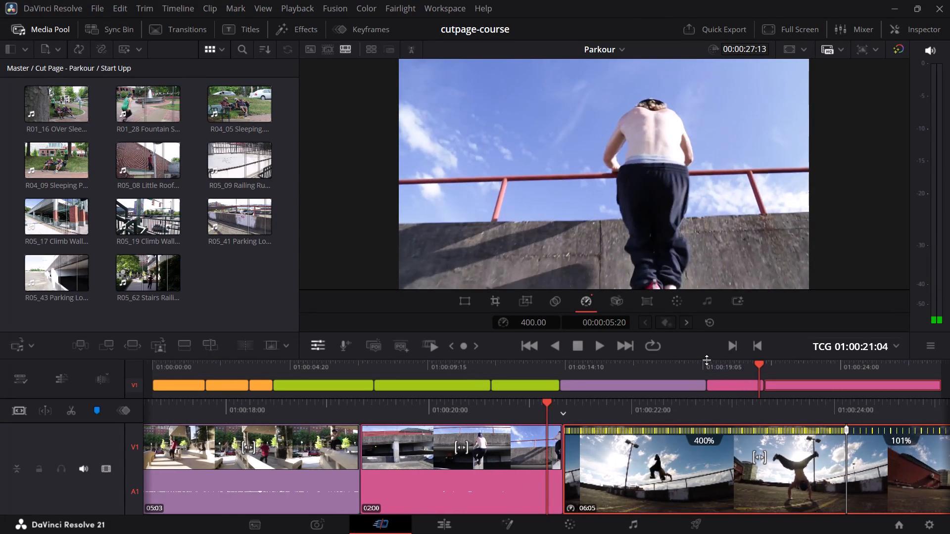
Trim 4 frames off the end of the purple clip at its cut with the wall-climb clip, giving it a 04:24 duration.
left_click(707, 360)
left_click(707, 363)
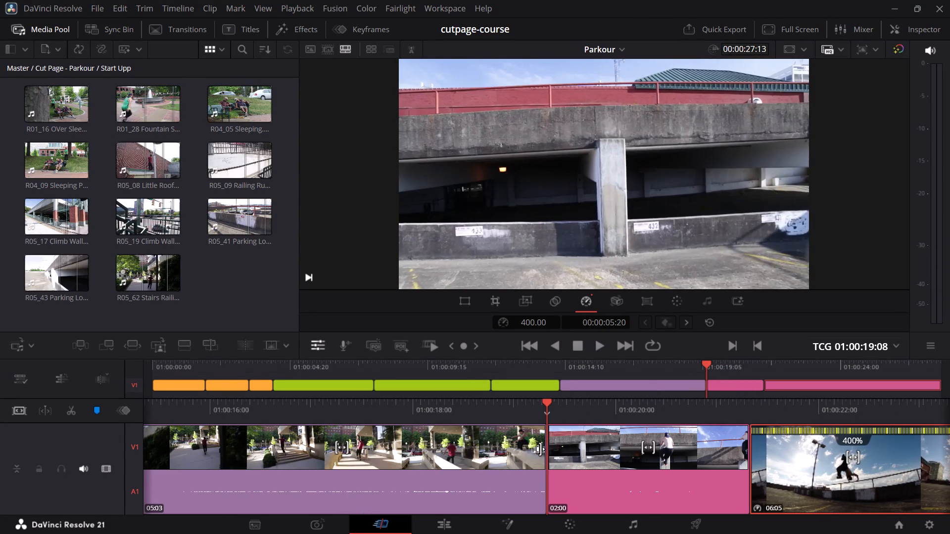
left_click(539, 449)
triple_click(467, 344)
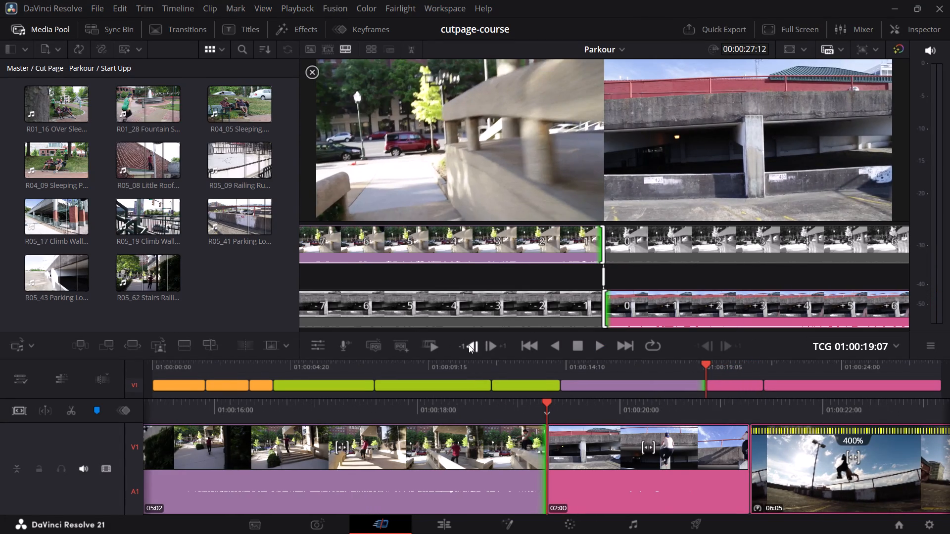
left_click(469, 345)
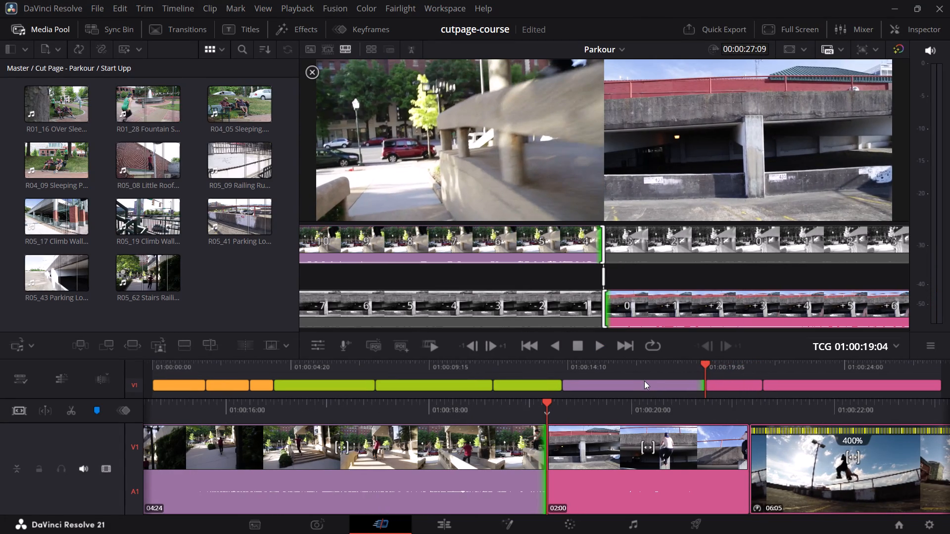
Play across the cut after the purple clip and trim 4 more frames off its end, giving it a 04:20 duration.
left_click(627, 366)
key("space")
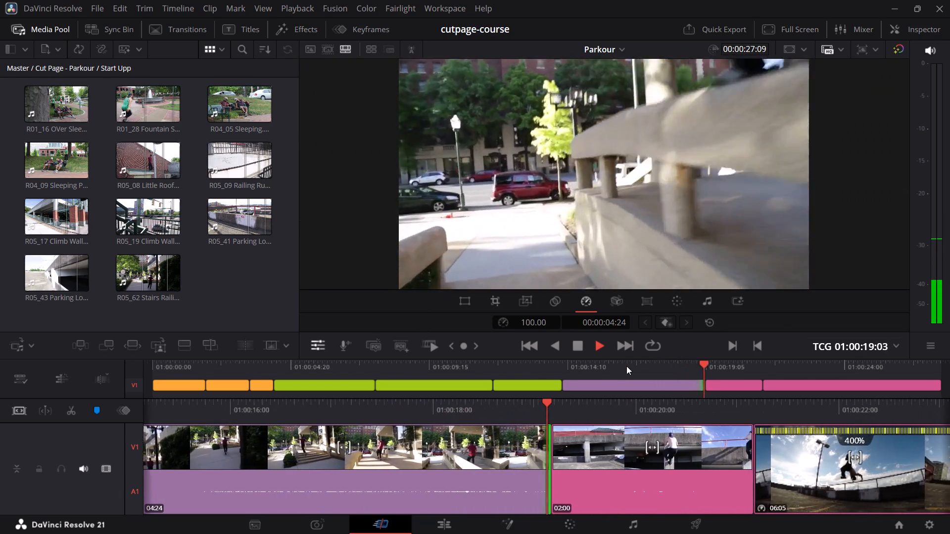
key("space")
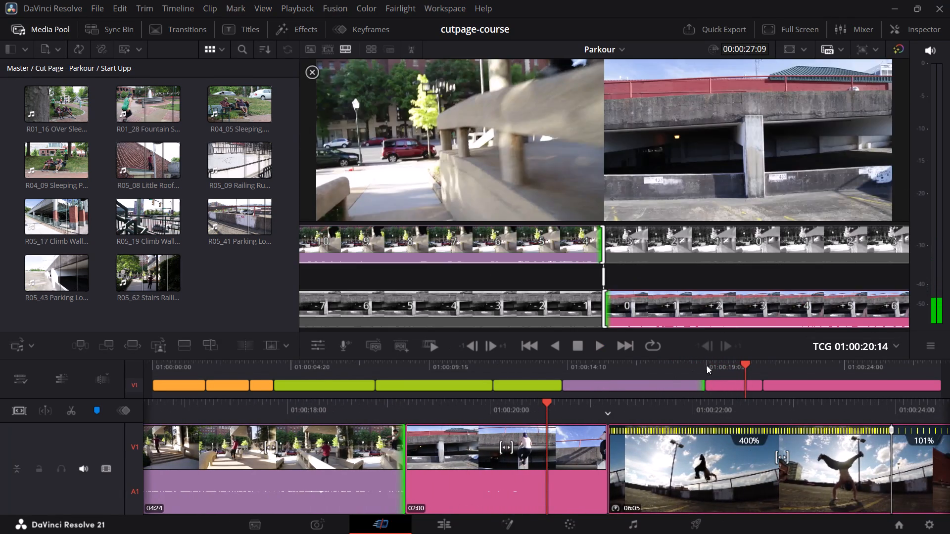
left_click(708, 363)
left_click(541, 444)
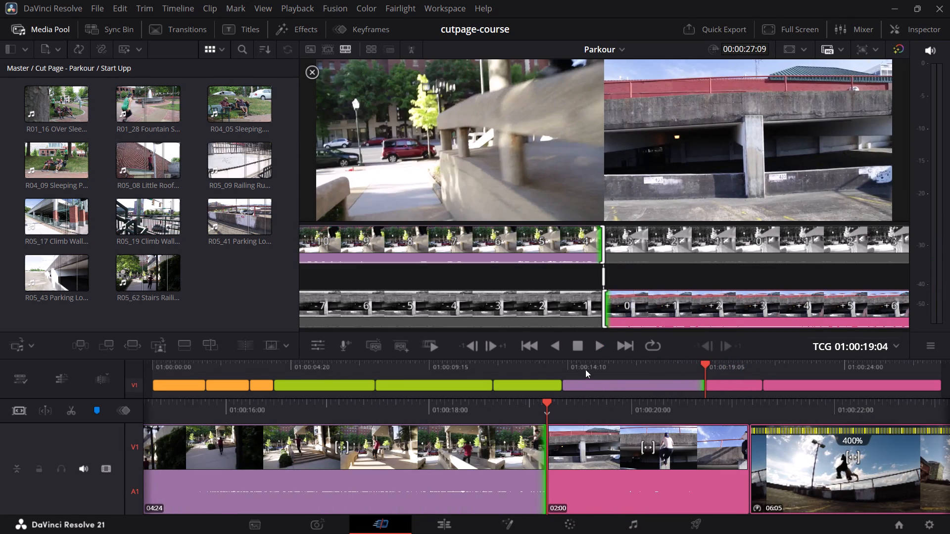
triple_click(468, 340)
left_click(470, 339)
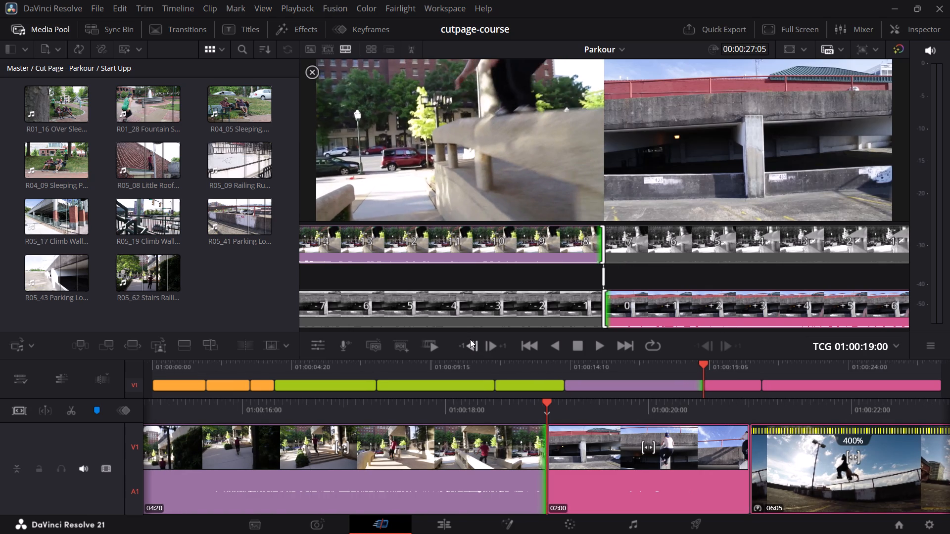
Trim 1 more frame off the end of the purple clip, giving it a 04:19 duration, and play across the cut.
left_click(470, 341)
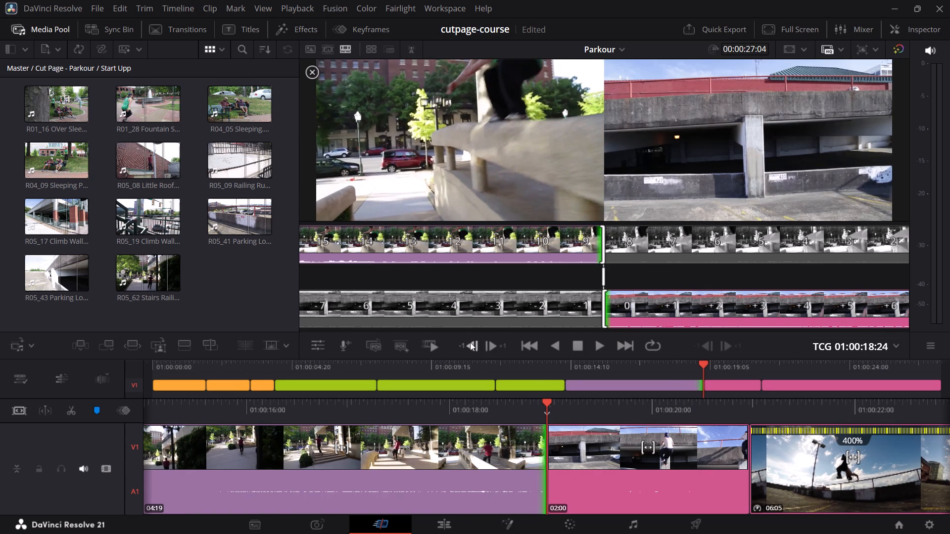
key("slash")
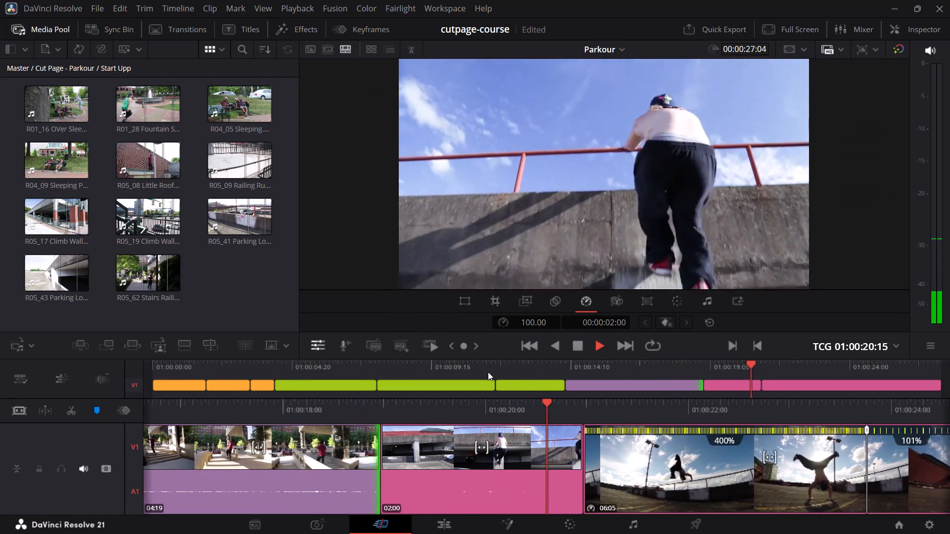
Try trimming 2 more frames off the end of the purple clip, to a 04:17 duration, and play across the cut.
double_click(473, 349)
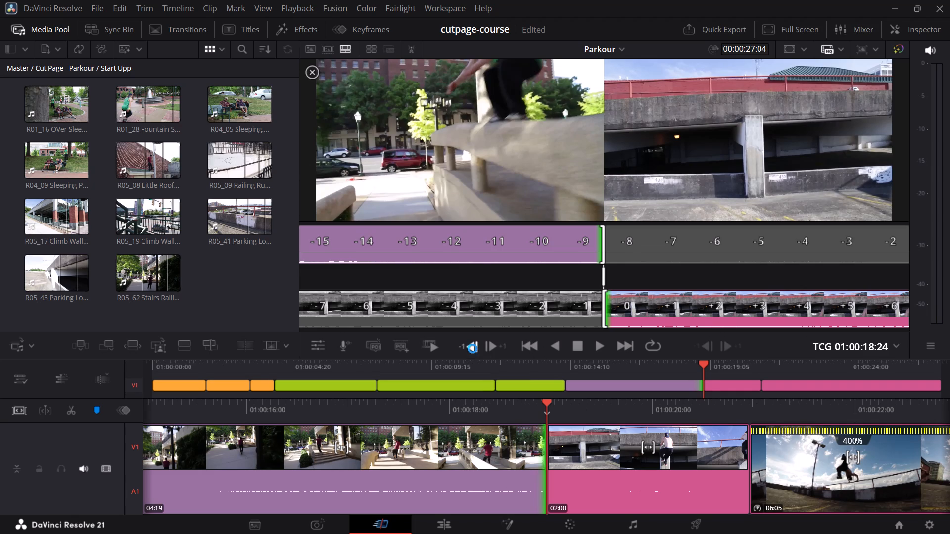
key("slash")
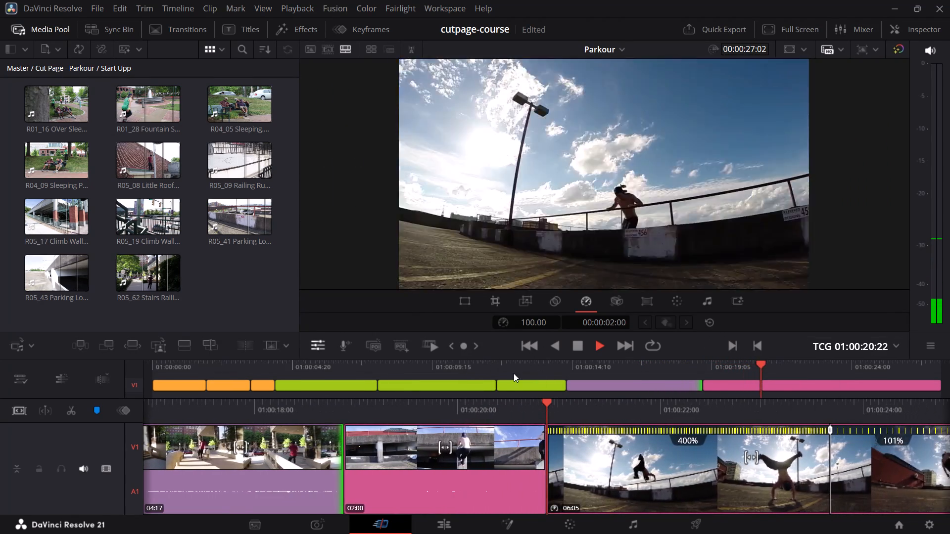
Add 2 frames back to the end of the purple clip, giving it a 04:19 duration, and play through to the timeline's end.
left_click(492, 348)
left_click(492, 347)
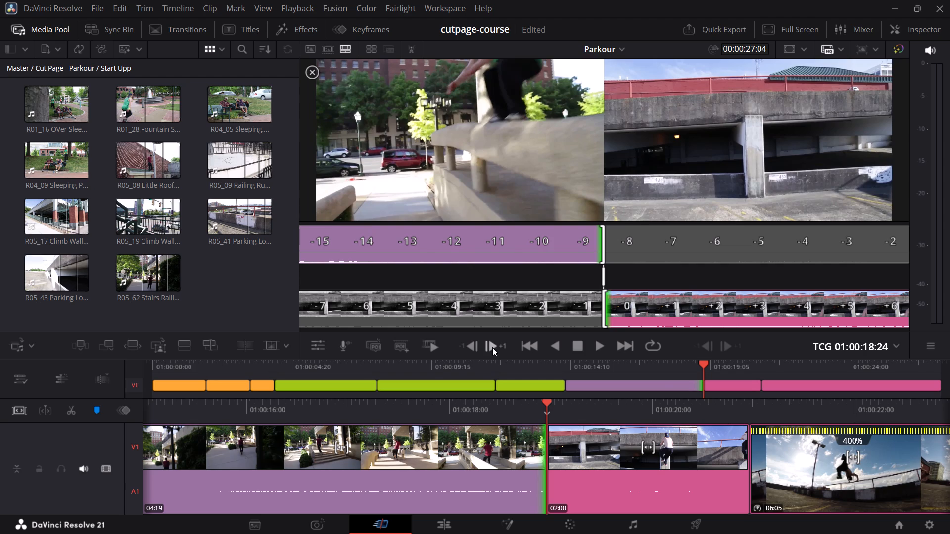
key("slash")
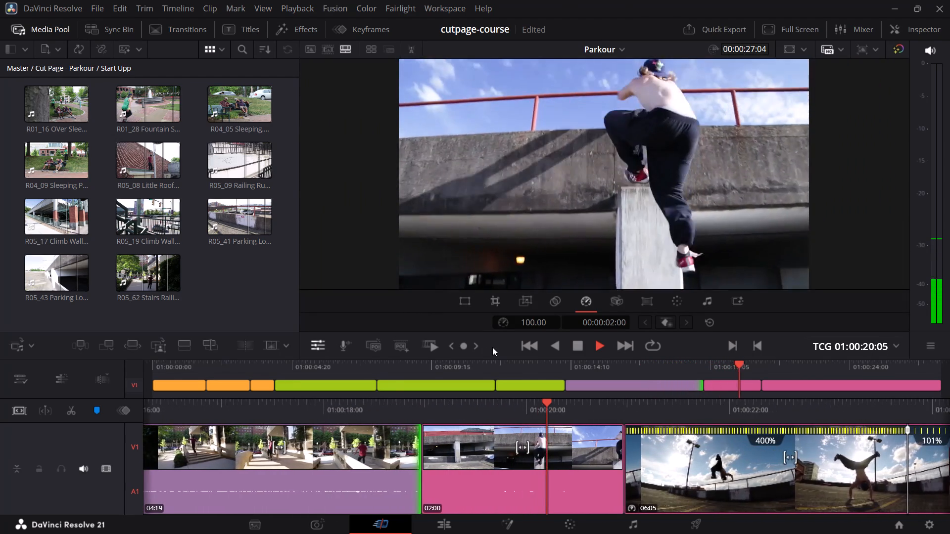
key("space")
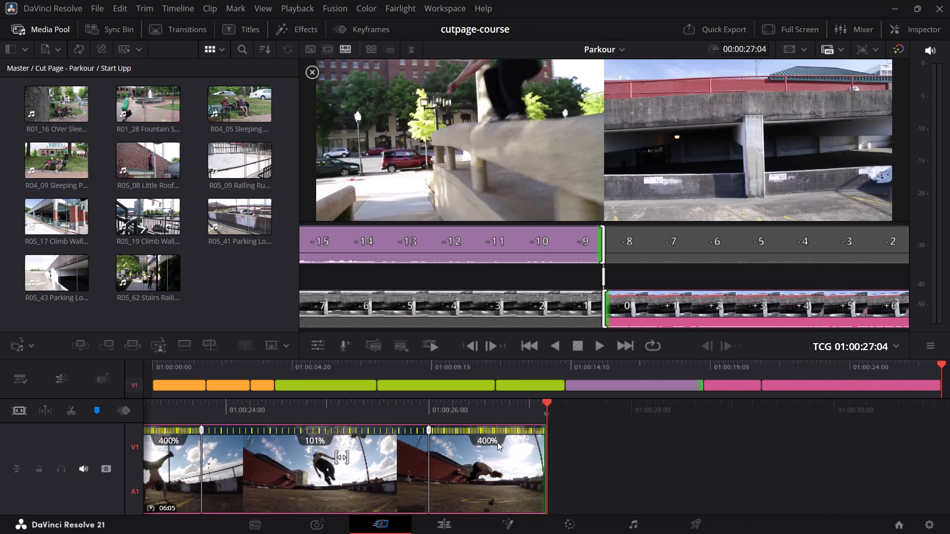
Close the trim view and set the speed of the last clip's final segment to 450%.
left_click_drag(503, 418, 537, 421)
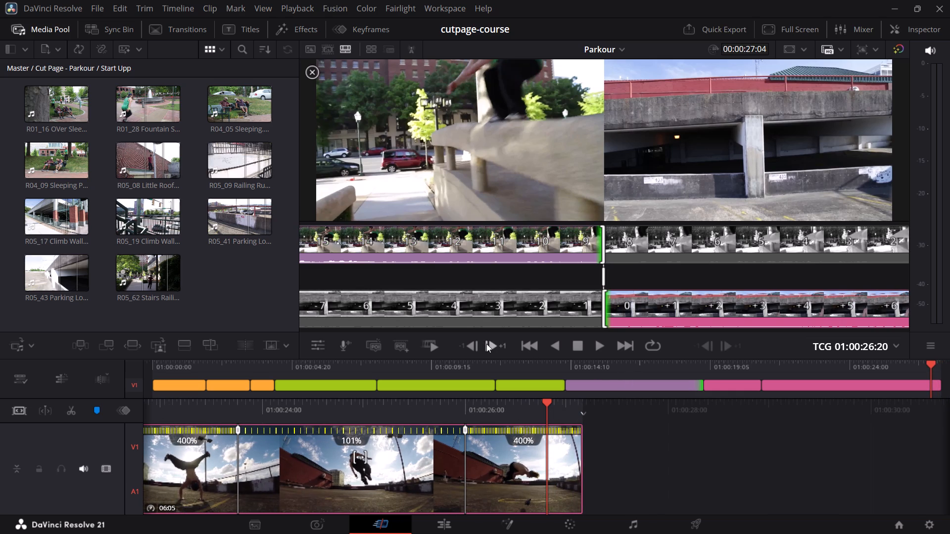
key("Escape")
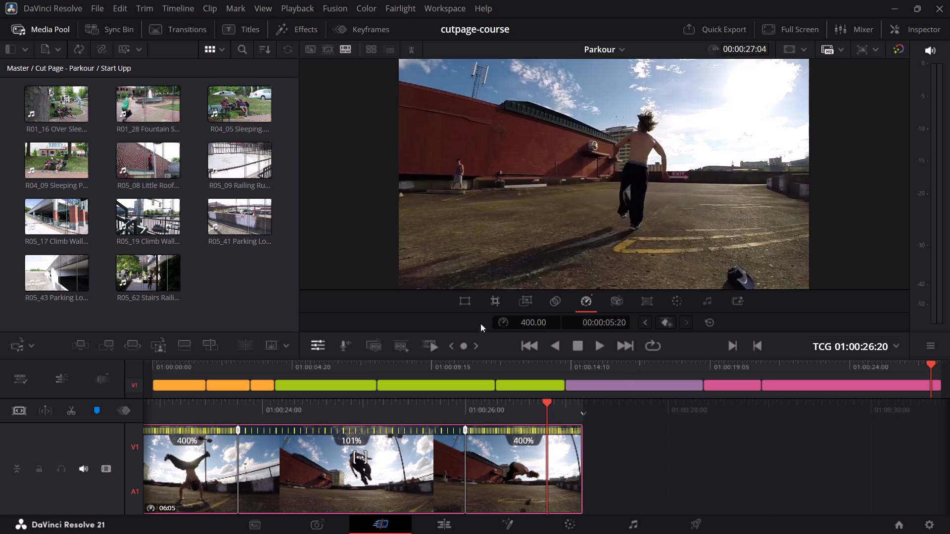
double_click(542, 323)
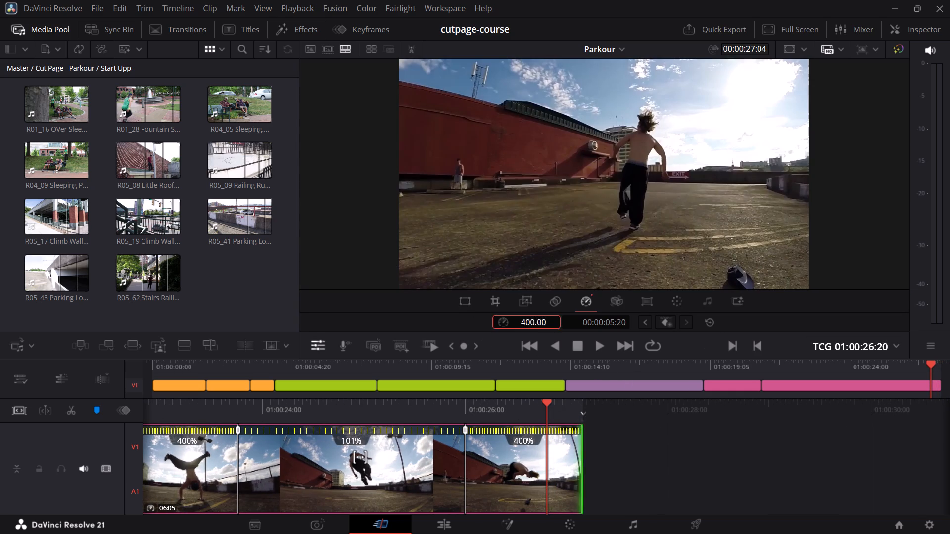
key("4")
key("5")
key("0")
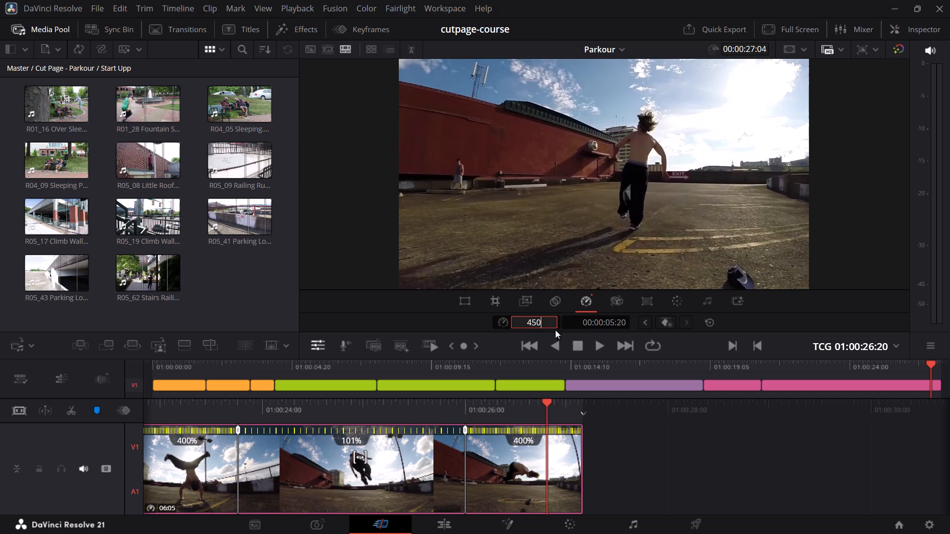
key("Return")
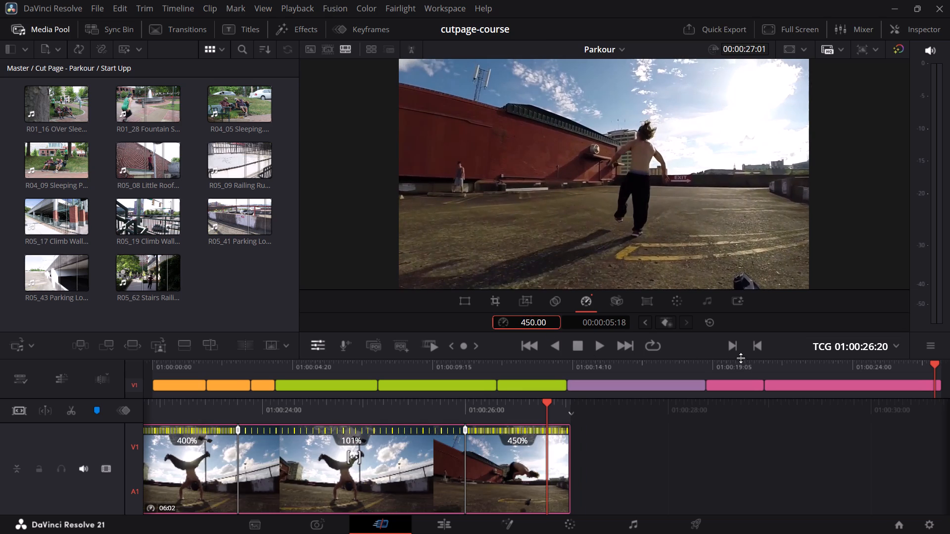
Play the timeline from just before the start of the last clip to review its speed changes.
left_click(761, 364)
key("space")
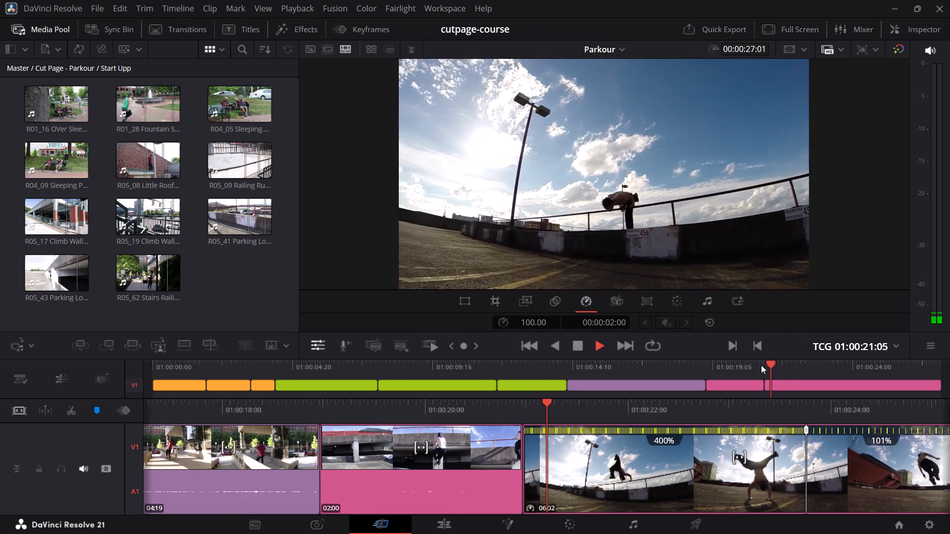
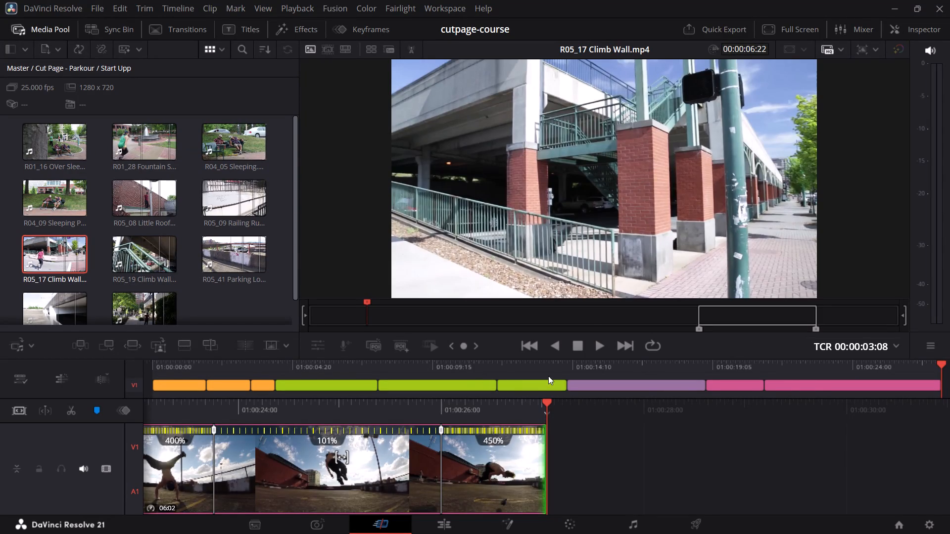
Preview the opening of the marked 06:22 range in R05_17 Climb Wall.mp4 and append that range to the end of the timeline.
left_click_drag(717, 323, 704, 329)
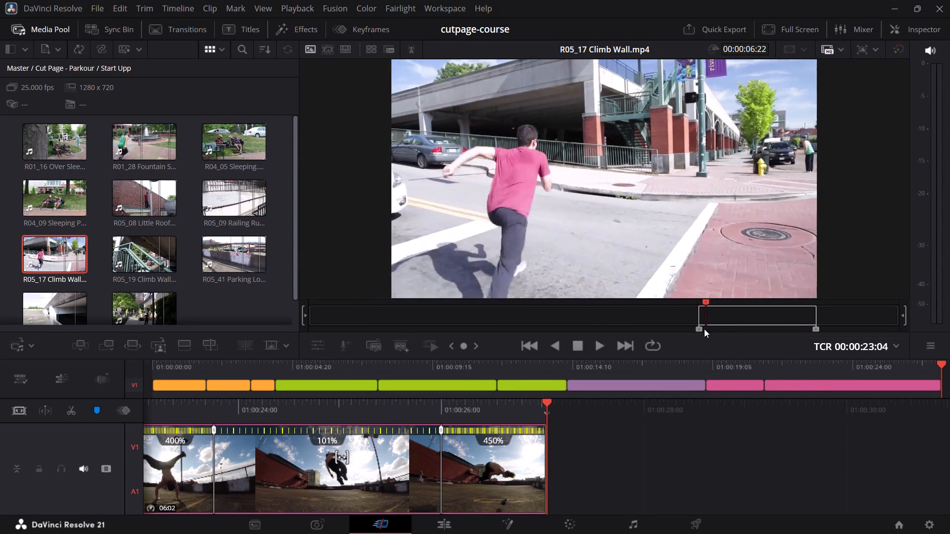
left_click_drag(704, 329, 694, 331)
left_click(694, 331)
left_click_drag(700, 335, 706, 338)
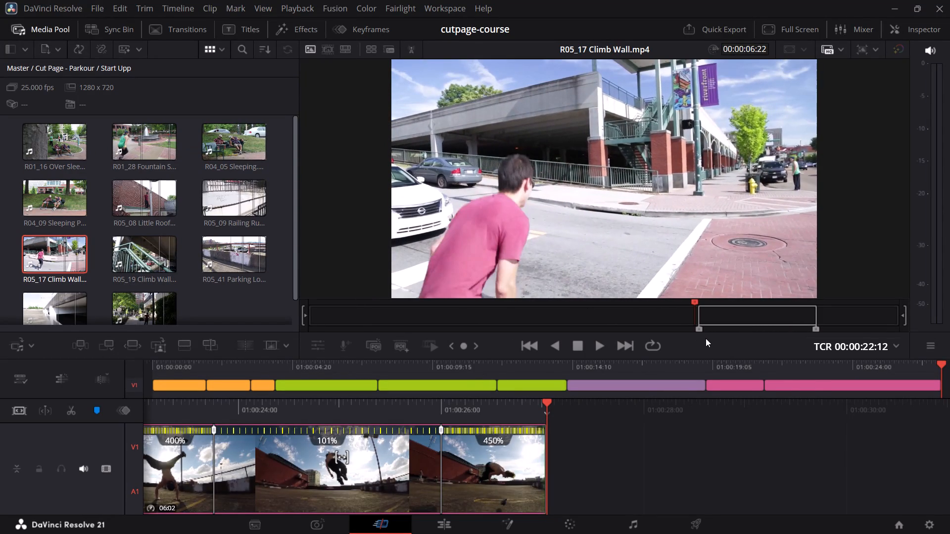
left_click_drag(706, 338, 714, 343)
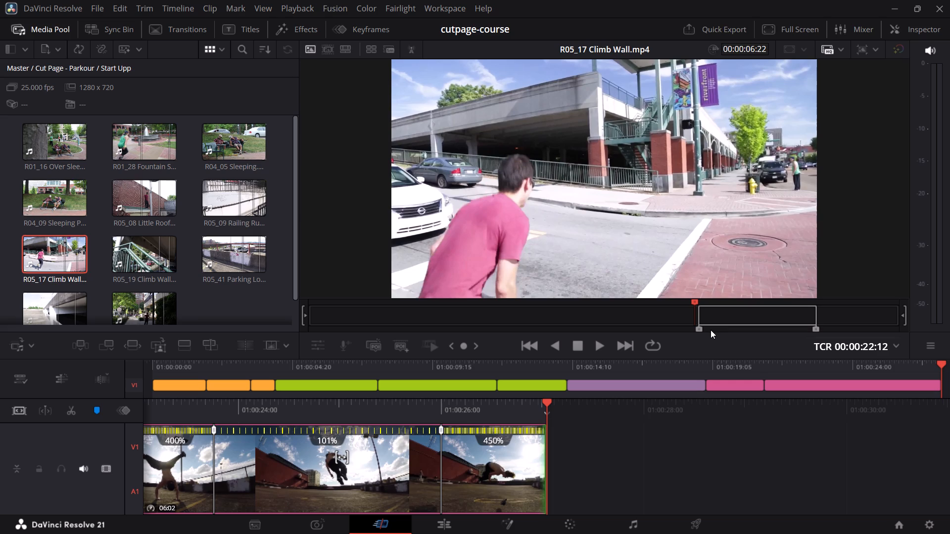
key("space")
key("space")
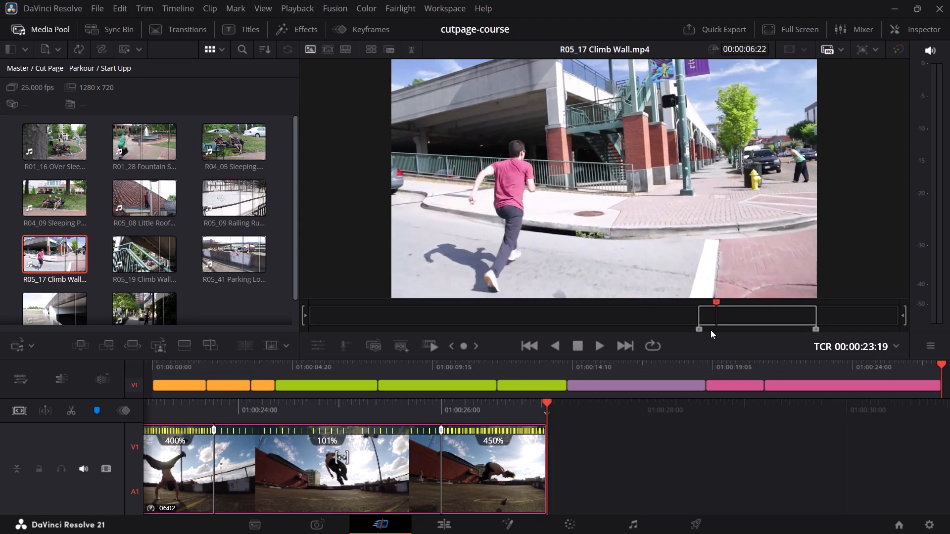
key("shift+F12")
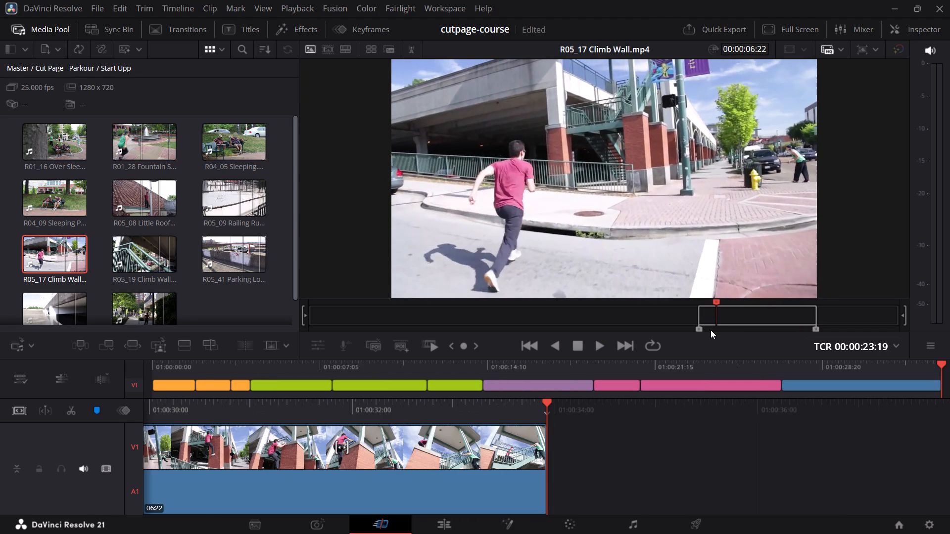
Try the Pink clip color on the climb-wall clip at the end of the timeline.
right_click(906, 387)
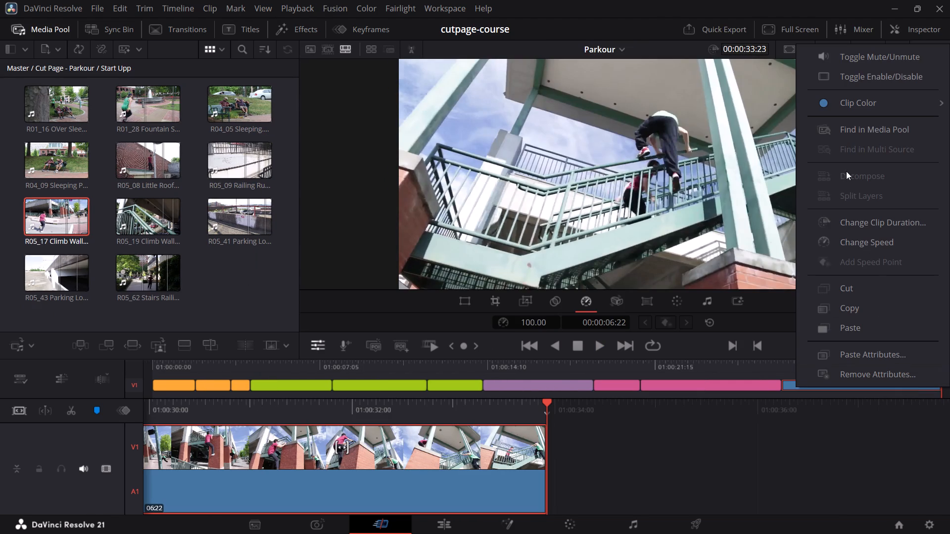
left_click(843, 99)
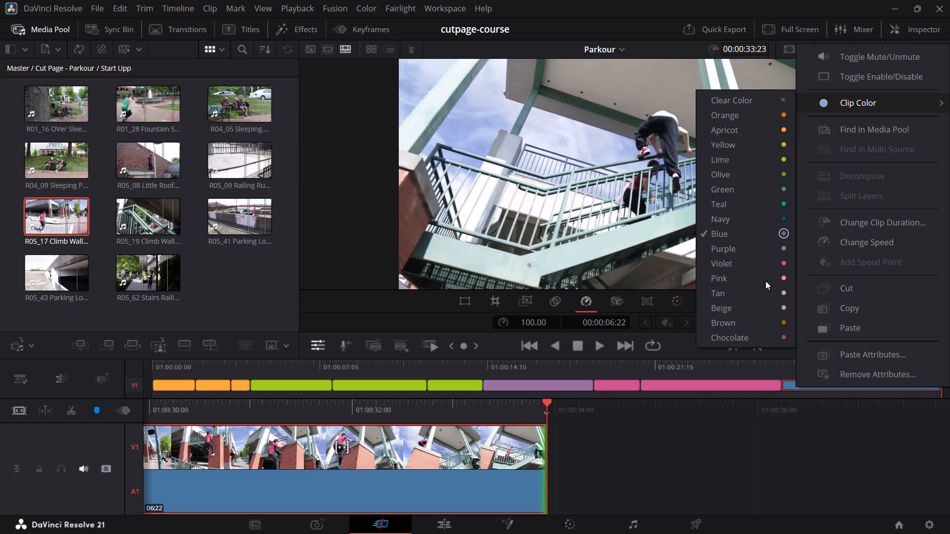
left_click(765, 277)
Set the clip color of the climb-wall clip at the end of the timeline to Tan.
right_click(874, 388)
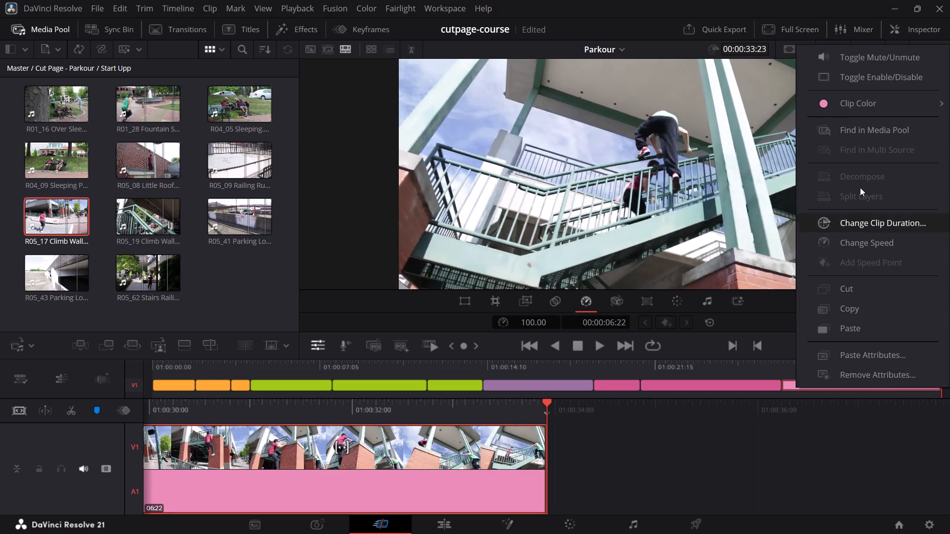
left_click(861, 111)
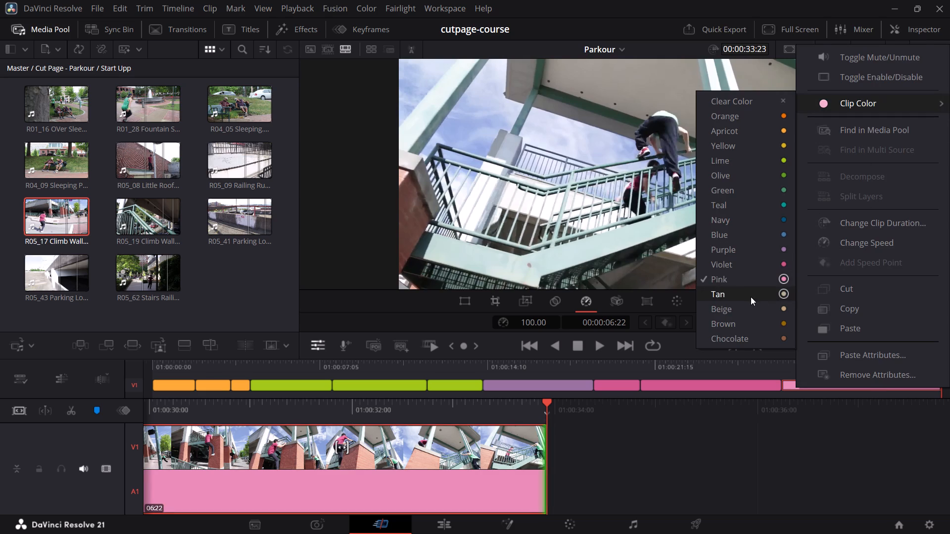
left_click(751, 297)
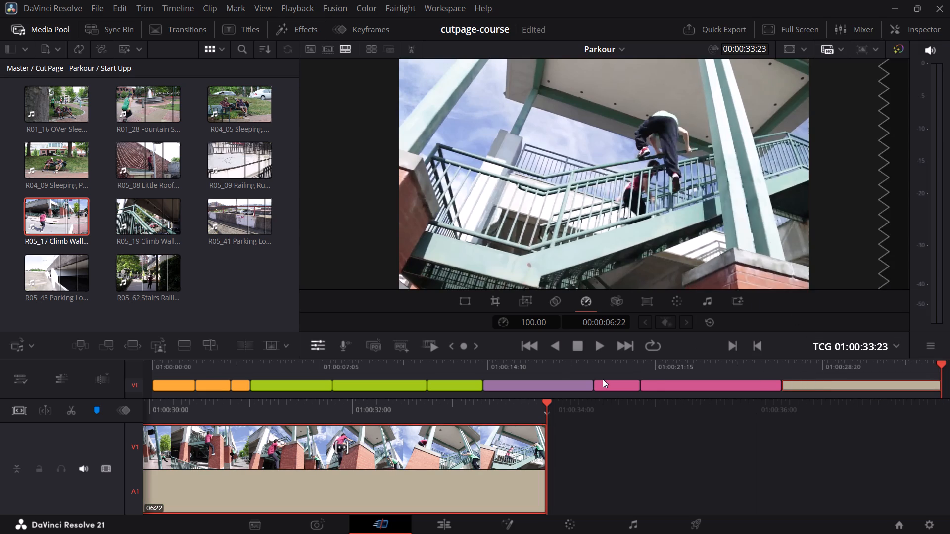
Load R05_19 Climb Wall Top.mp4, check its marked 02:23 range, and append it to the end of the timeline.
double_click(174, 218)
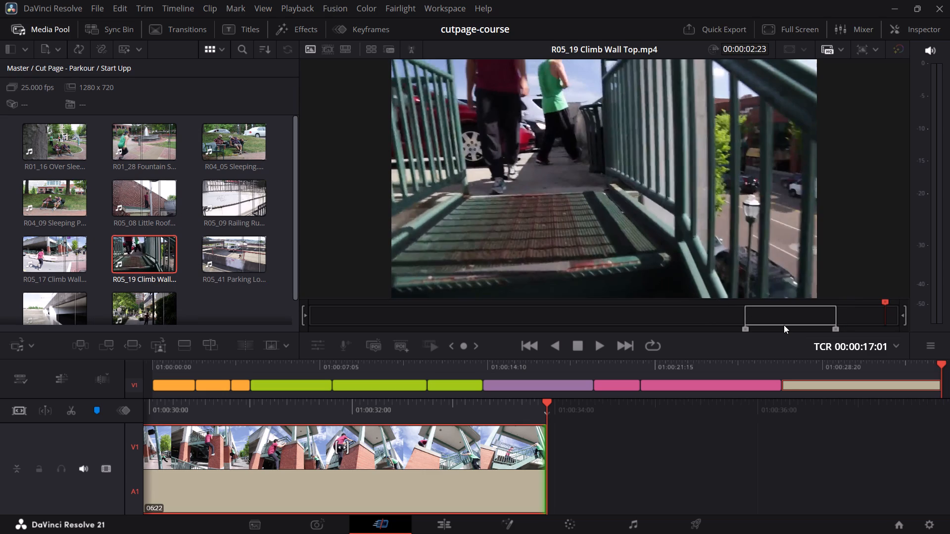
left_click_drag(784, 324, 742, 330)
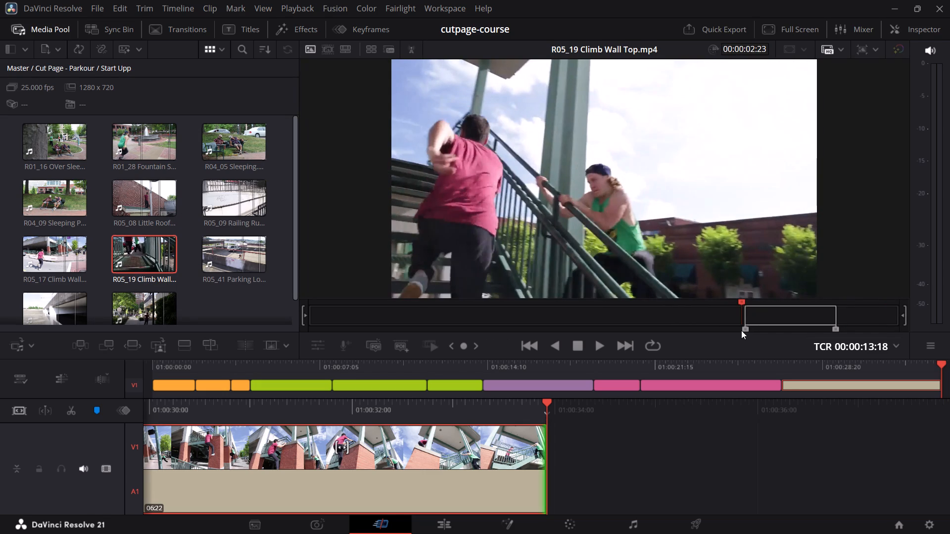
key("shift+F12")
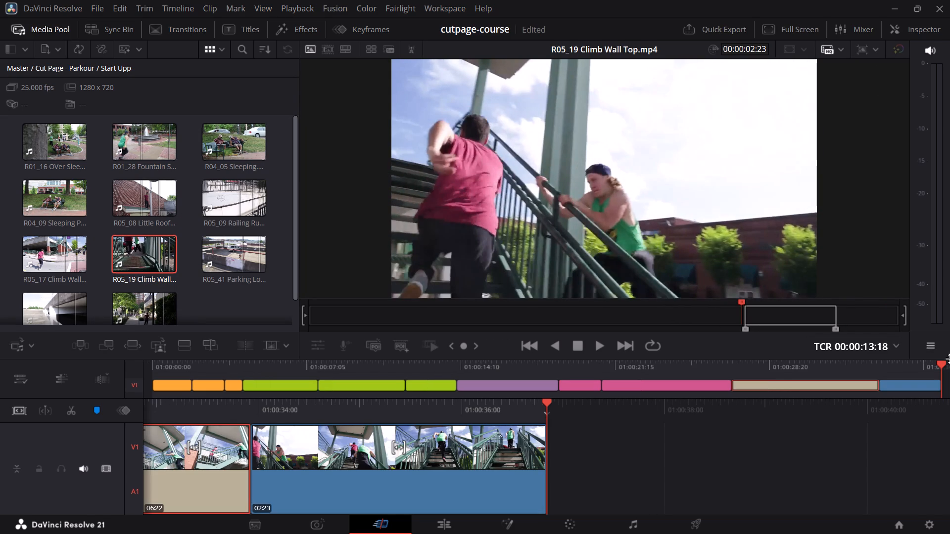
Set the clip color of the Climb Wall Top clip at the end of the timeline to Tan.
right_click(921, 387)
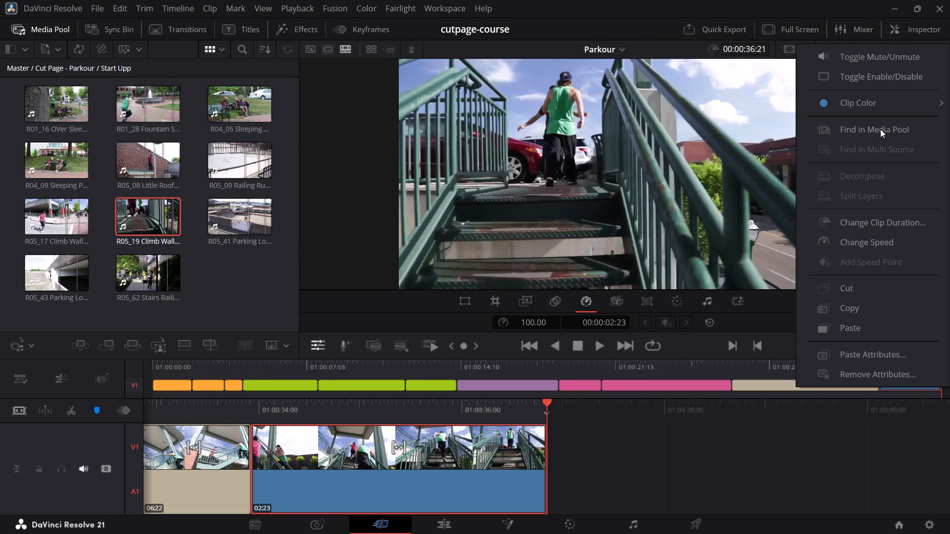
left_click(875, 106)
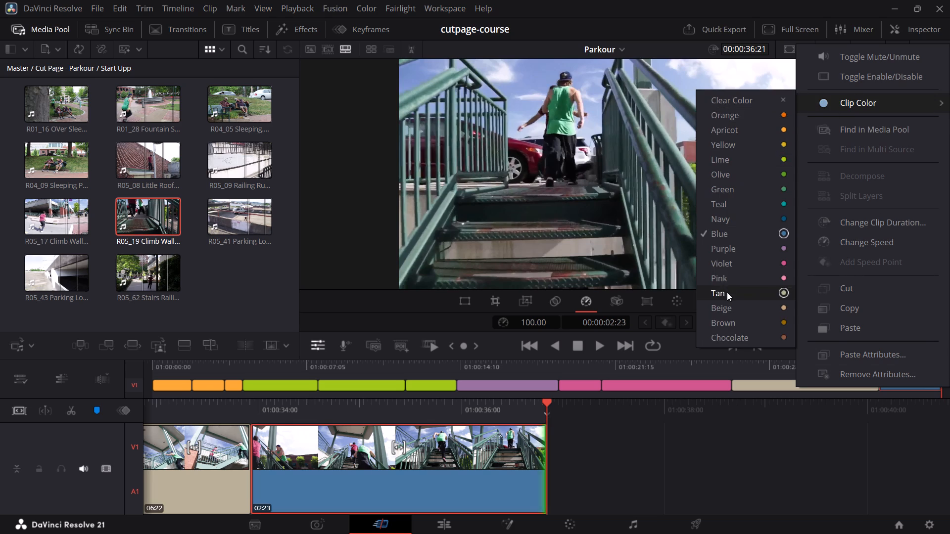
left_click(727, 292)
Play the timeline from early in the first tan clip to the end to review both climb-wall shots.
left_click(766, 368)
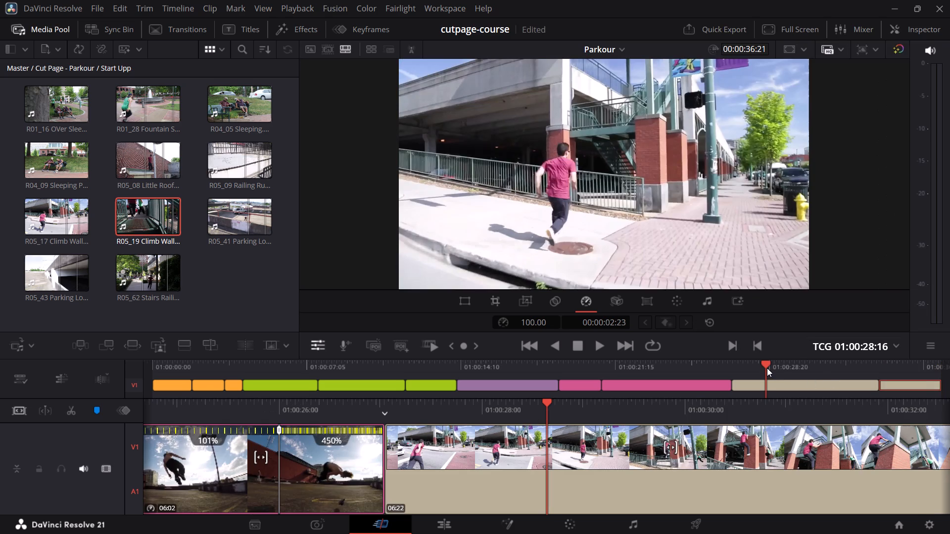
key("space")
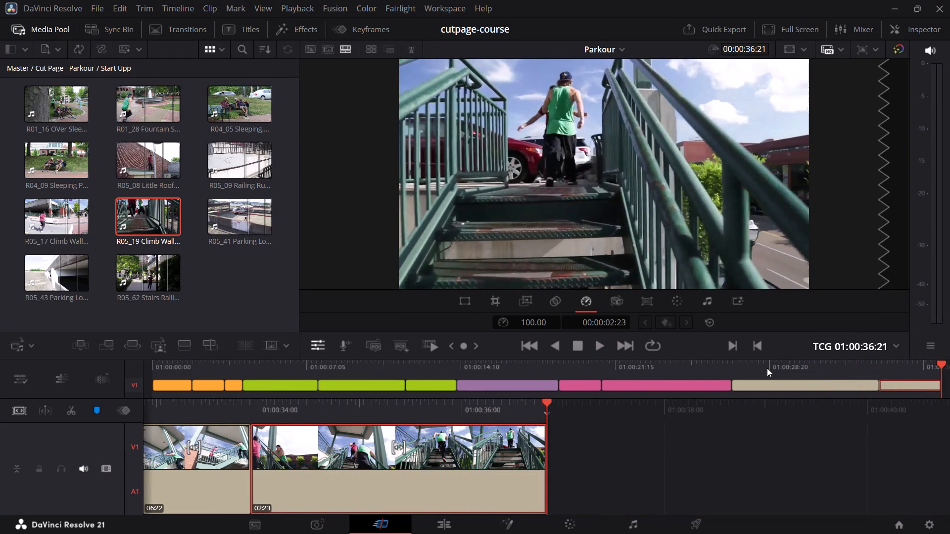
Trim 3 frames off the start of the last tan clip, to a 02:20 duration, and review the cut through to the timeline's end.
left_click(881, 366)
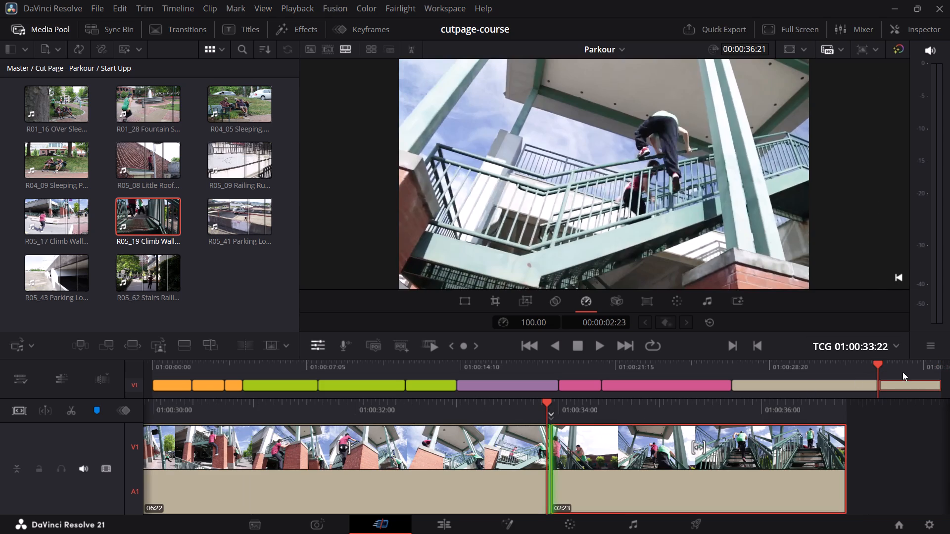
left_click(632, 409)
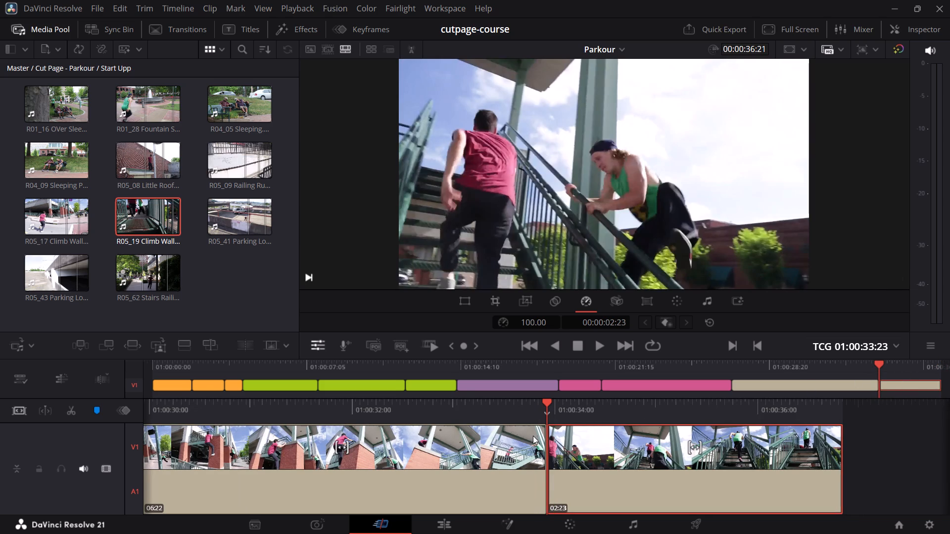
left_click(540, 440)
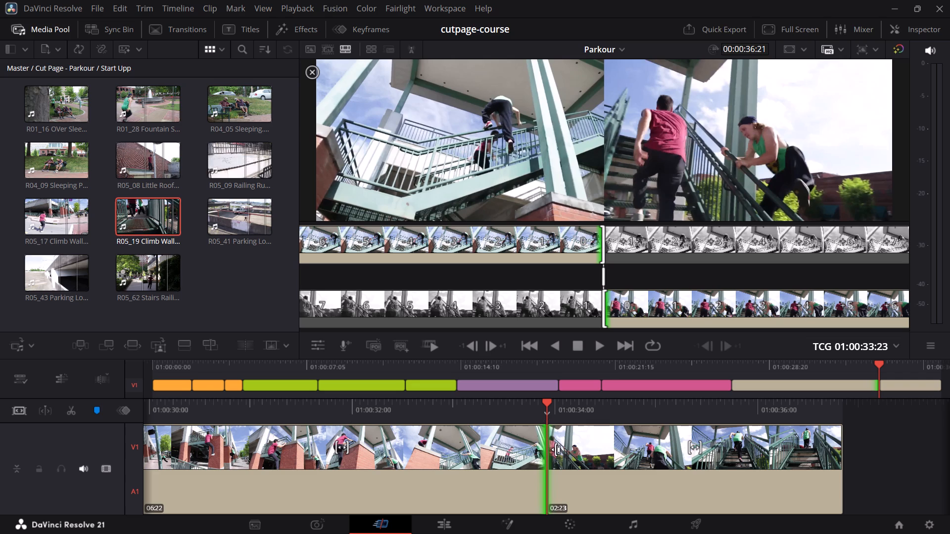
left_click(552, 459)
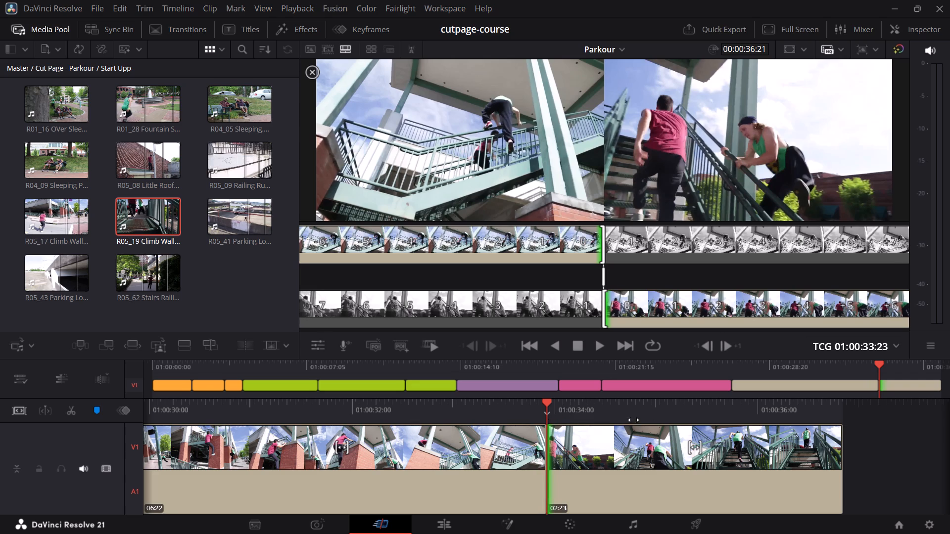
left_click(724, 349)
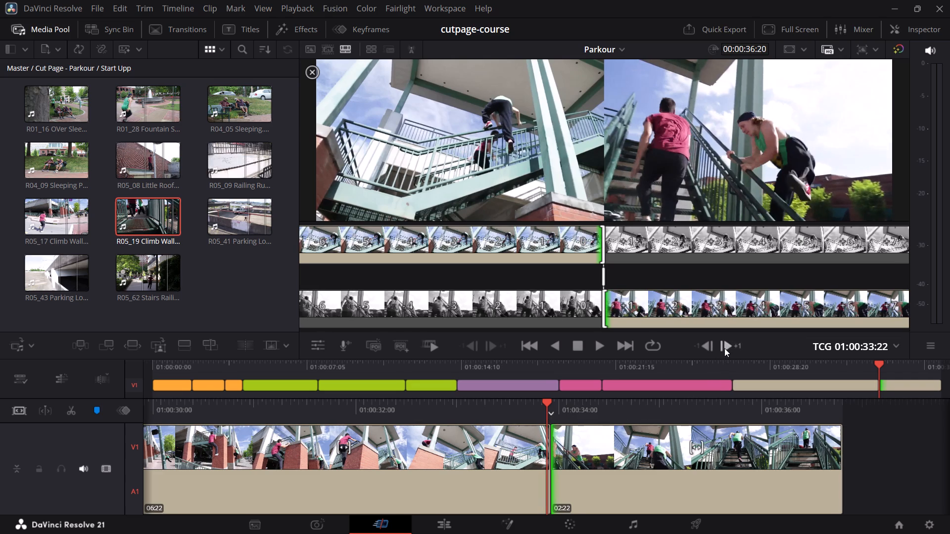
left_click(725, 348)
left_click(725, 348)
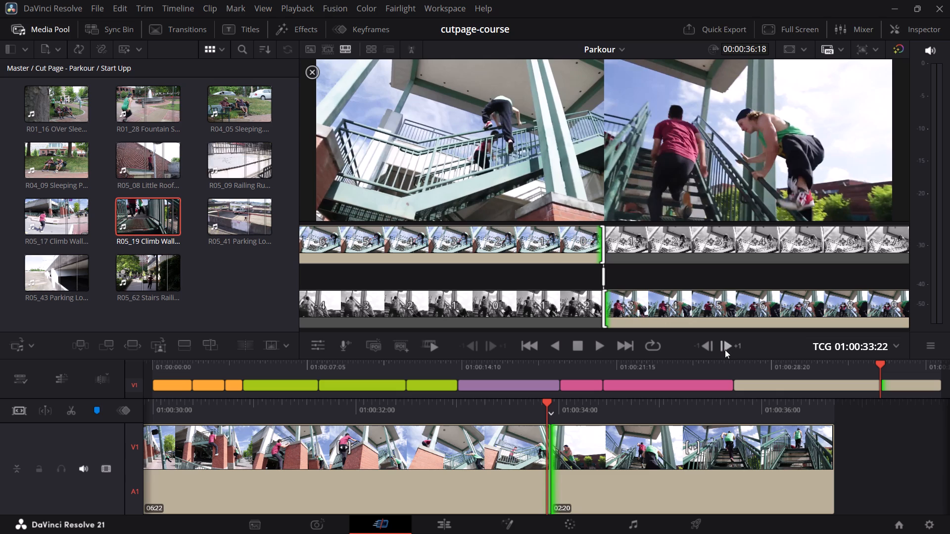
key("slash")
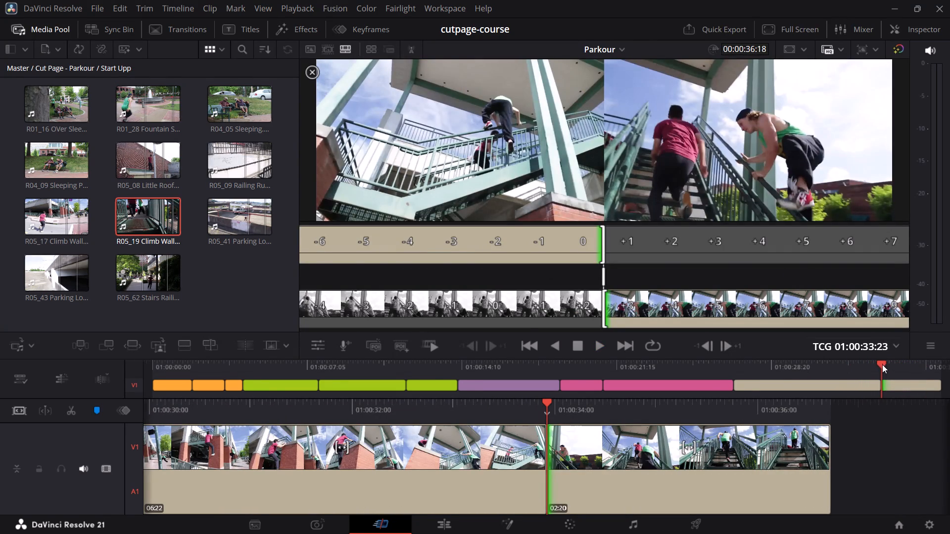
left_click_drag(883, 362, 937, 380)
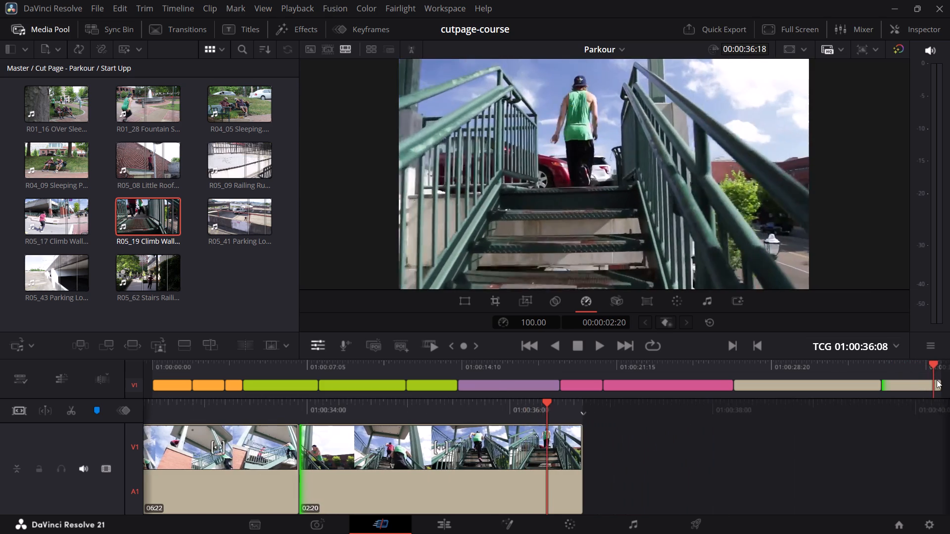
left_click_drag(937, 380, 948, 384)
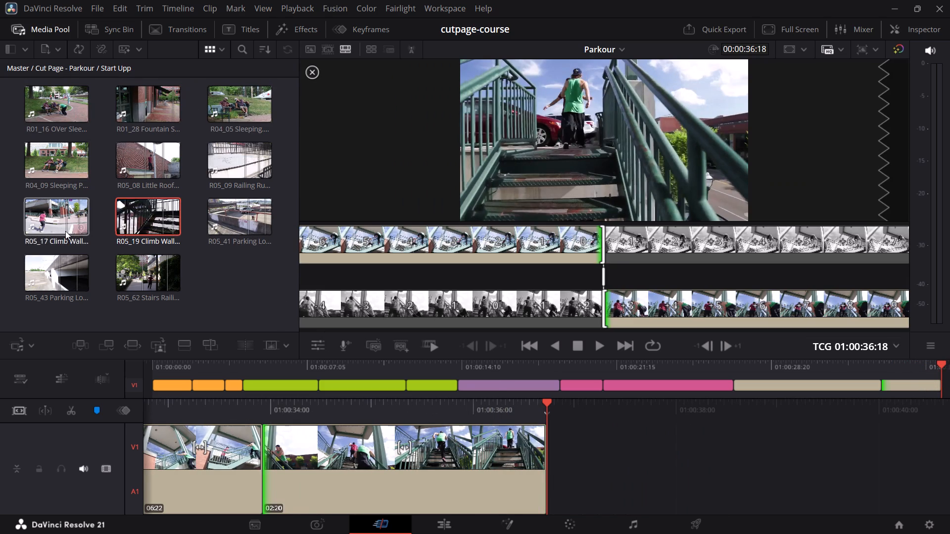
Go up to the Cut Page - Parkour bin and scrub the whole timeline from the opening clips to the end.
left_click(78, 63)
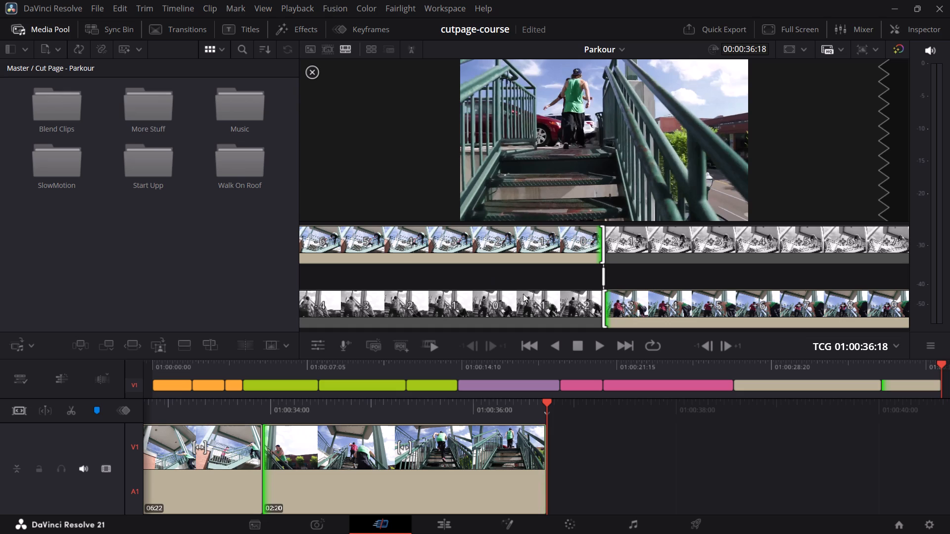
left_click_drag(315, 365, 209, 368)
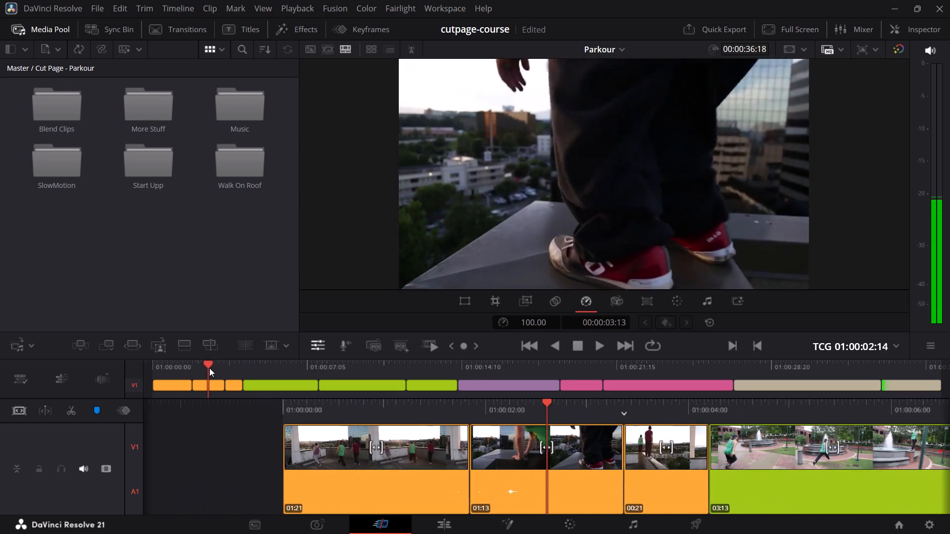
left_click_drag(209, 368, 351, 368)
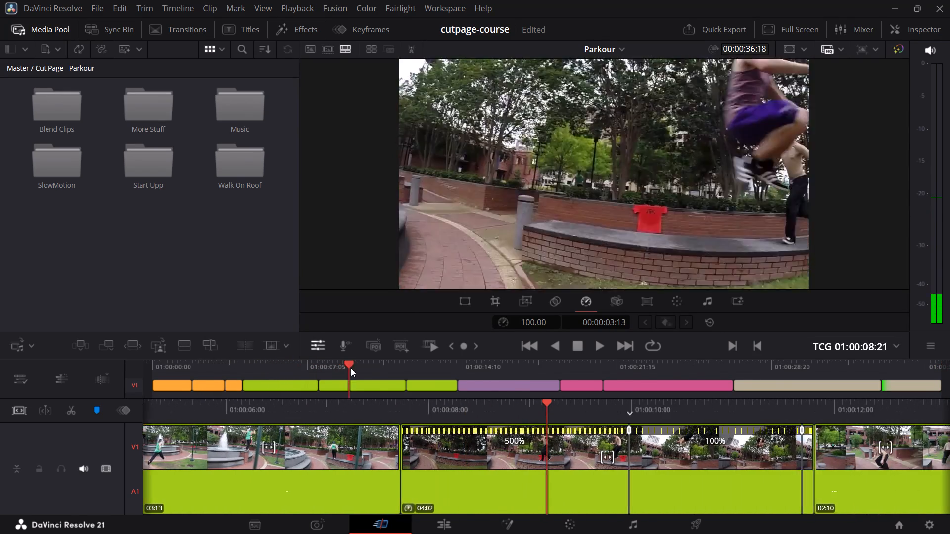
left_click_drag(351, 368, 511, 387)
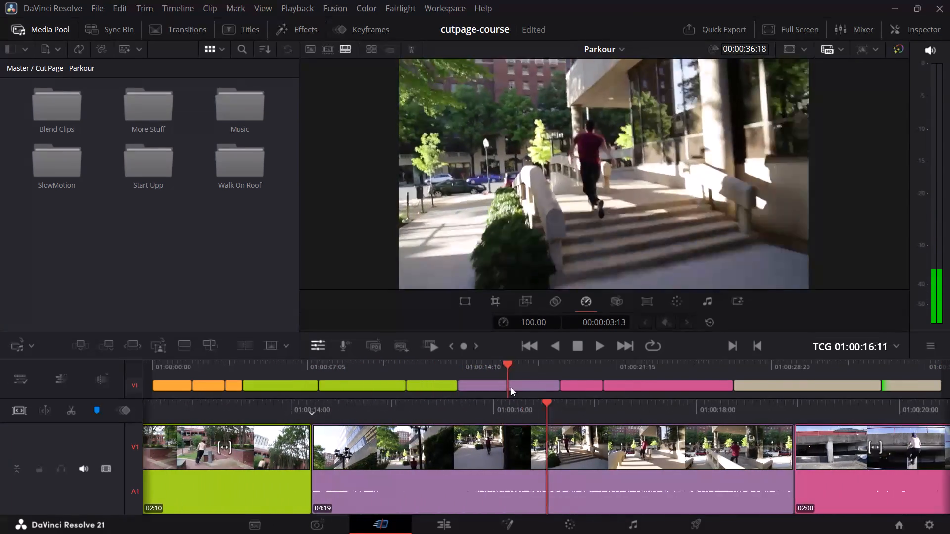
left_click_drag(511, 387, 611, 414)
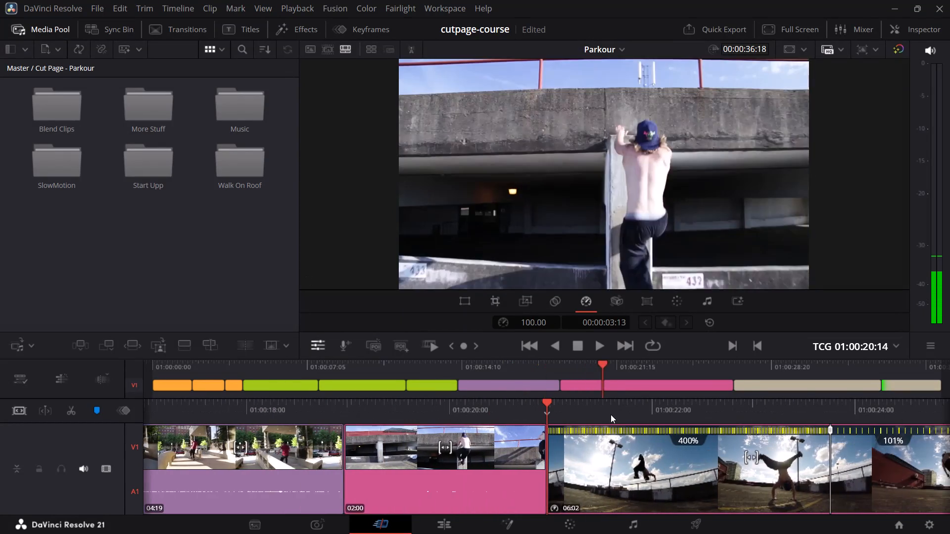
left_click_drag(611, 414, 704, 439)
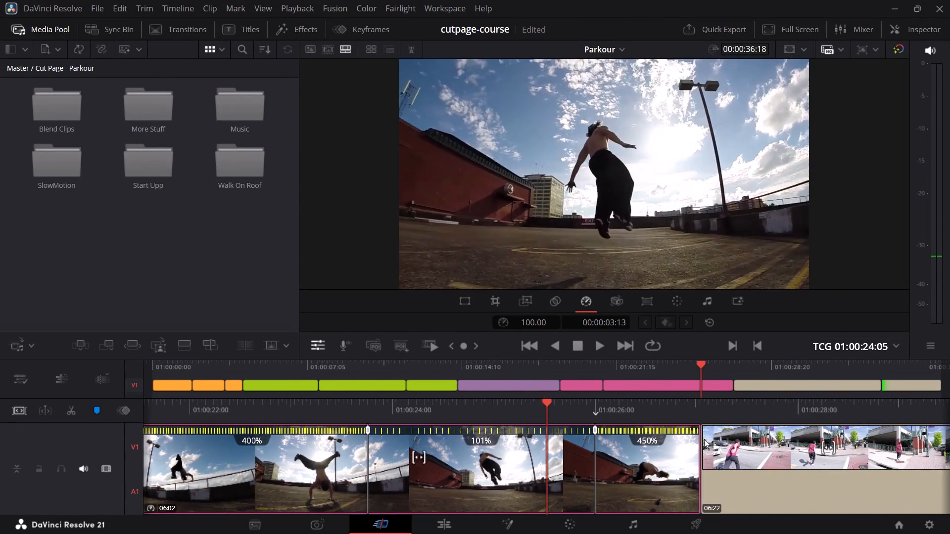
left_click_drag(704, 439, 809, 473)
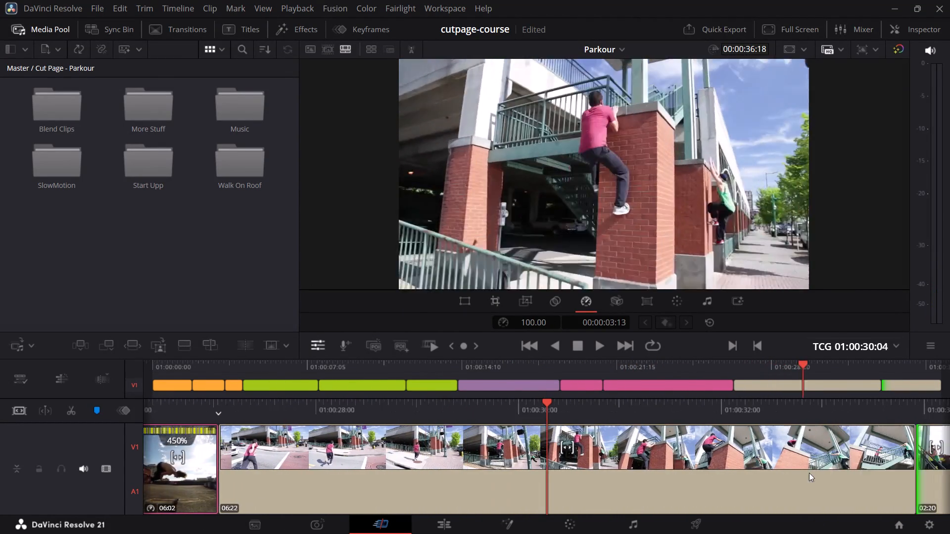
left_click_drag(809, 473, 949, 533)
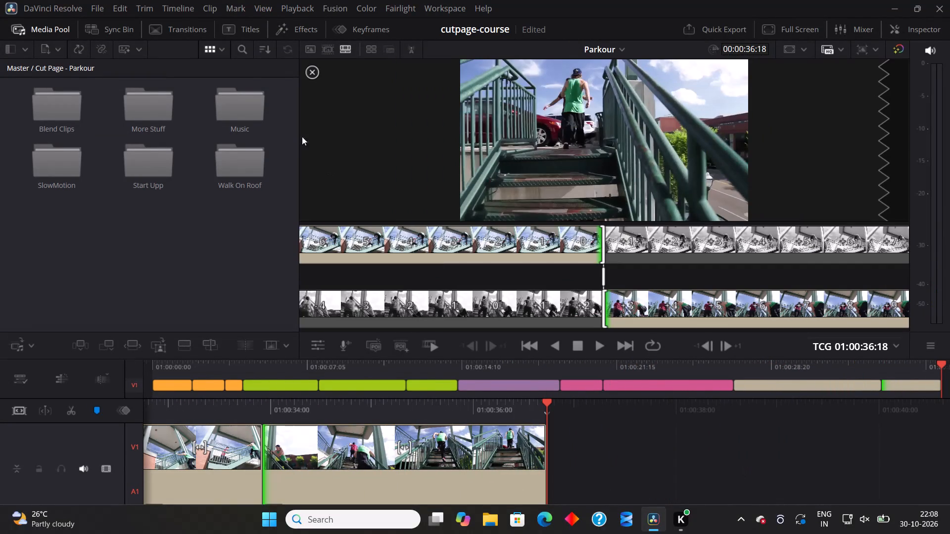
Open the Start Upp bin.
double_click(157, 168)
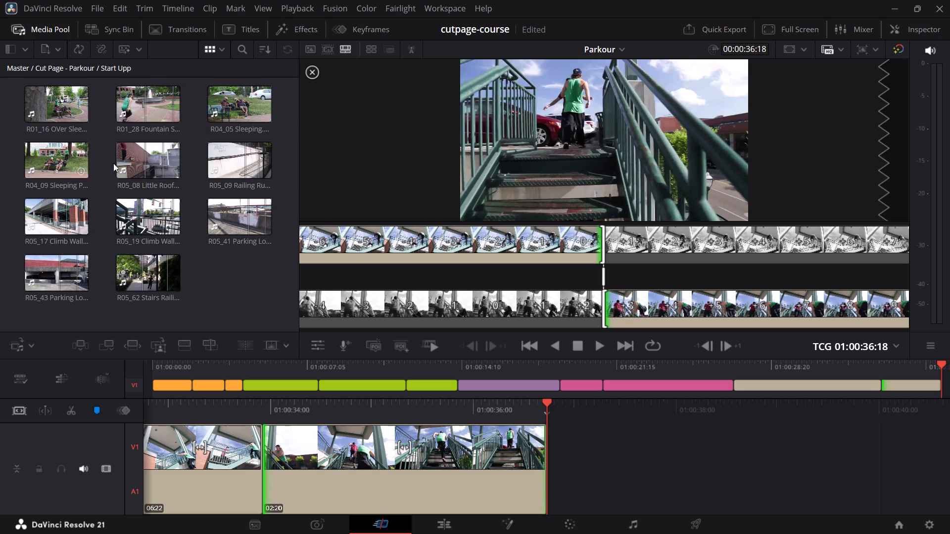
Scrub through the marked range of the R05_08 Little Roof source clip and append it to the end of the timeline.
double_click(156, 160)
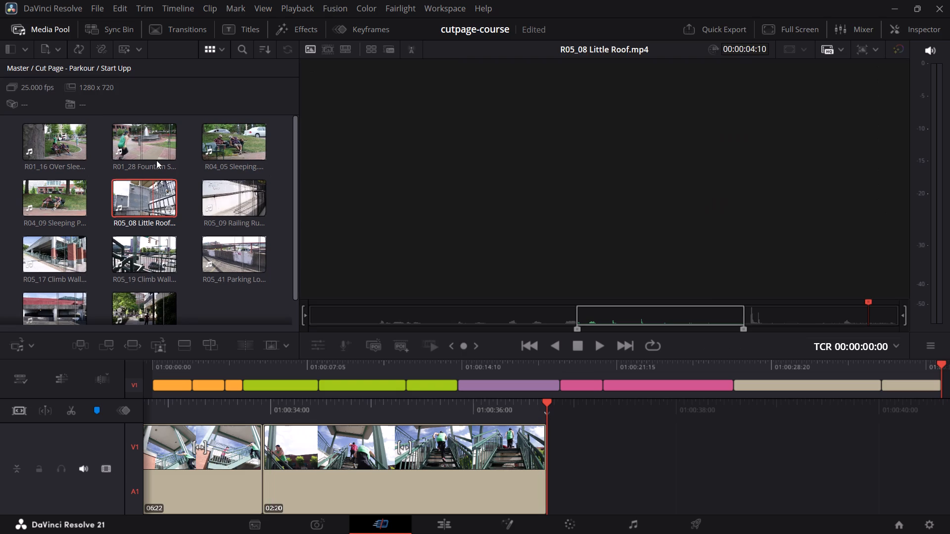
left_click_drag(631, 326, 596, 326)
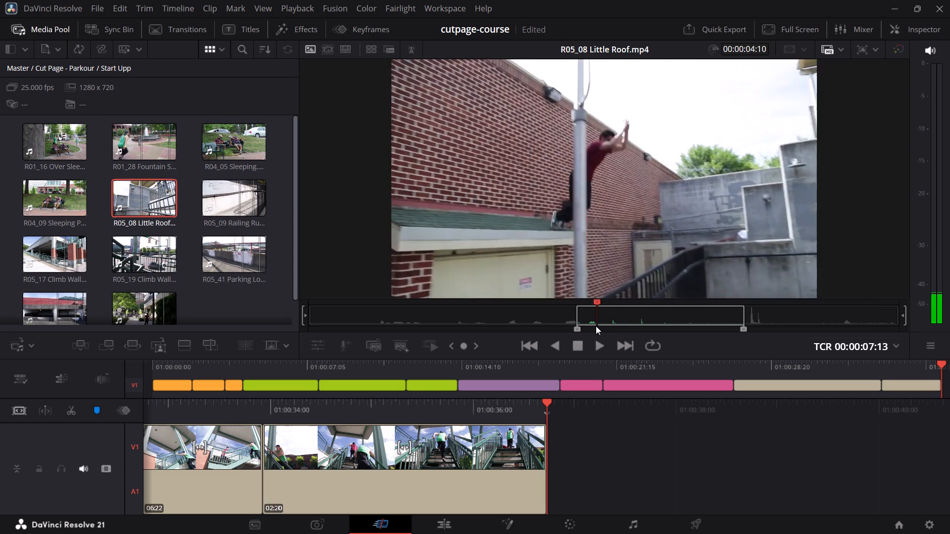
left_click_drag(596, 326, 723, 339)
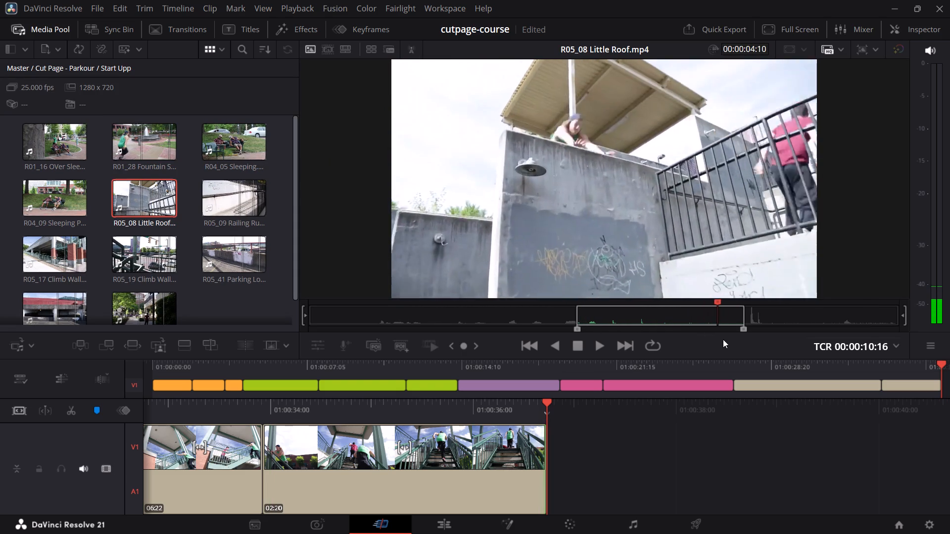
left_click_drag(723, 339, 741, 347)
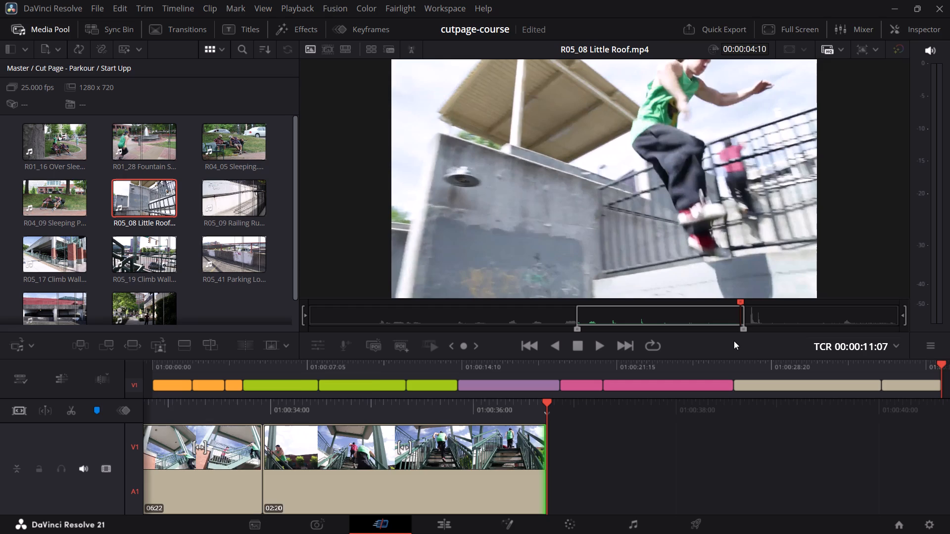
key("shift+F12")
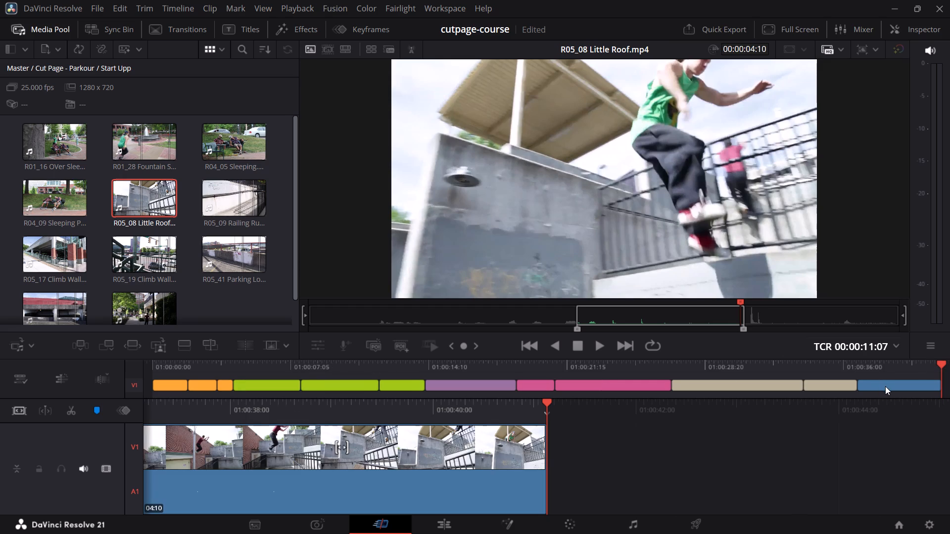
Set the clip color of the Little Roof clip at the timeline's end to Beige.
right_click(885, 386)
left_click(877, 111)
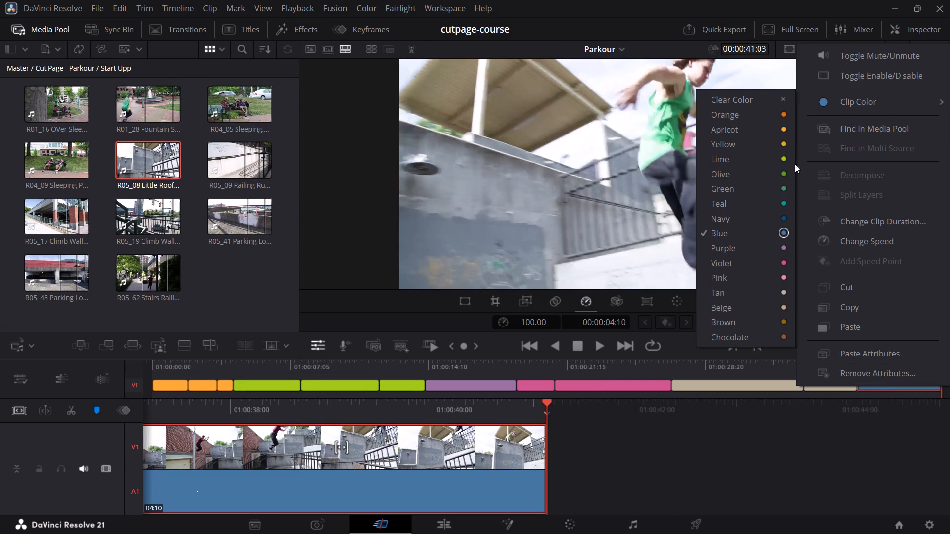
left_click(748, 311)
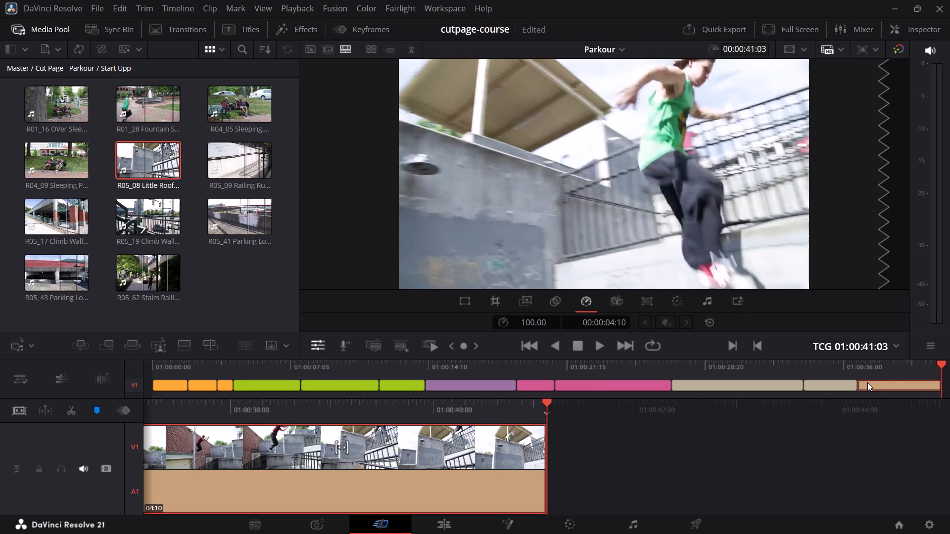
Set the clip color of the Little Roof clip at the timeline's end to Brown.
right_click(892, 379)
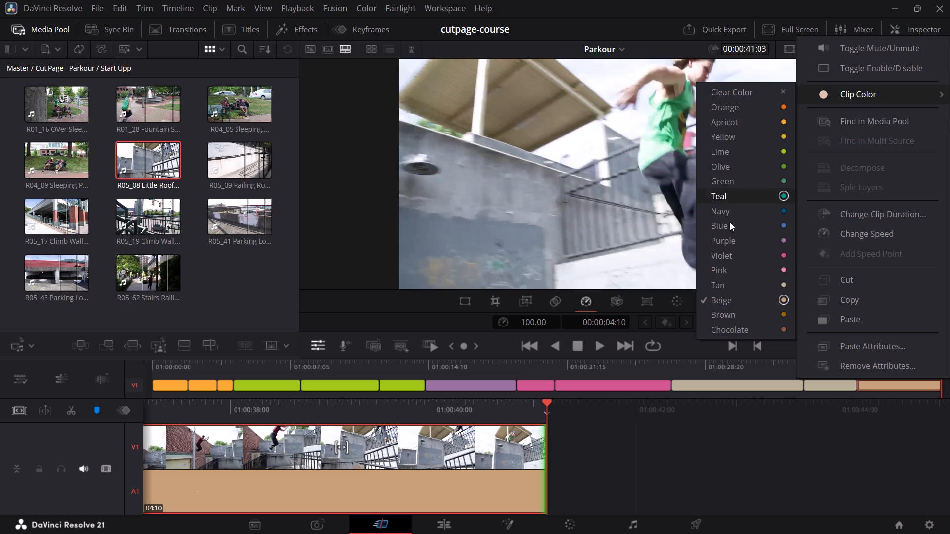
left_click(728, 317)
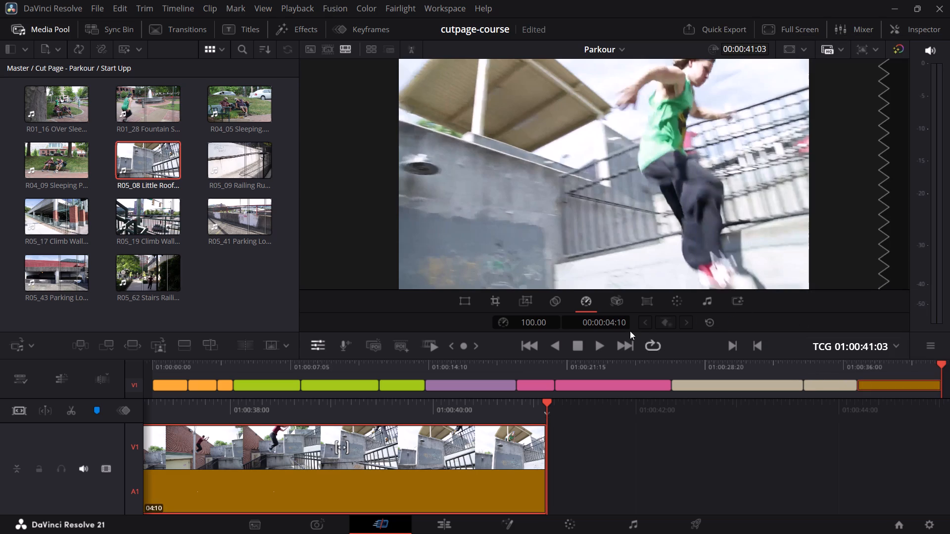
Append the R05_09 Railing clip to the end of the timeline and set its clip color to Brown.
double_click(225, 165)
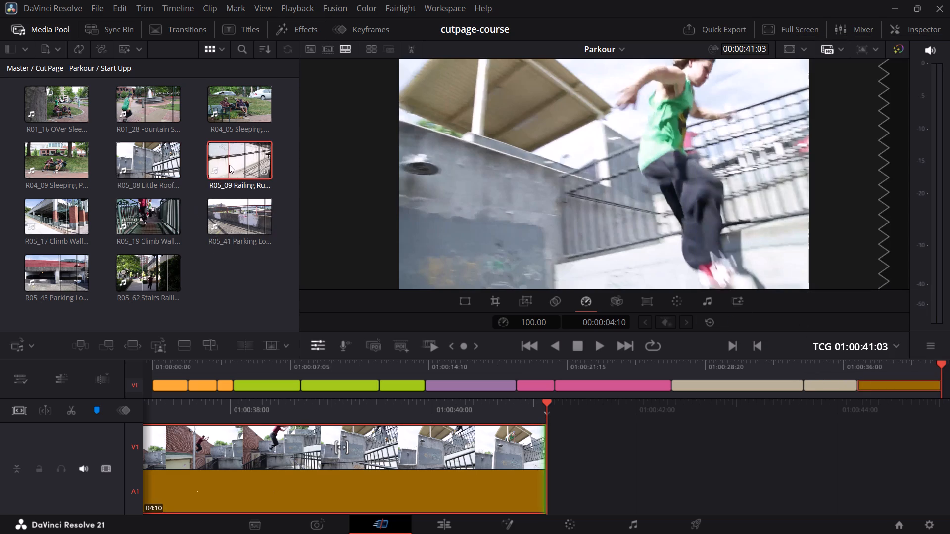
key("shift+F12")
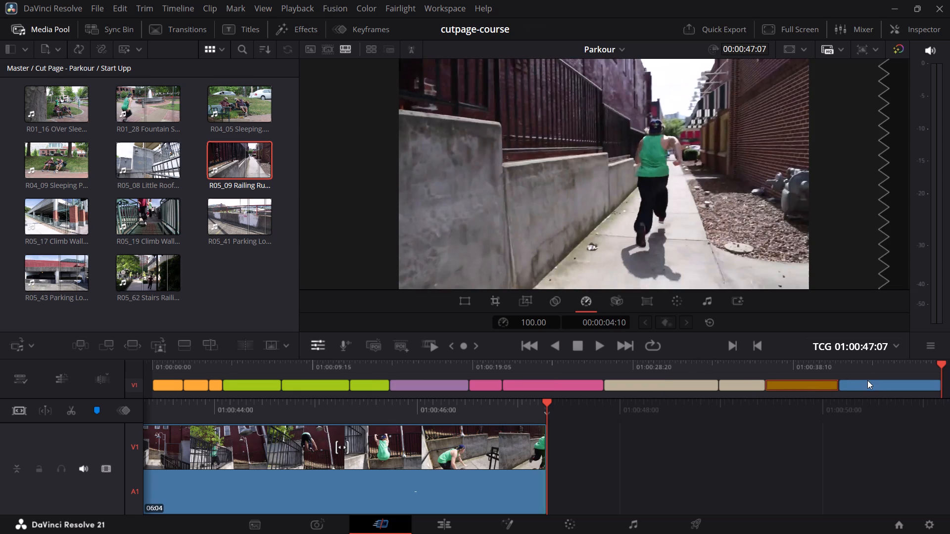
right_click(867, 380)
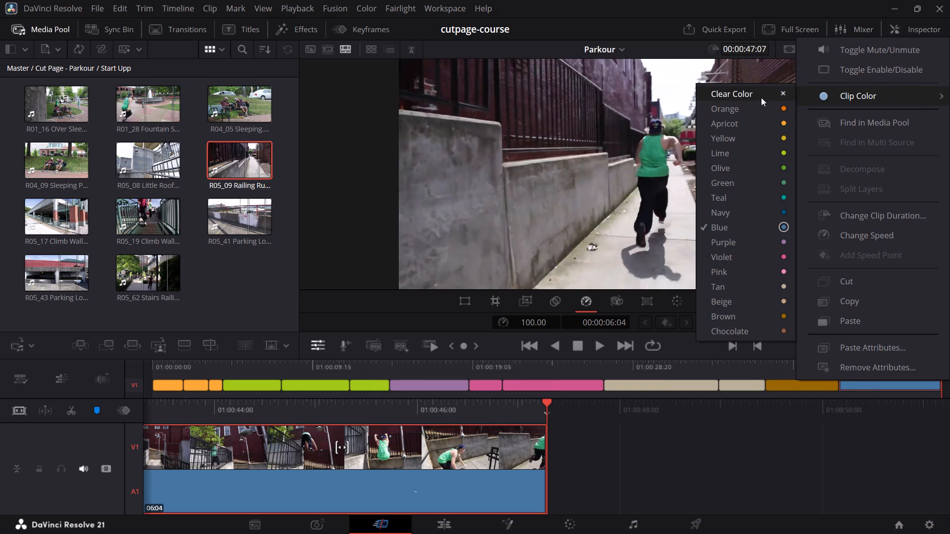
left_click(748, 315)
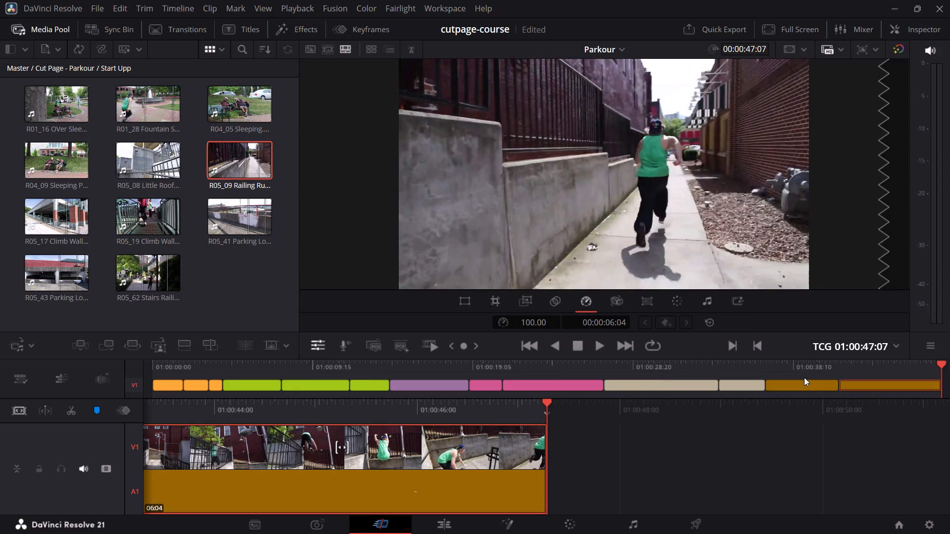
Play the timeline from the first brown clip across the cut into the second brown clip.
left_click(813, 364)
key("space")
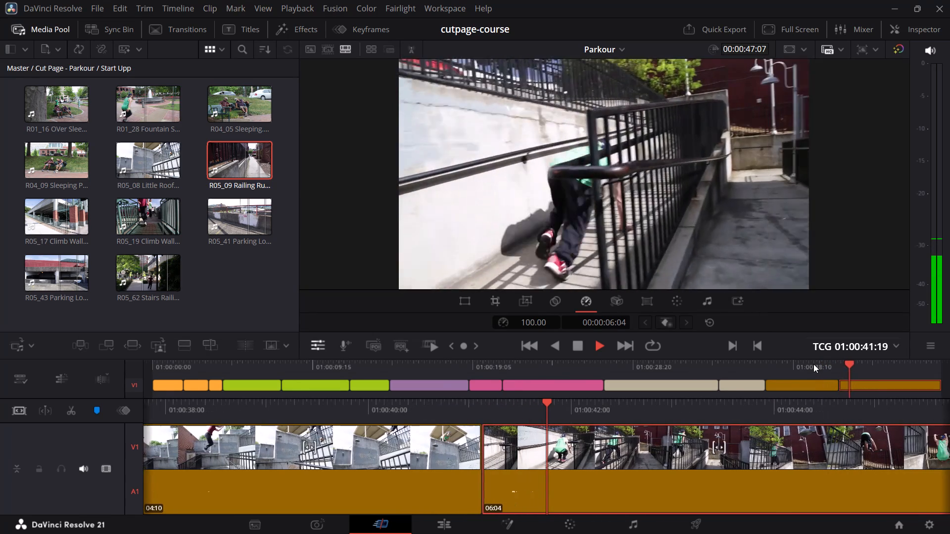
key("space")
Trim 4 frames off the end of the first brown clip, to a 04:06 duration.
left_click(840, 365)
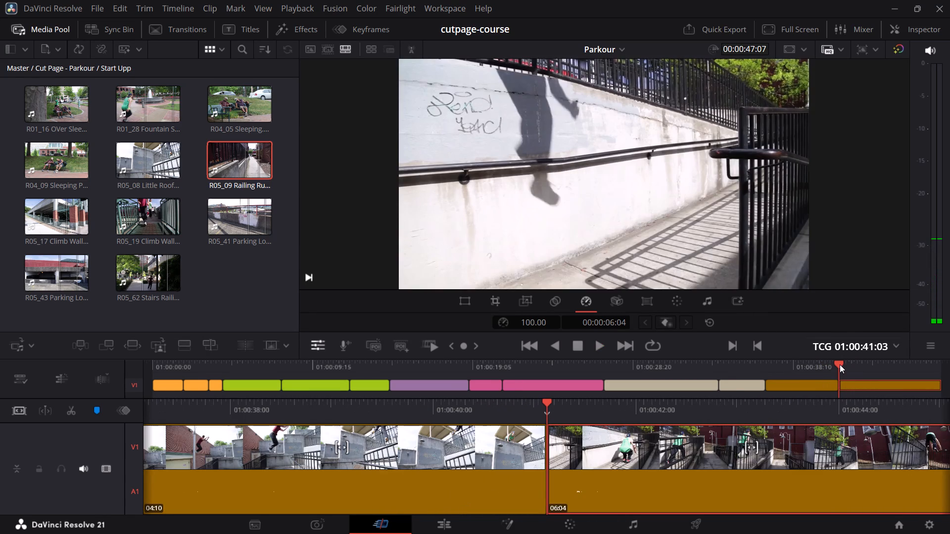
left_click(542, 446)
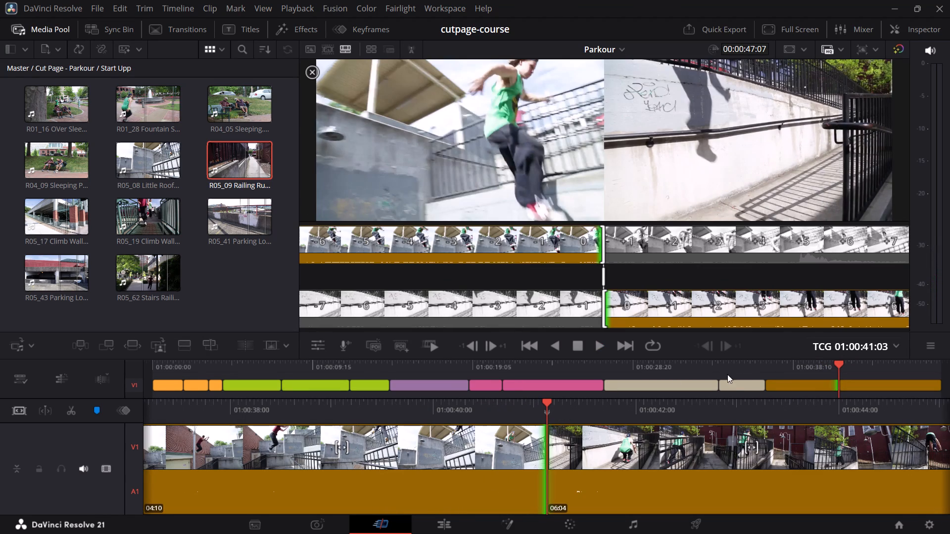
triple_click(470, 347)
left_click(471, 346)
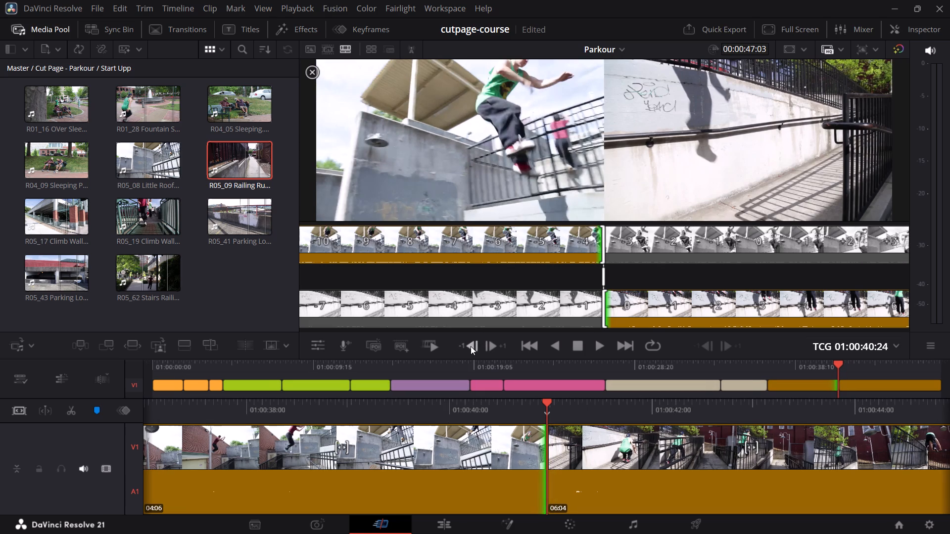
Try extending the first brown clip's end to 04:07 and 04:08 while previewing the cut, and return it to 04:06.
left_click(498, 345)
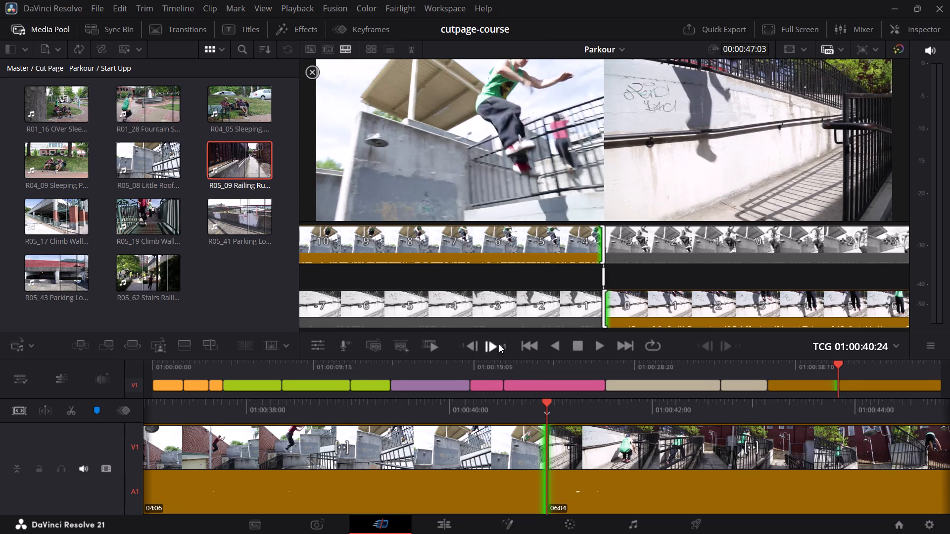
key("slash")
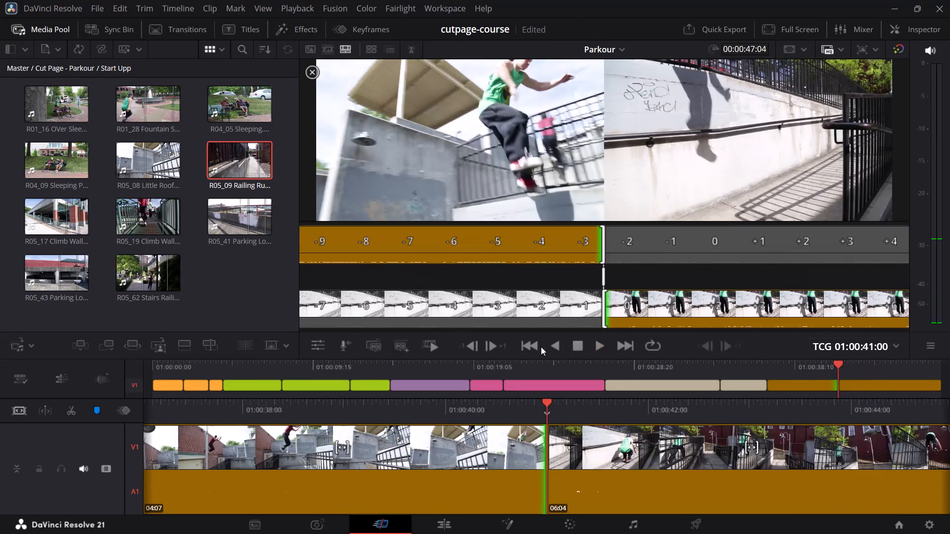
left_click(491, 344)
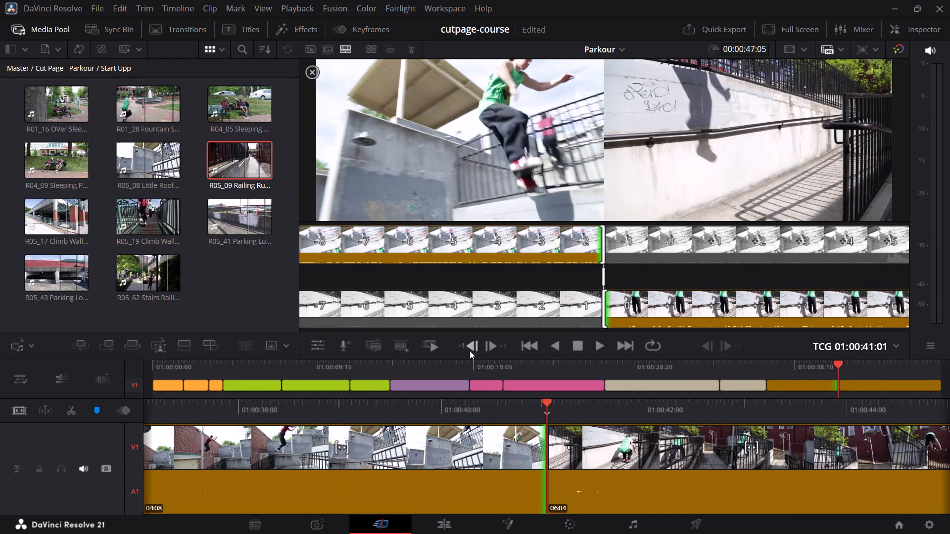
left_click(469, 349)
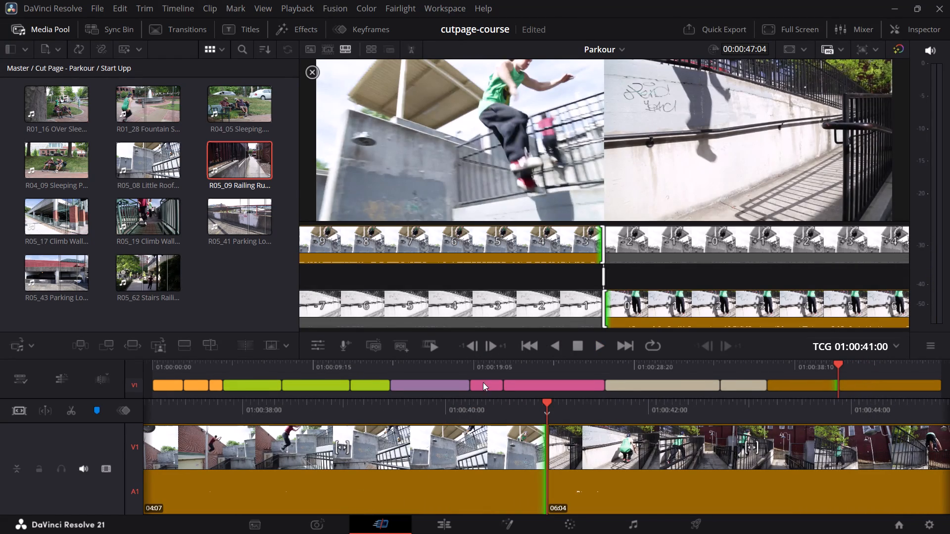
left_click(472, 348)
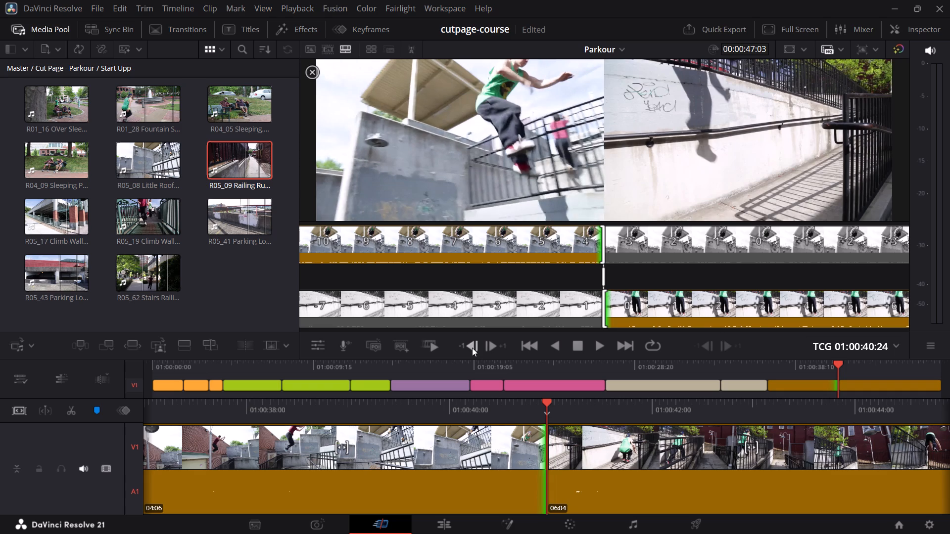
Play around the cut between the two brown clips and scrub on to the end of the timeline.
key("slash")
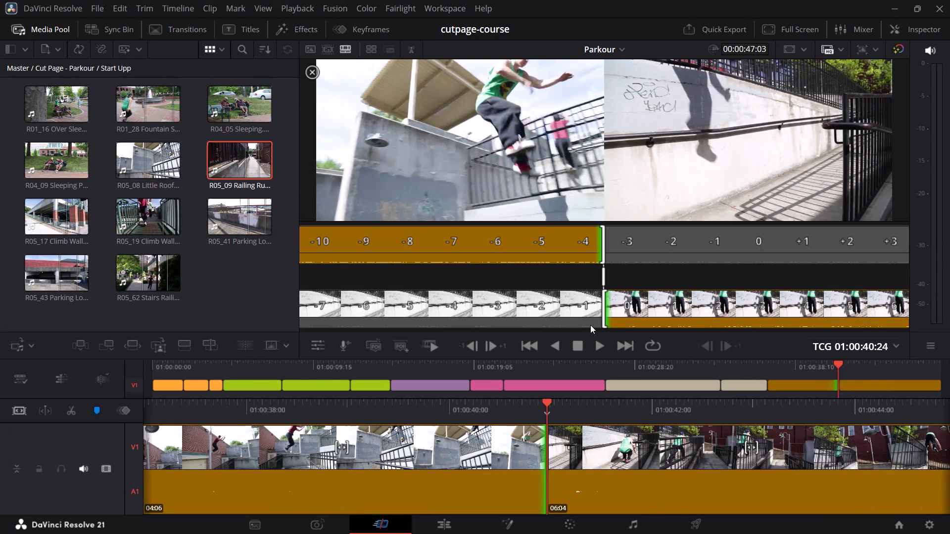
key("slash")
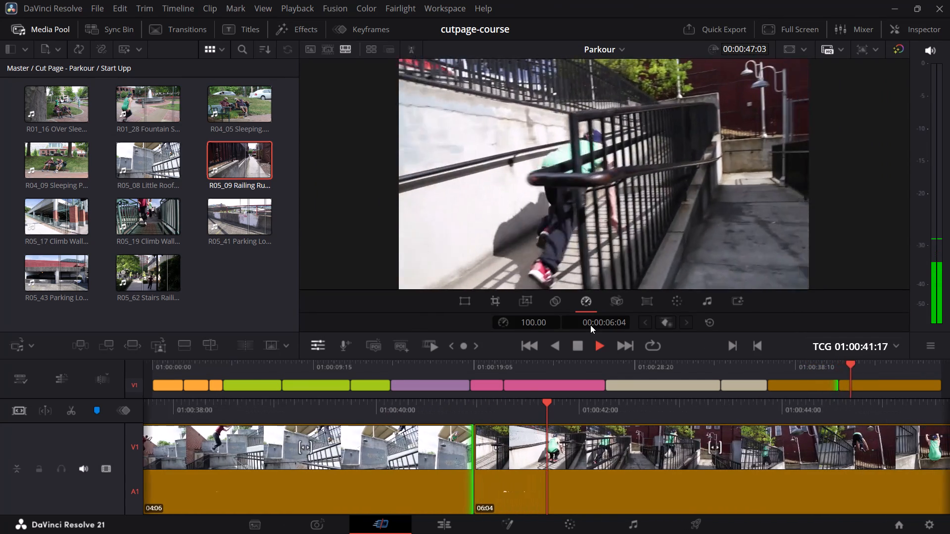
left_click_drag(873, 364, 889, 364)
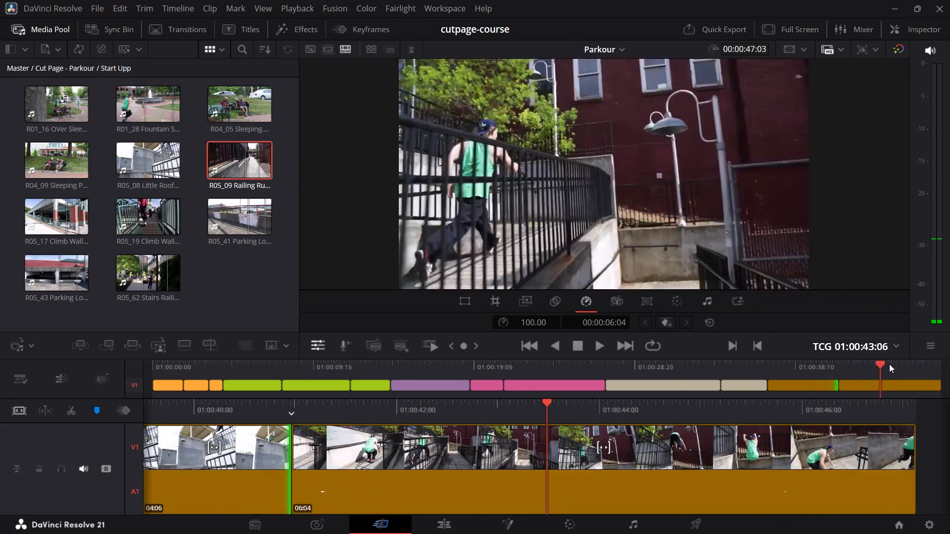
left_click_drag(889, 364, 944, 377)
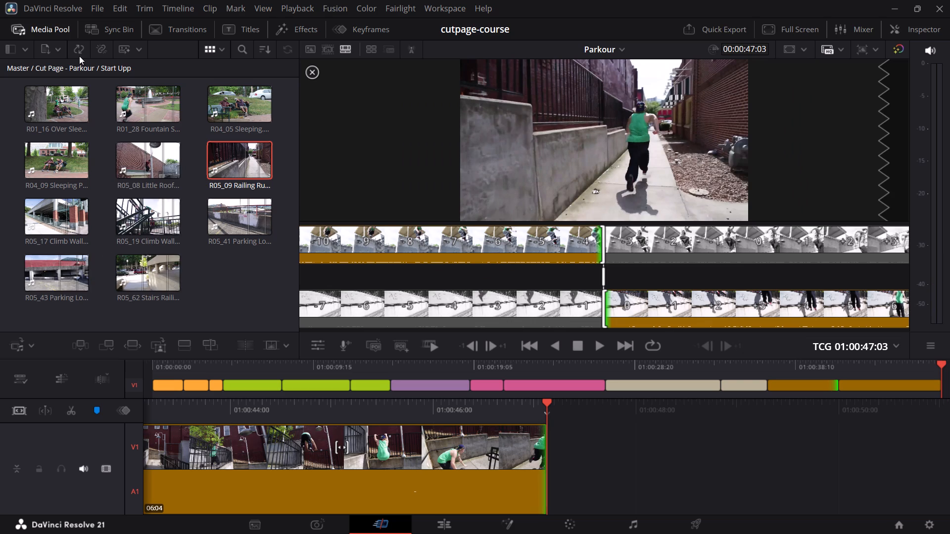
Browse the Start Upp and SlowMotion bins of Cut Page - Parkour, and open the More Stuff bin.
left_click(78, 68)
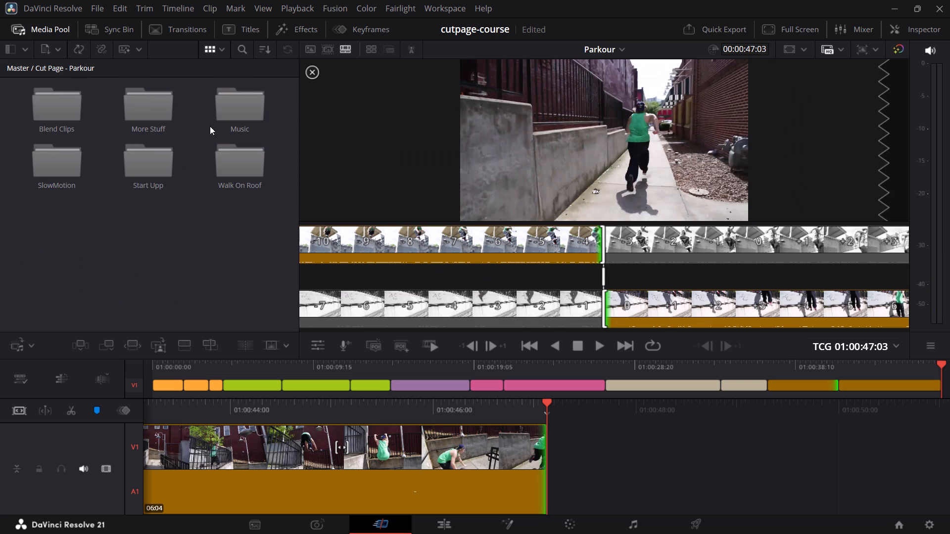
left_click(139, 157)
left_click(139, 157)
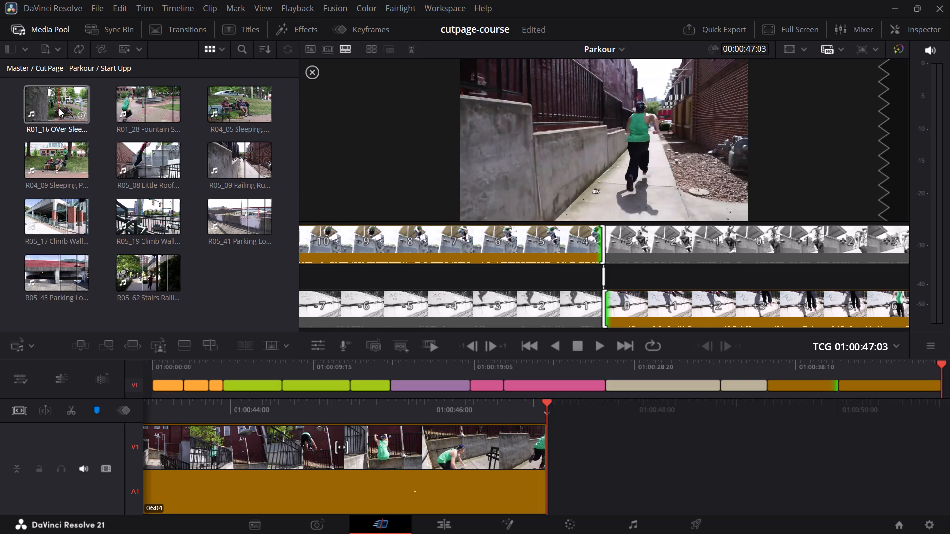
left_click(78, 68)
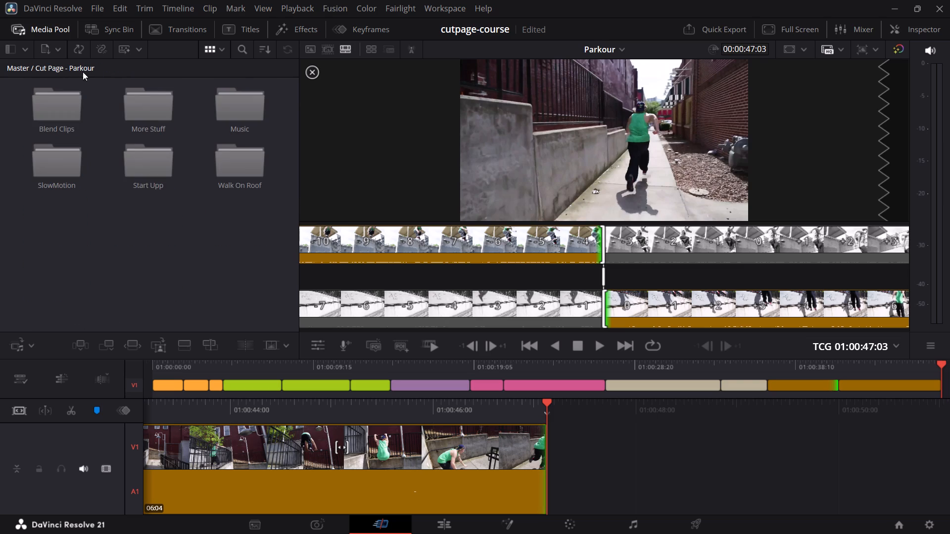
double_click(67, 169)
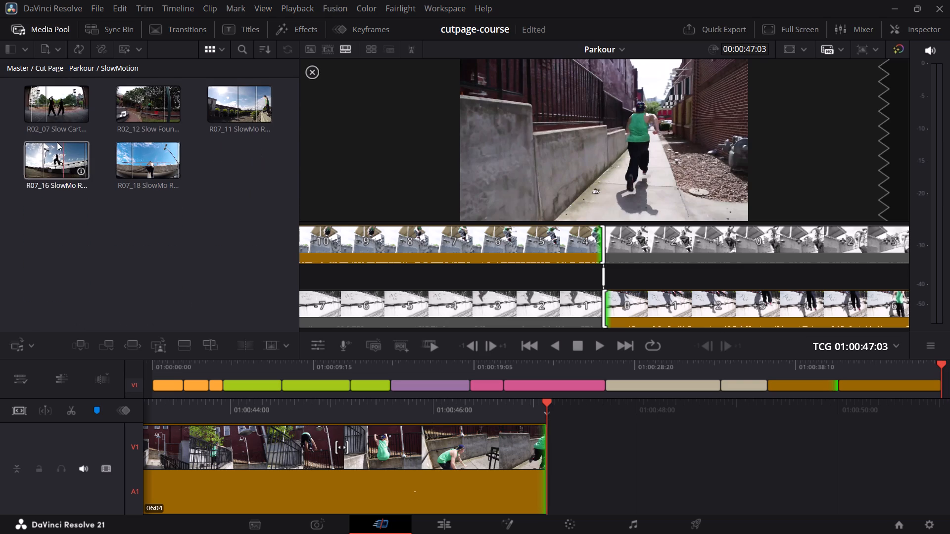
left_click(76, 69)
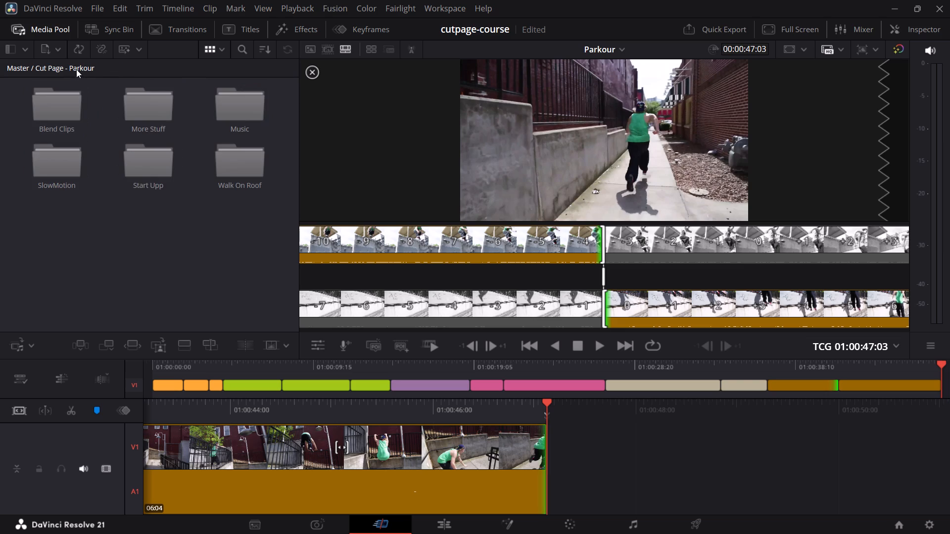
left_click(165, 113)
left_click(165, 112)
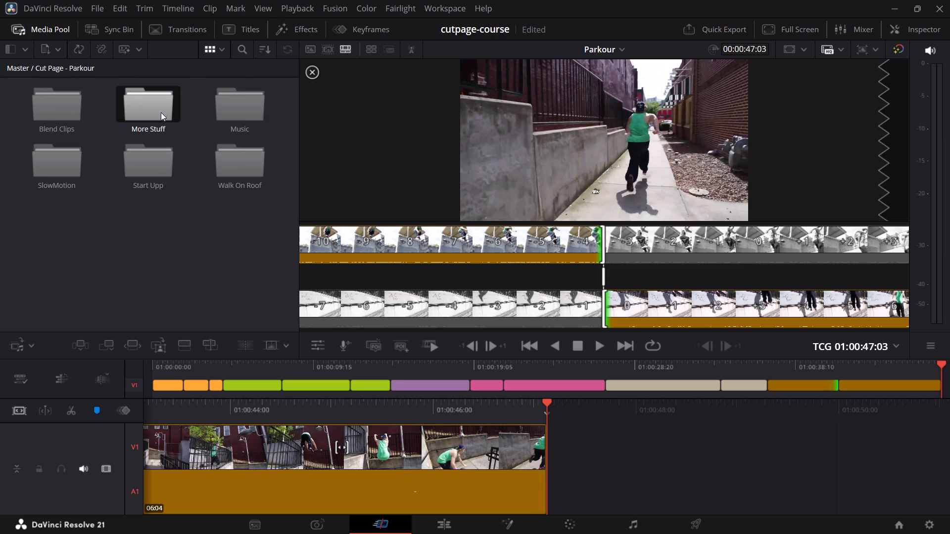
left_click(161, 112)
double_click(161, 112)
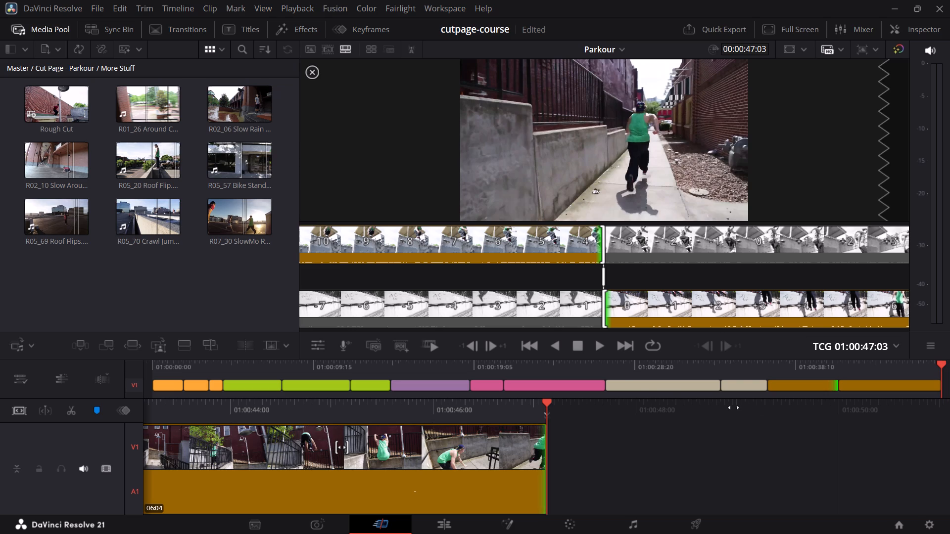
Leave the trim editor and scrub the timeline back from the first tan clip into the speed-ramped violet clip.
left_click(609, 365)
left_click(609, 365)
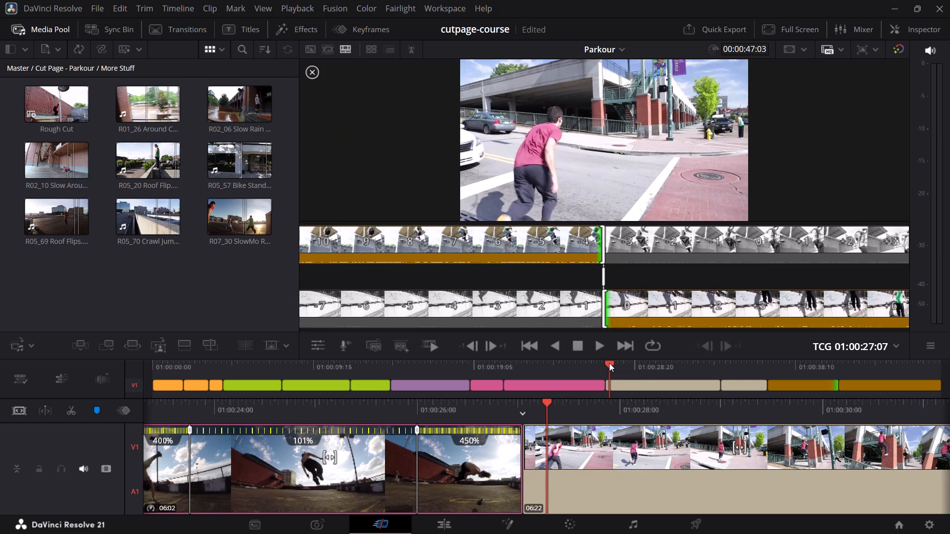
key("Escape")
left_click_drag(609, 363, 546, 359)
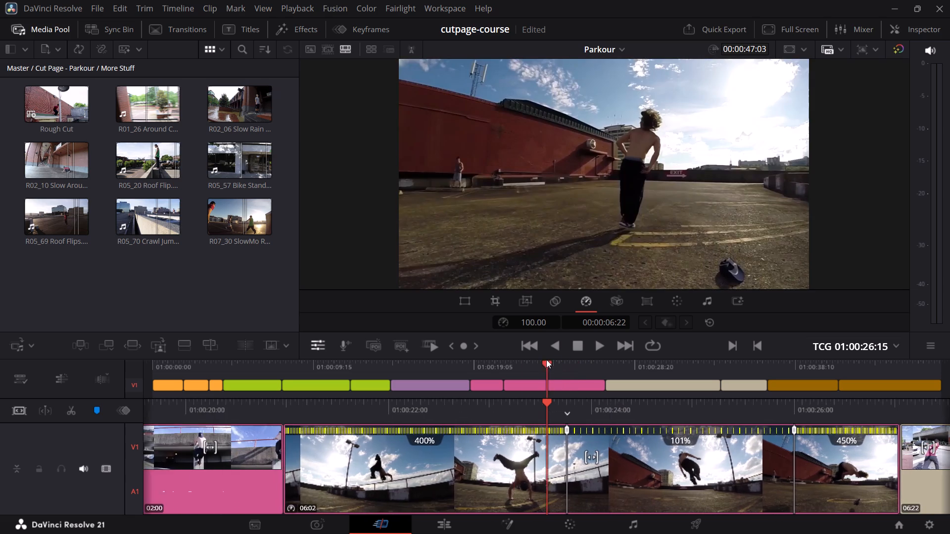
Insert the marked range of R05_57 Bike Stands at the cut between the speed-ramped pink clip and the first tan clip.
left_click_drag(546, 359, 468, 370)
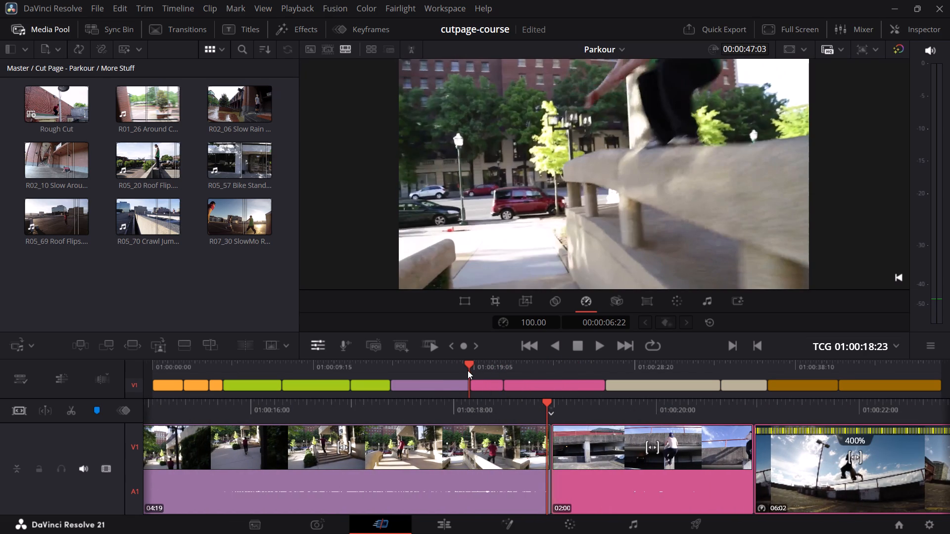
left_click_drag(468, 370, 445, 375)
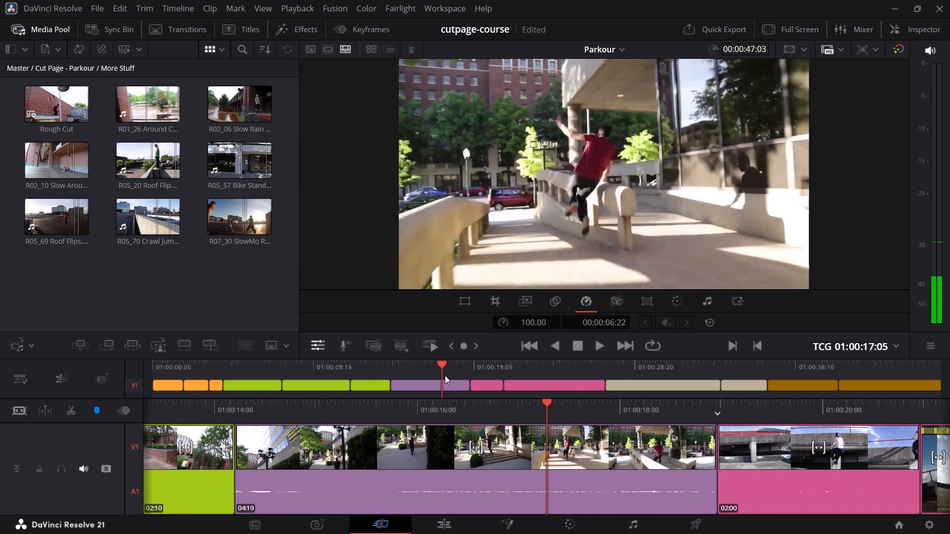
left_click_drag(445, 375, 549, 371)
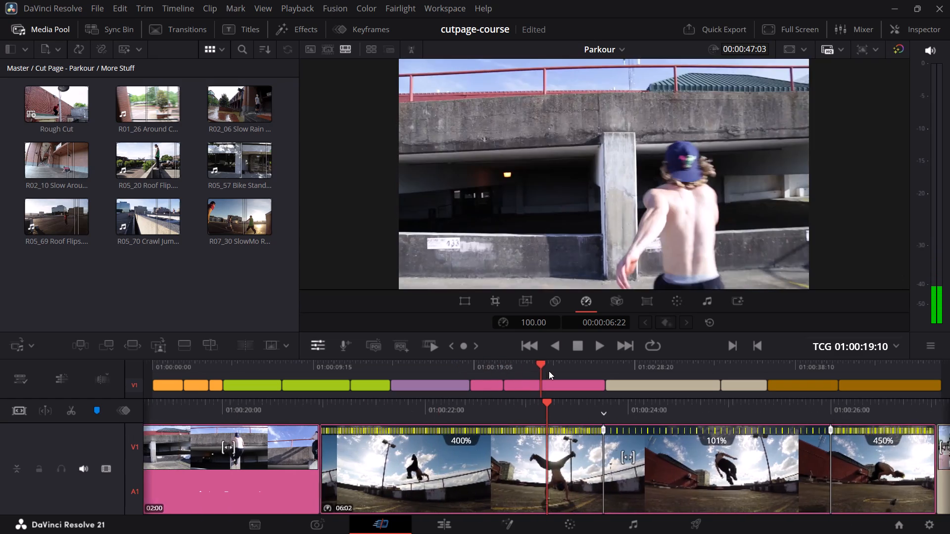
left_click_drag(549, 371, 720, 376)
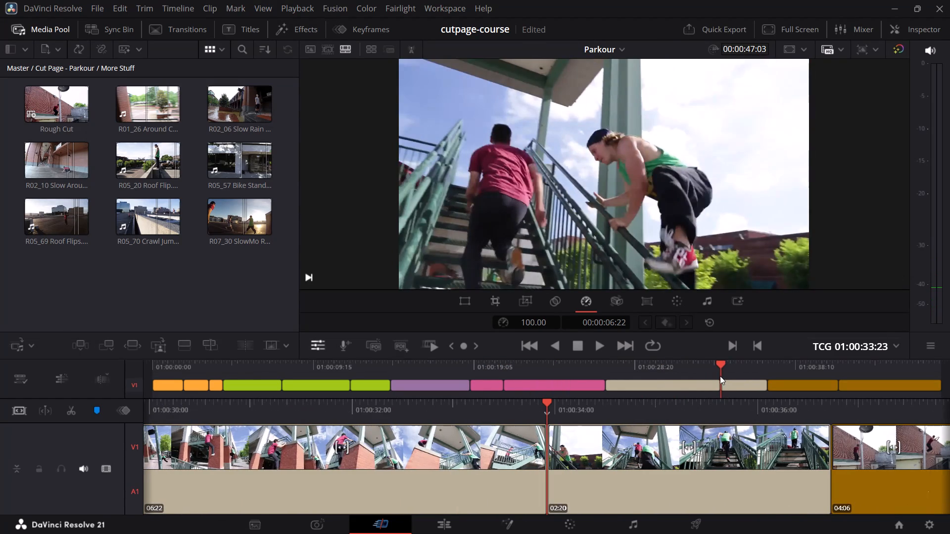
left_click_drag(720, 376, 609, 378)
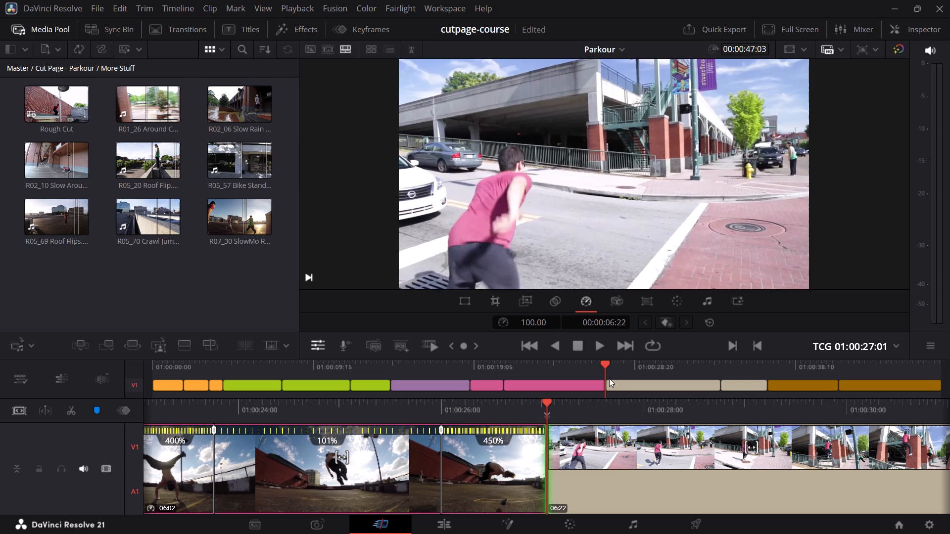
left_click_drag(609, 378, 590, 381)
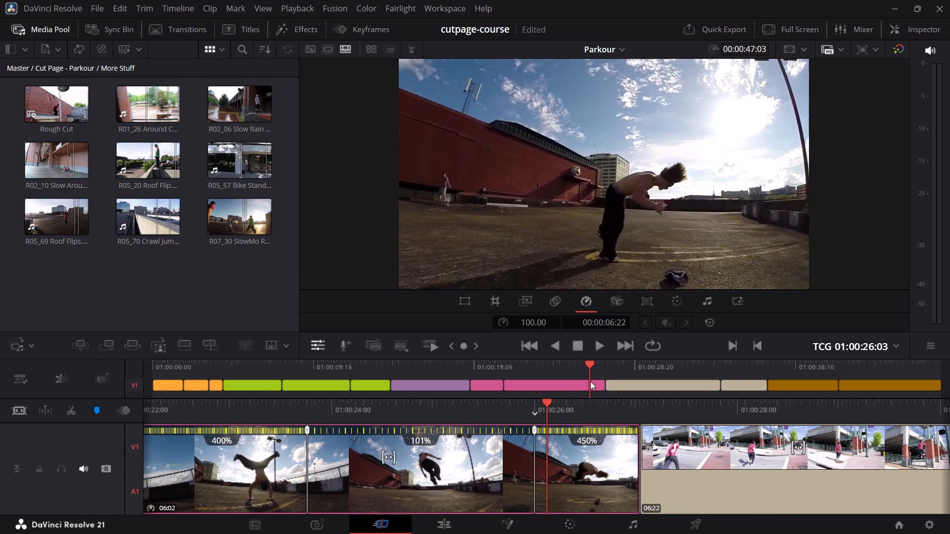
left_click_drag(590, 381, 604, 383)
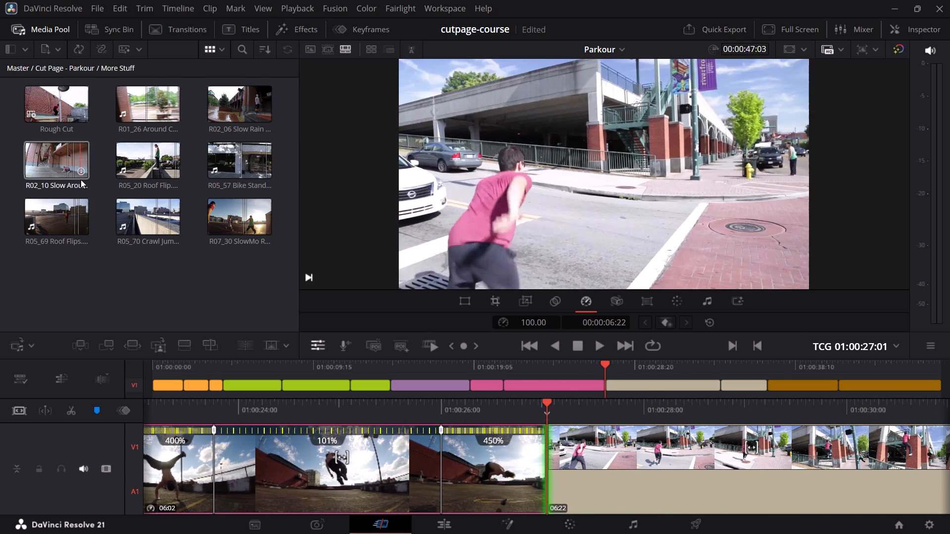
double_click(247, 161)
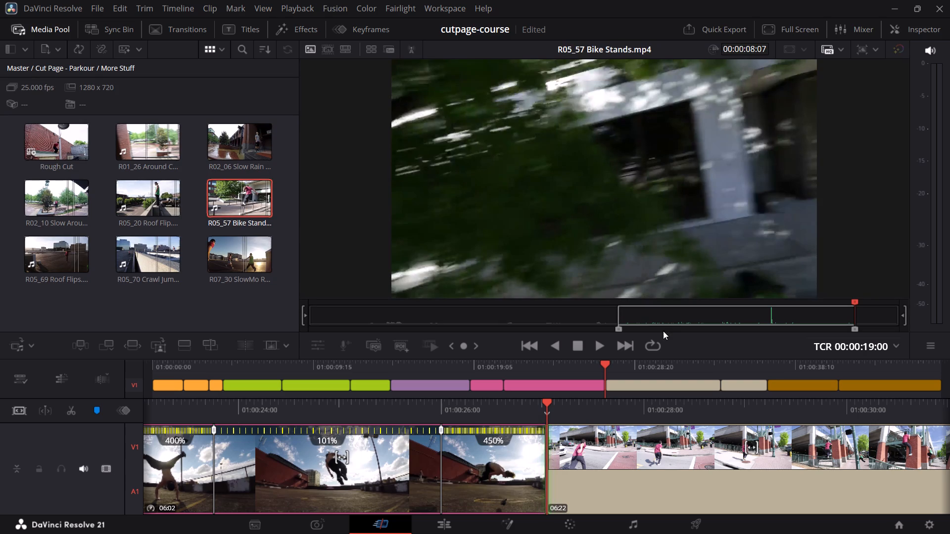
left_click_drag(666, 322, 617, 329)
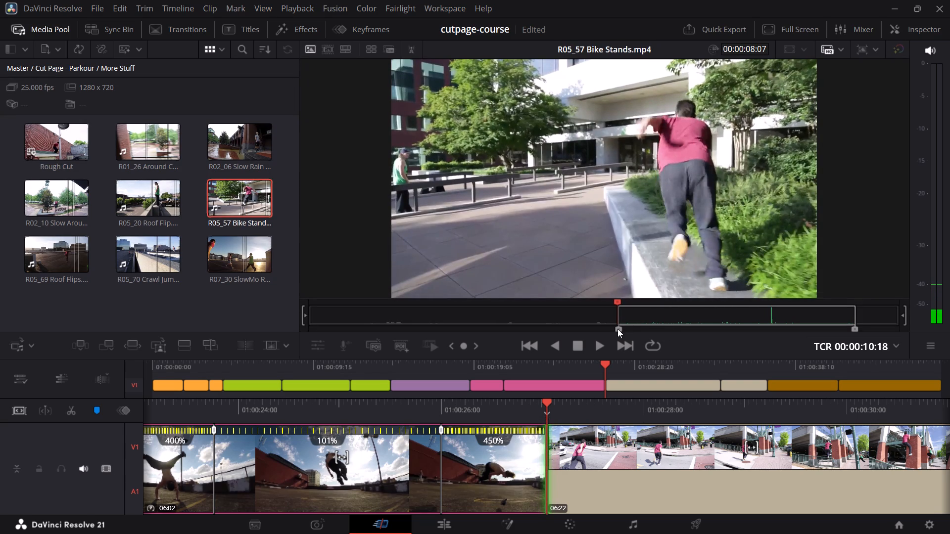
left_click_drag(617, 329, 704, 324)
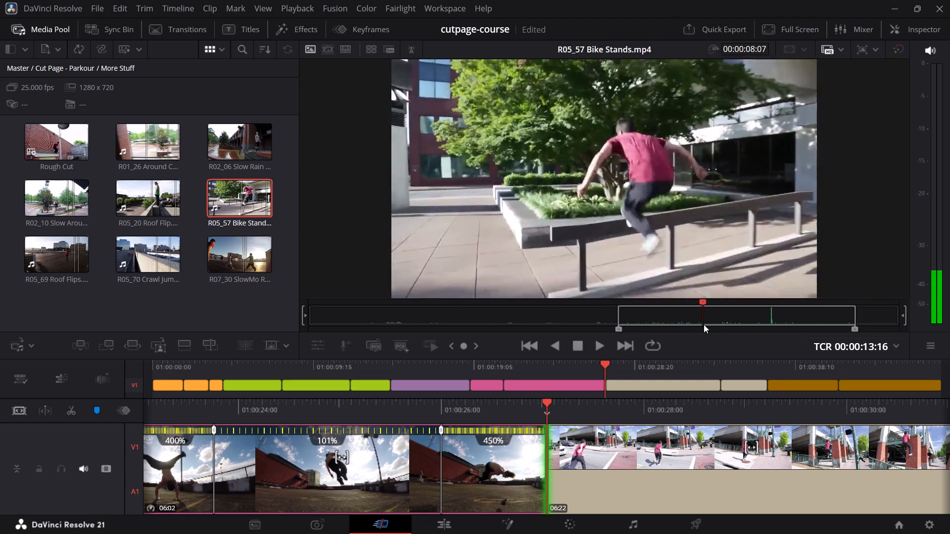
left_click_drag(704, 324, 855, 326)
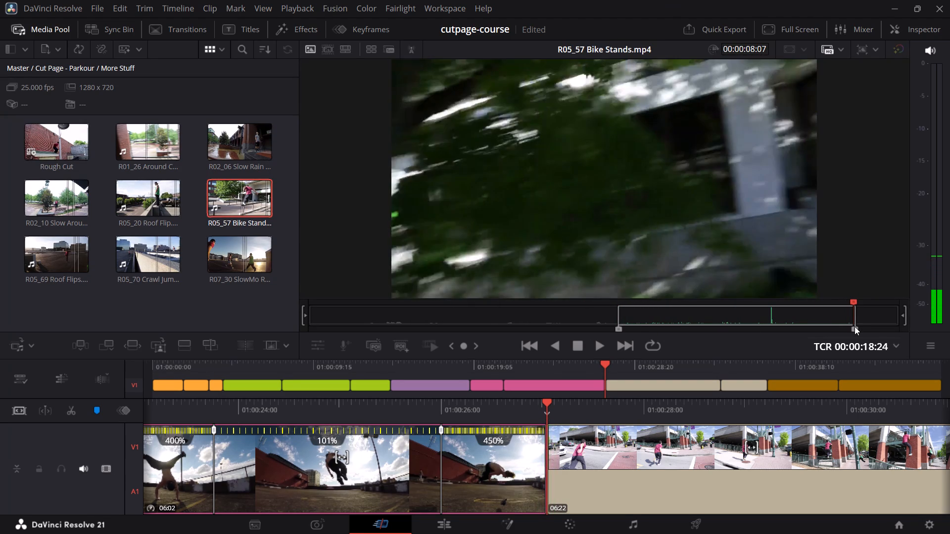
left_click_drag(855, 326, 852, 326)
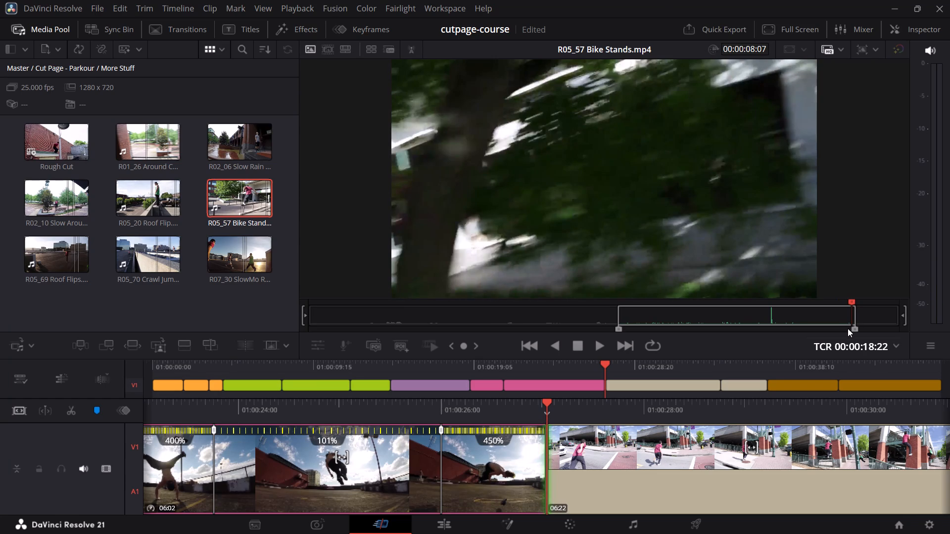
key("F9")
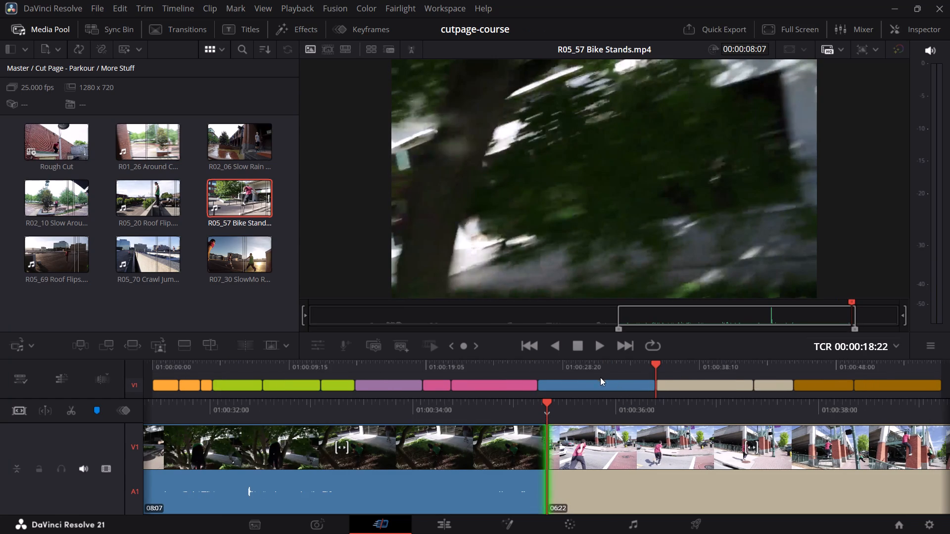
Preview the blue Bike Stands clip and trim its end back to the crouching landing on the grass, for a duration of 06:11.
left_click(561, 359)
left_click_drag(556, 364, 539, 366)
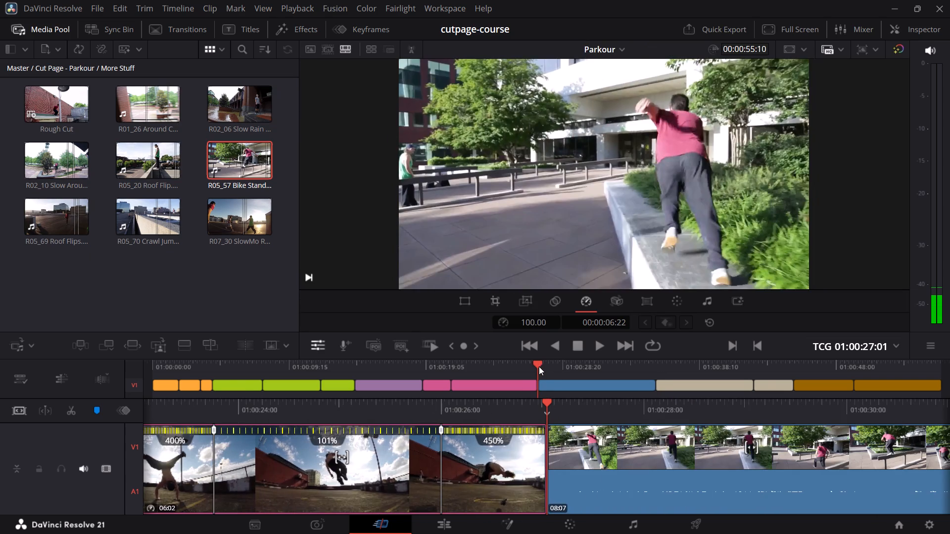
left_click_drag(539, 366, 522, 374)
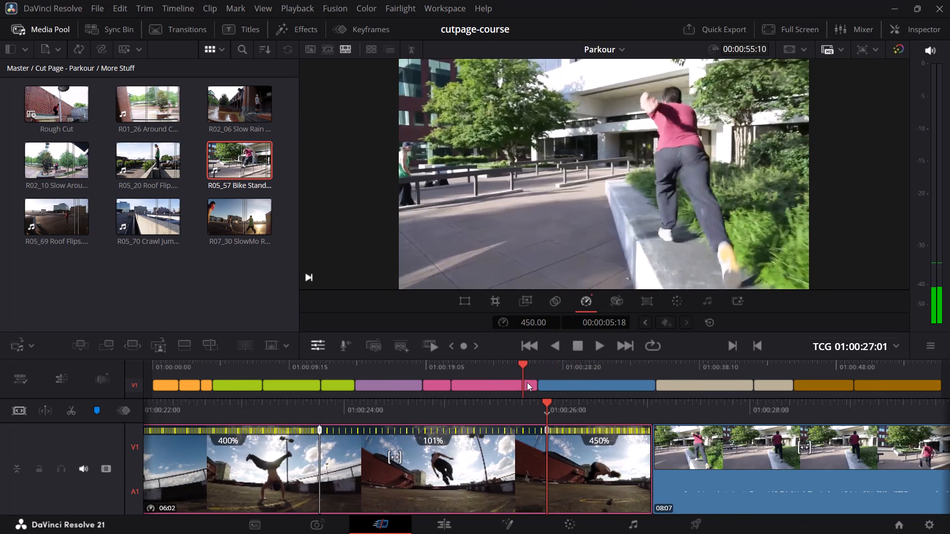
key("space")
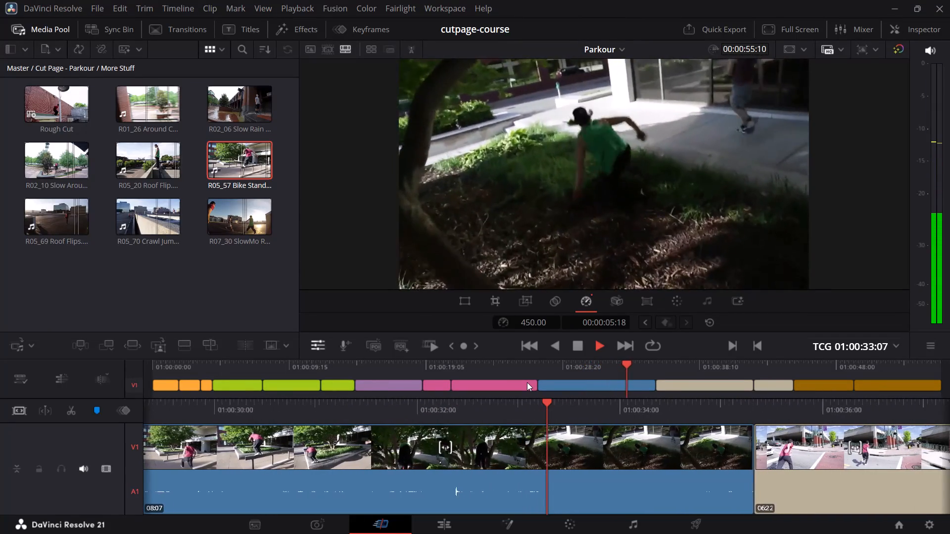
key("space")
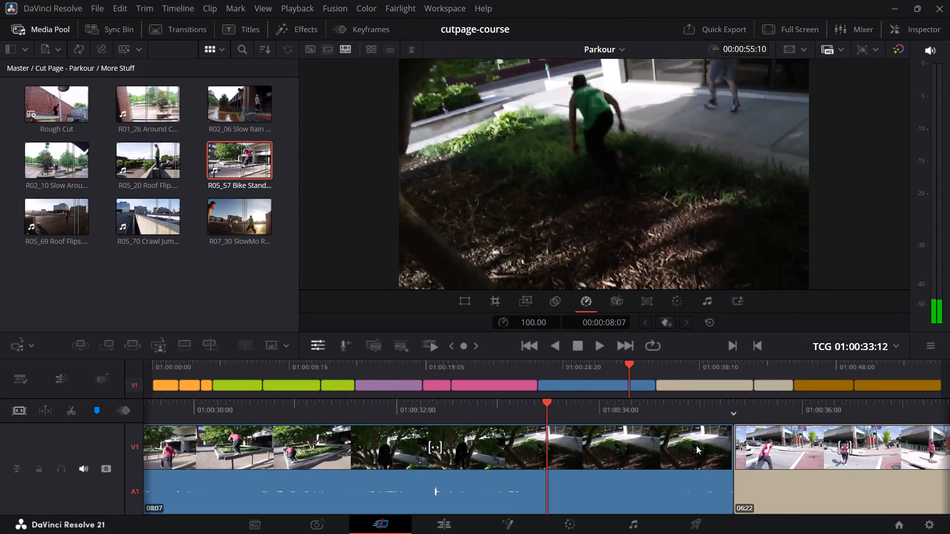
left_click_drag(727, 441, 716, 445)
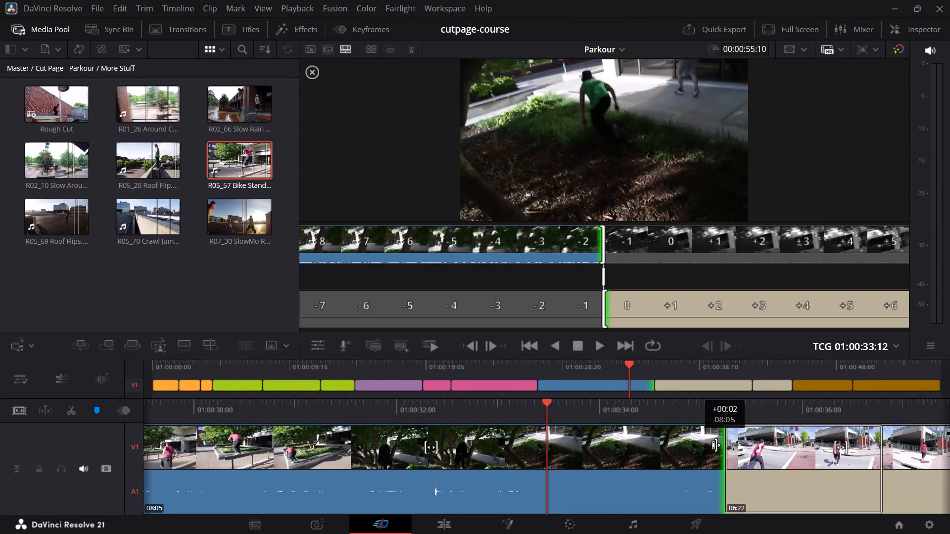
left_click_drag(716, 445, 545, 451)
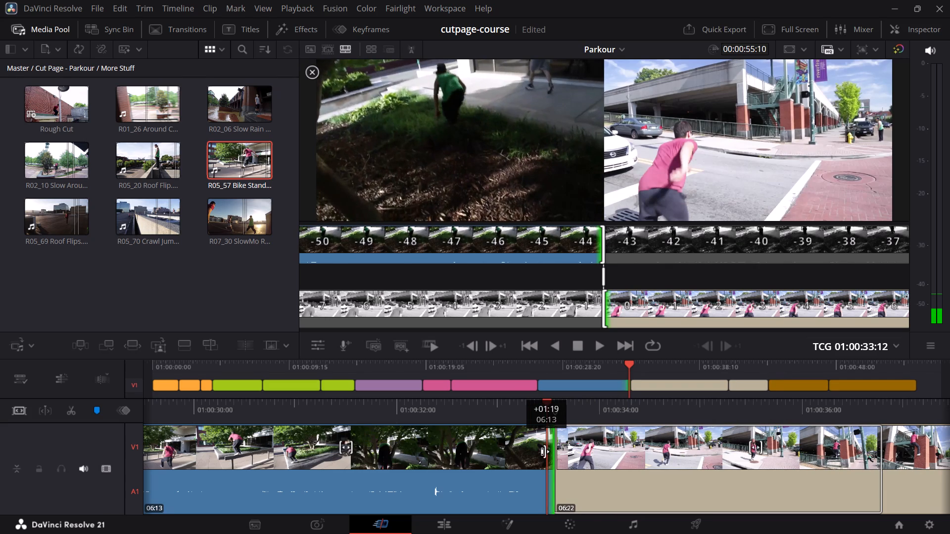
left_click_drag(545, 451, 542, 451)
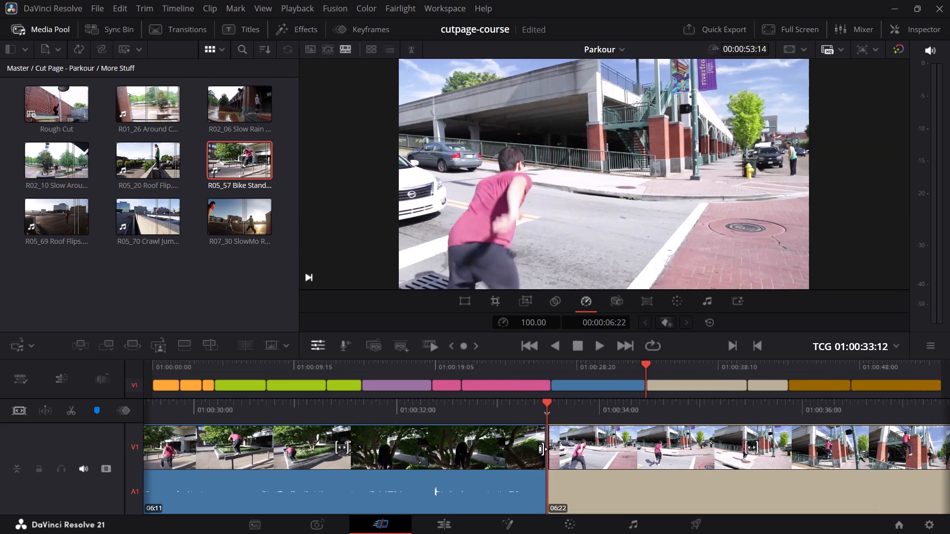
Play around the trimmed cut, then review the blue, tan and brown clips through to the end of the timeline.
key("slash")
left_click(593, 365)
key("space")
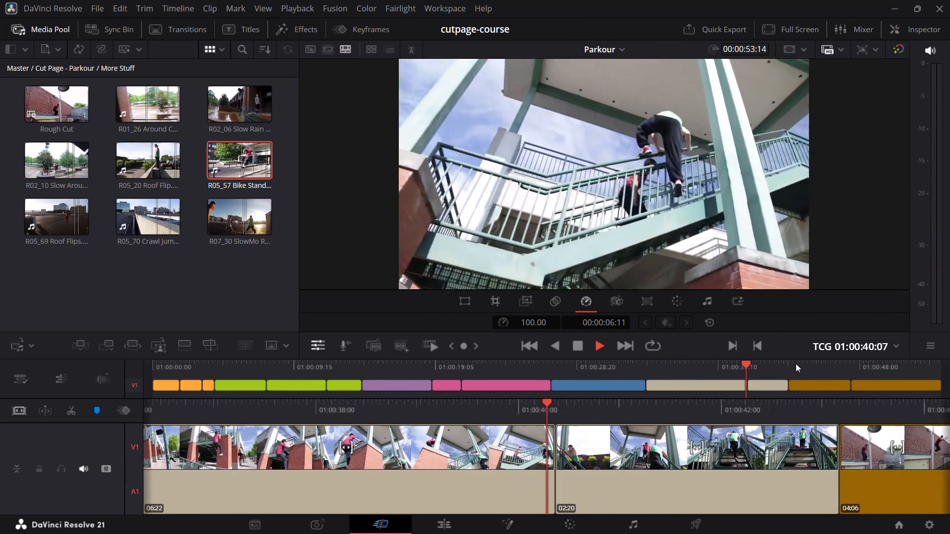
left_click(788, 363)
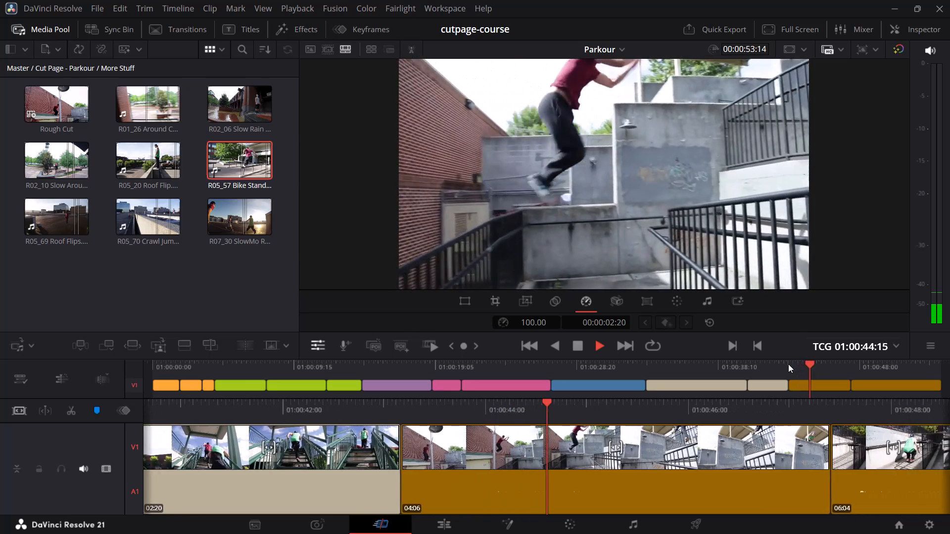
key("space")
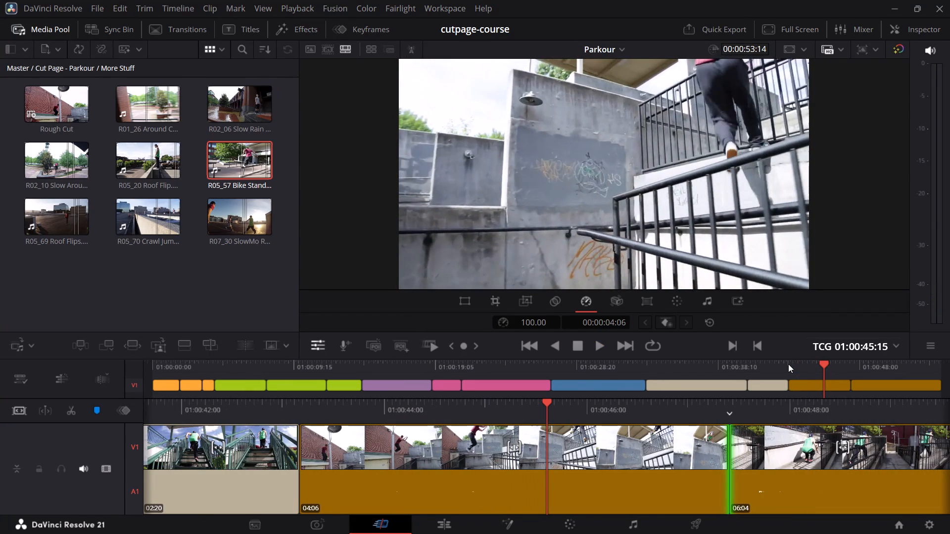
left_click_drag(826, 364, 860, 365)
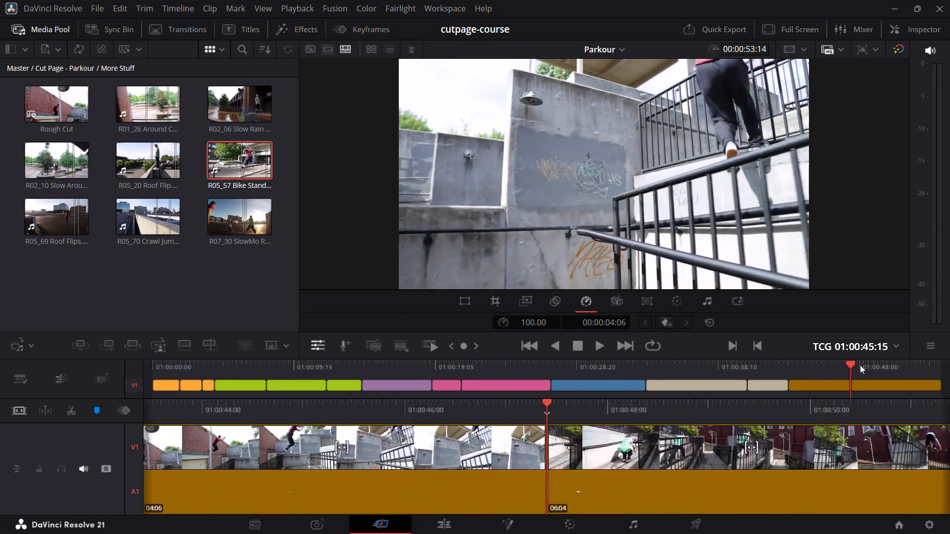
left_click_drag(860, 365, 949, 381)
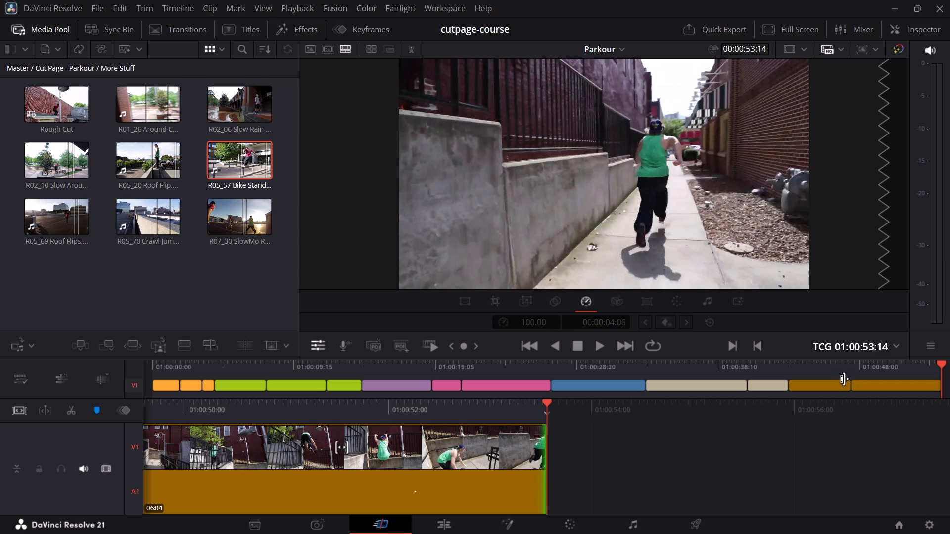
Scrub back and forth over the two tan staircase clips, checking their cuts with the blue clip and the first brown clip.
left_click_drag(856, 366, 746, 392)
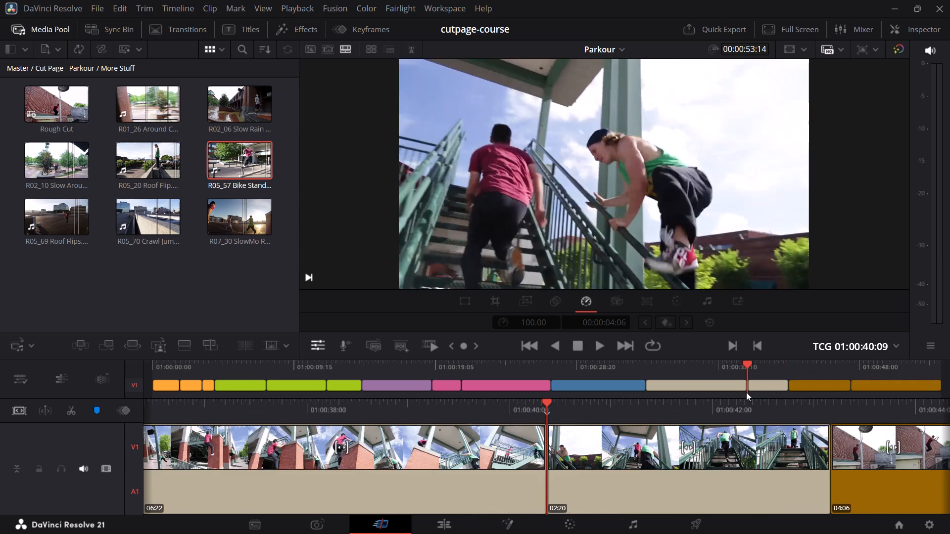
left_click_drag(746, 392, 785, 384)
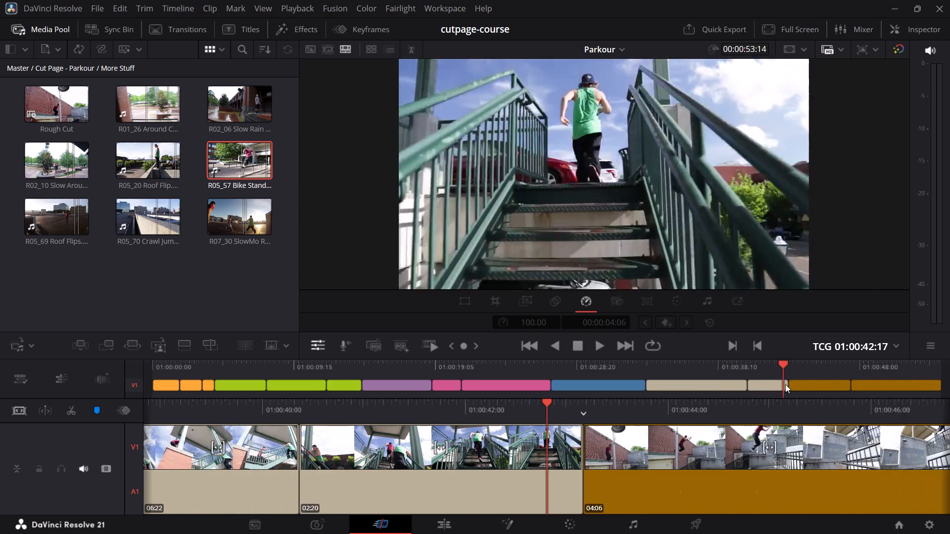
left_click_drag(785, 384, 733, 393)
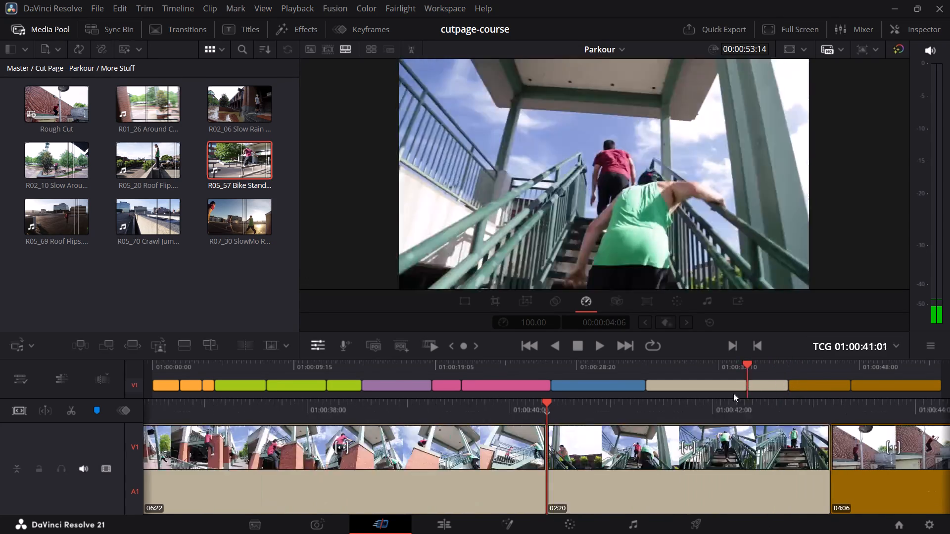
left_click_drag(733, 393, 638, 402)
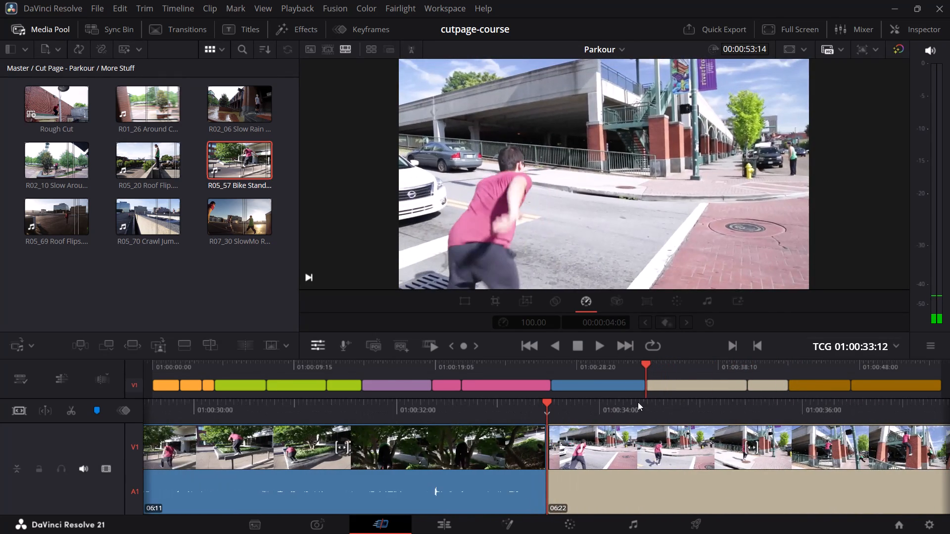
left_click_drag(638, 402, 767, 385)
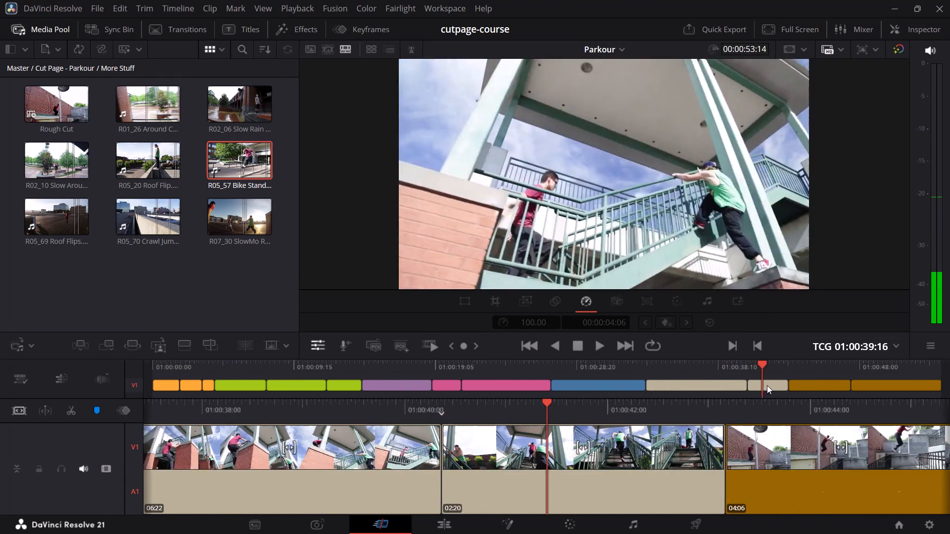
left_click_drag(767, 385, 677, 404)
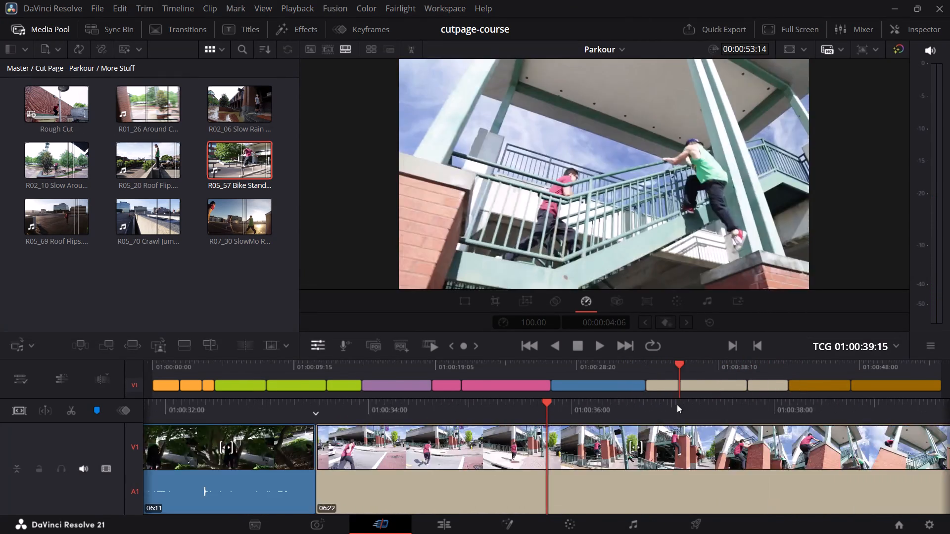
left_click_drag(677, 404, 749, 389)
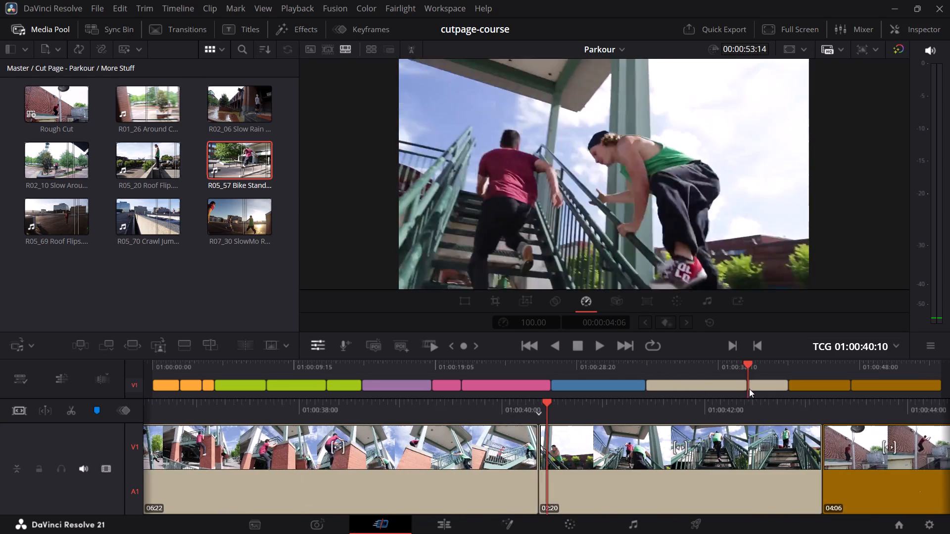
left_click_drag(749, 389, 777, 387)
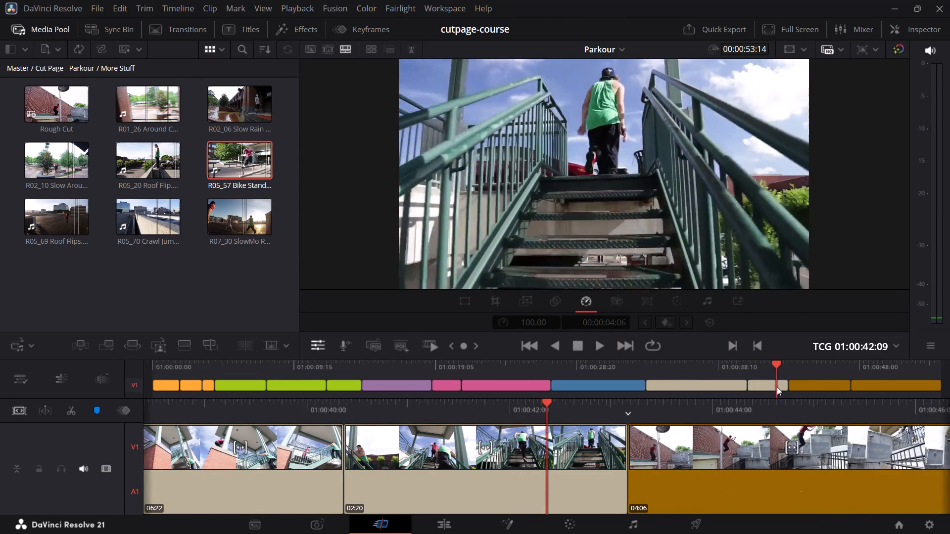
left_click_drag(777, 387, 783, 386)
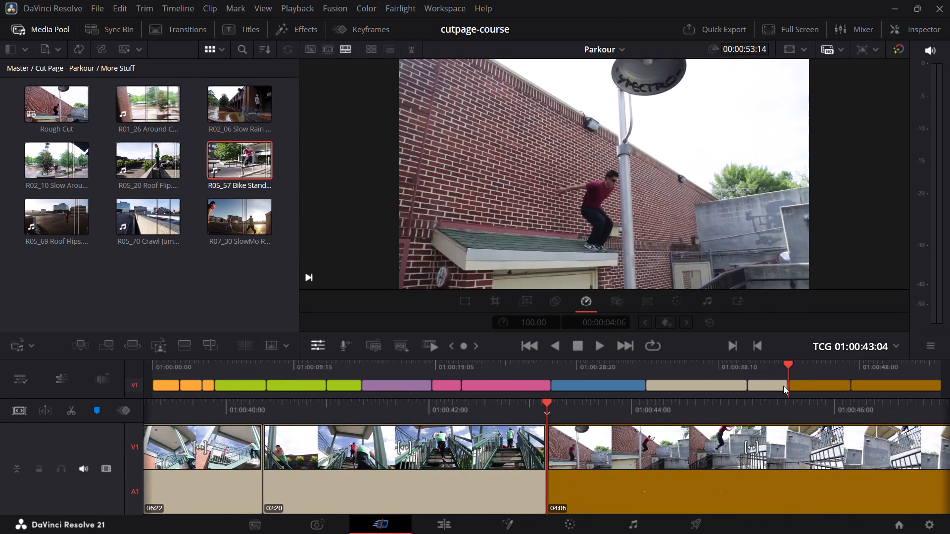
Scrub through the two tan staircase clips again, checking how they join the blue clip and the first brown clip.
left_click_drag(783, 386, 782, 385)
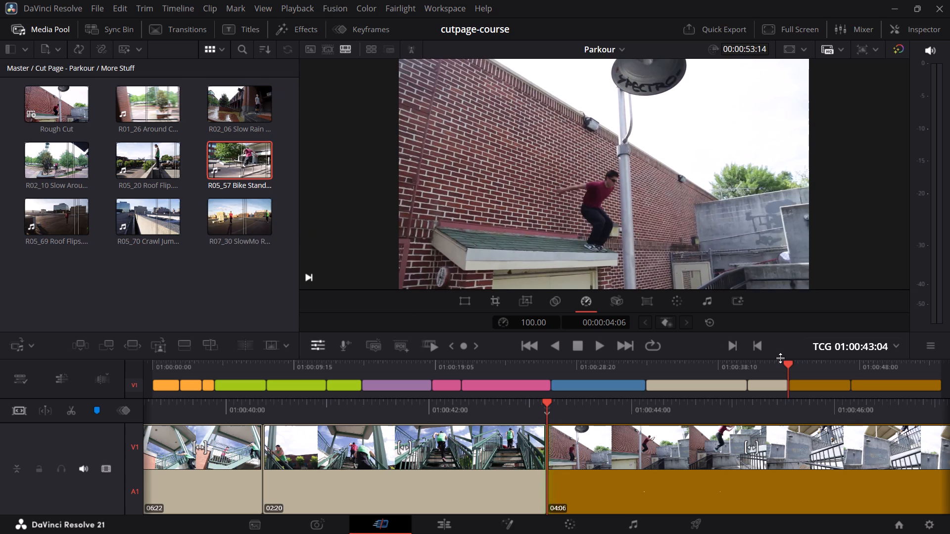
left_click_drag(680, 368, 649, 372)
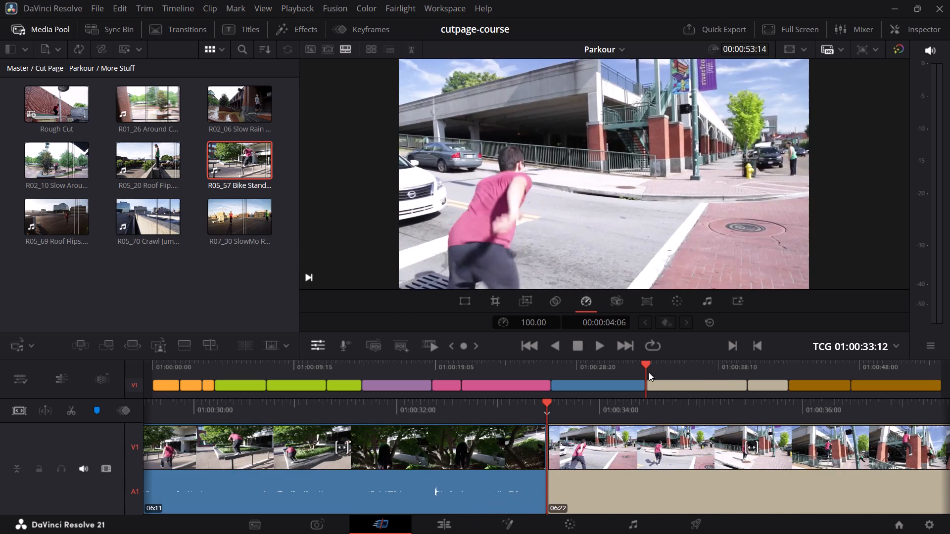
left_click_drag(649, 372, 708, 372)
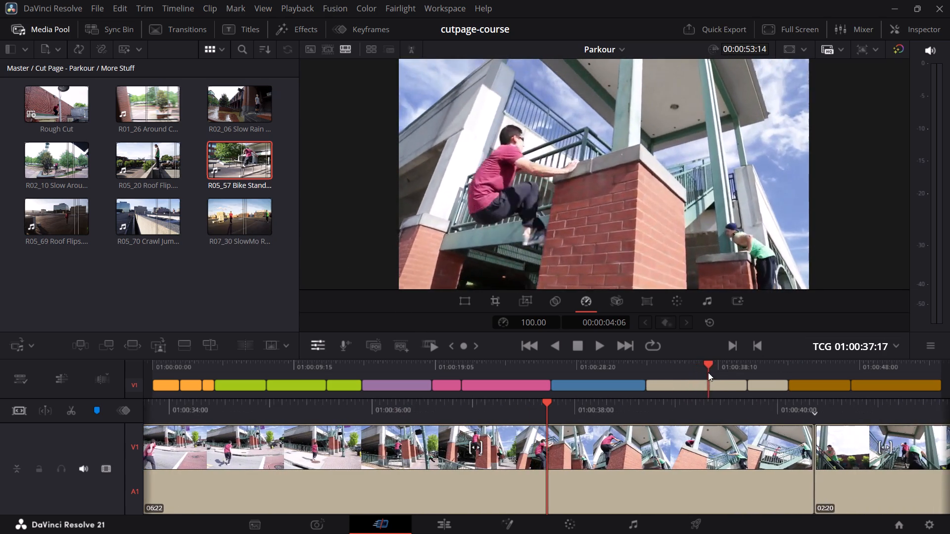
left_click_drag(708, 372, 714, 370)
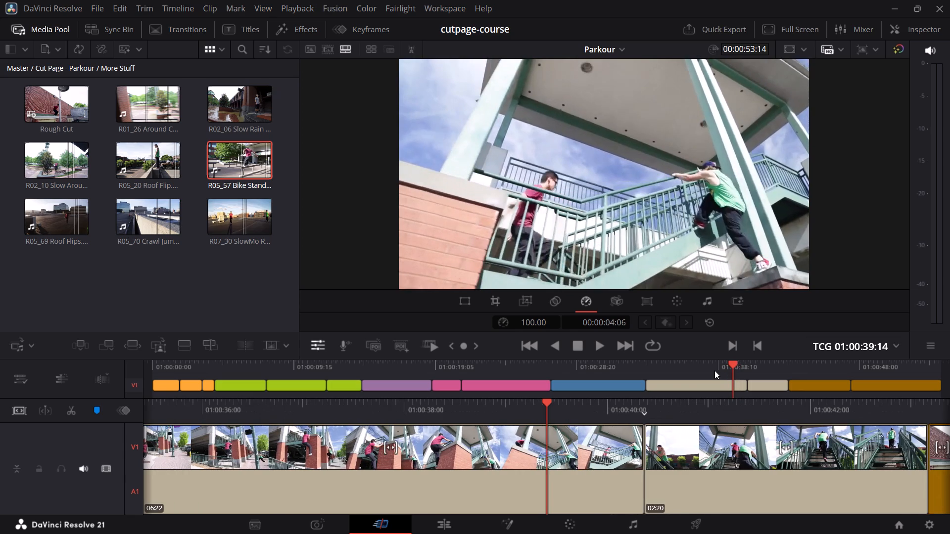
left_click_drag(714, 370, 631, 382)
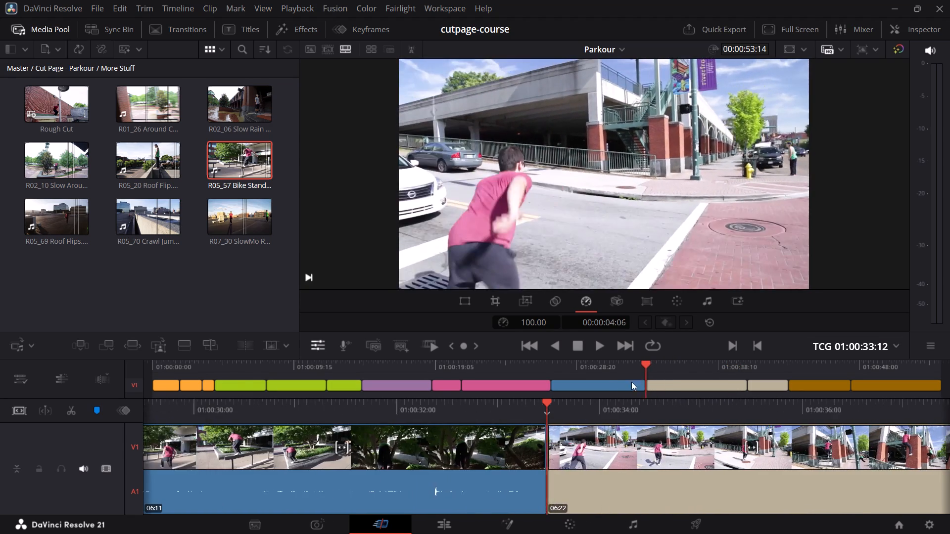
left_click_drag(631, 382, 783, 381)
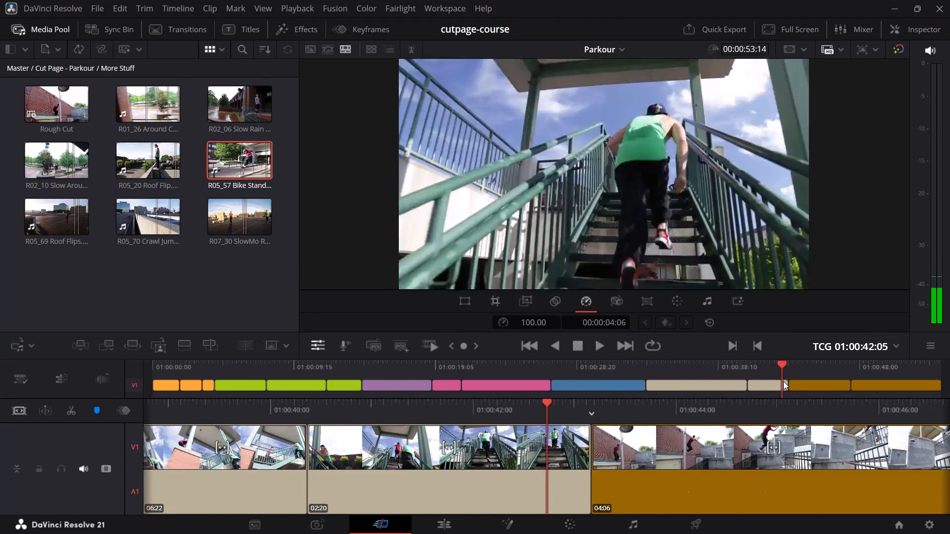
left_click_drag(783, 381, 674, 392)
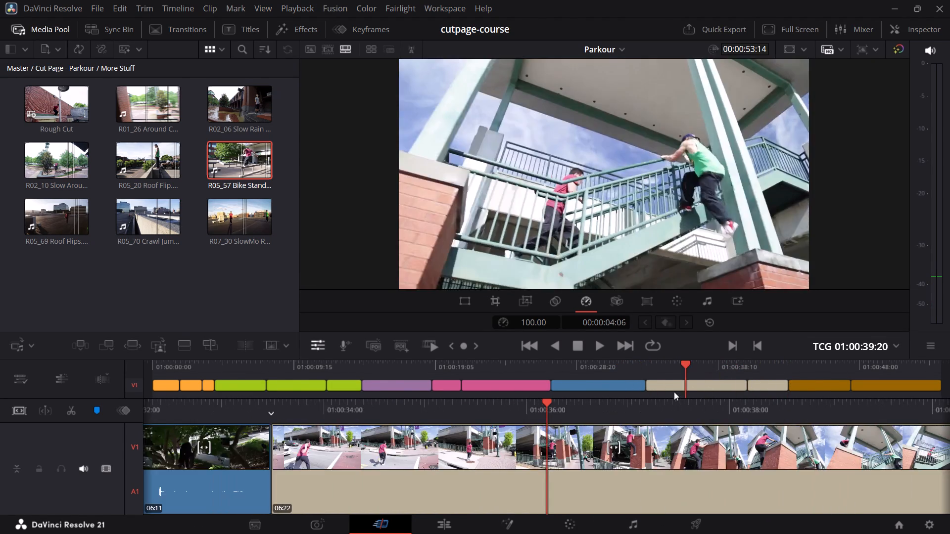
left_click_drag(674, 392, 711, 387)
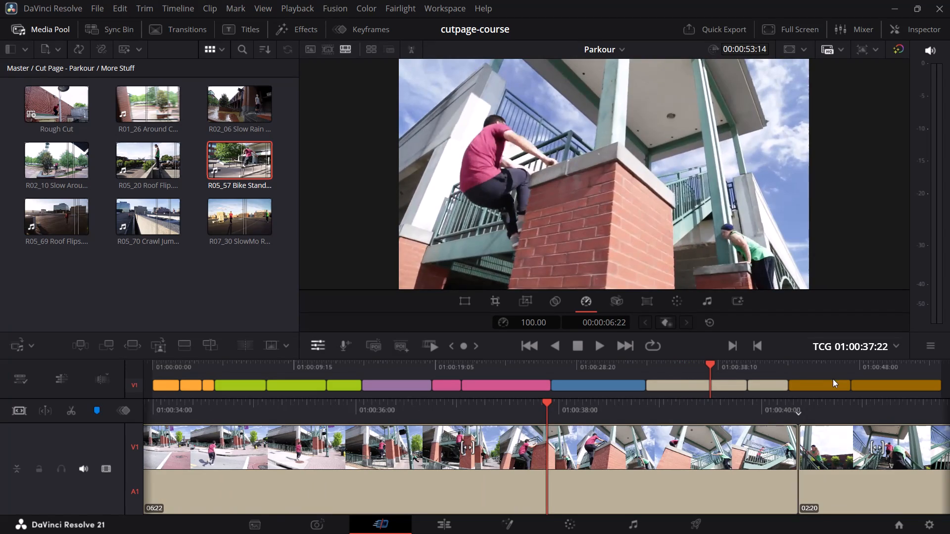
Move the two brown clips, in their existing order, ahead of the tan clips, directly after the blue clip, and review the new order.
left_click_drag(835, 383, 656, 381)
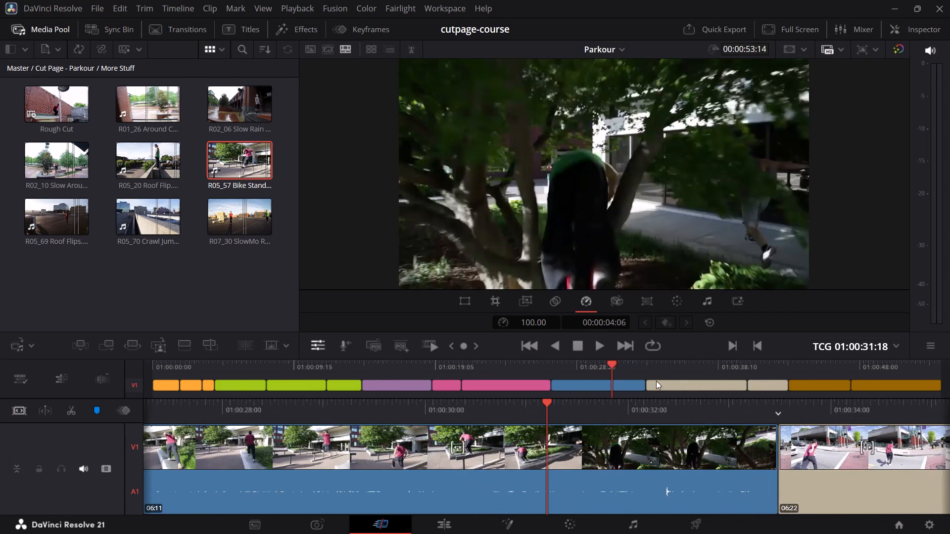
left_click_drag(656, 381, 649, 384)
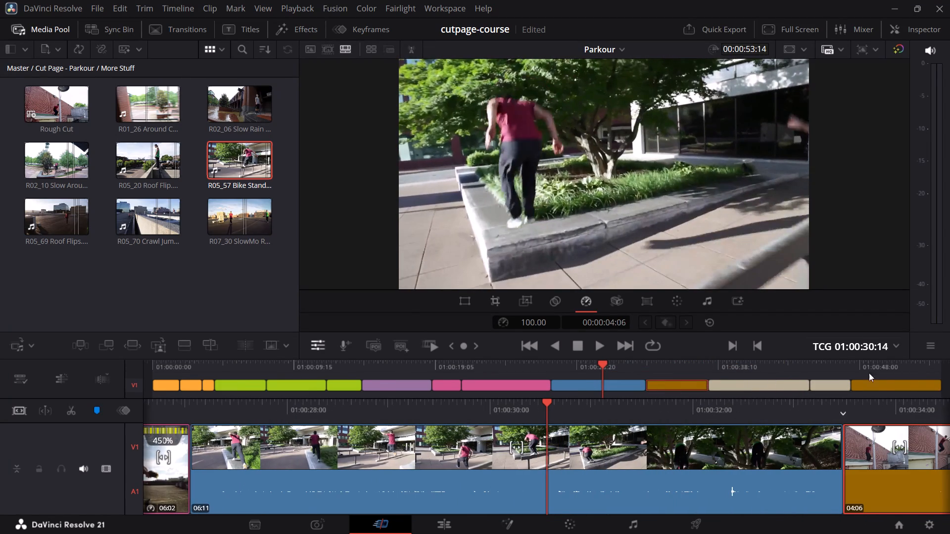
left_click_drag(882, 384, 707, 381)
left_click_drag(708, 367, 775, 372)
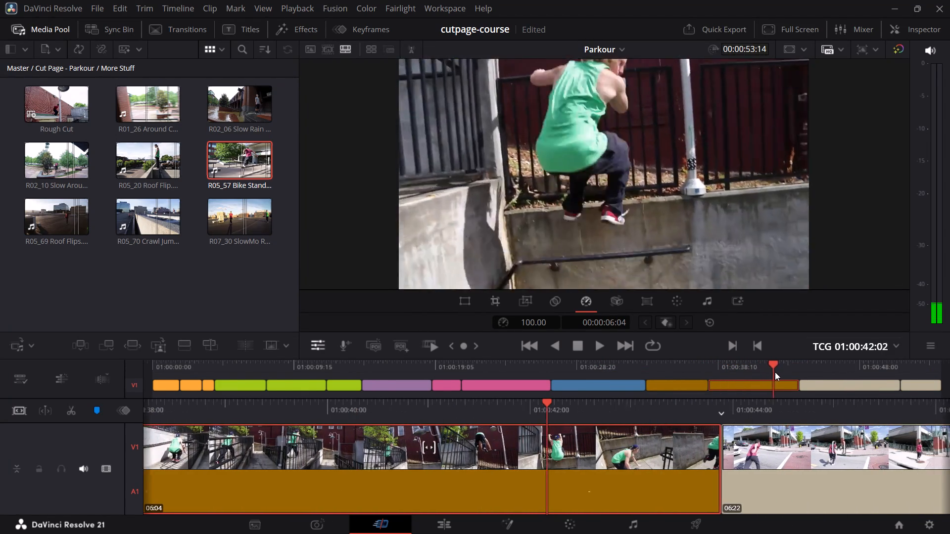
left_click_drag(775, 372, 813, 383)
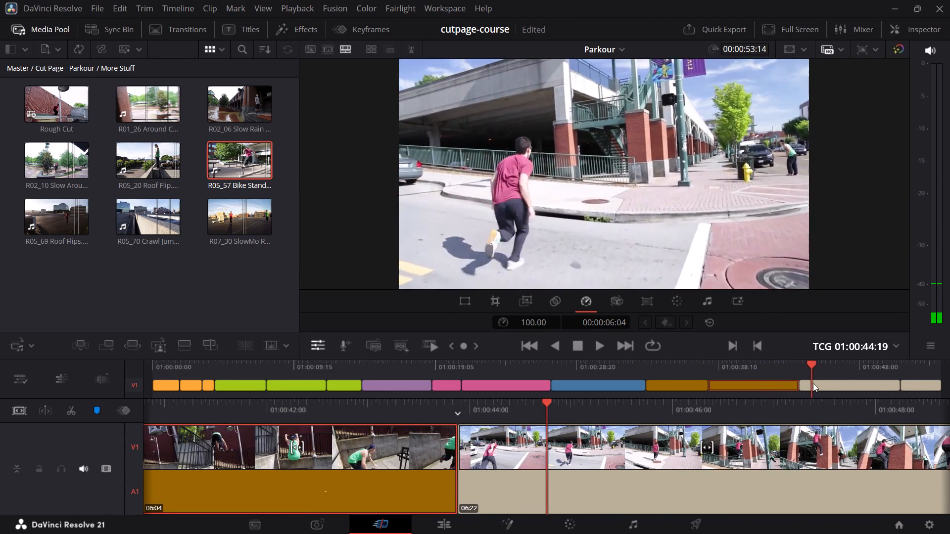
left_click_drag(813, 383, 938, 388)
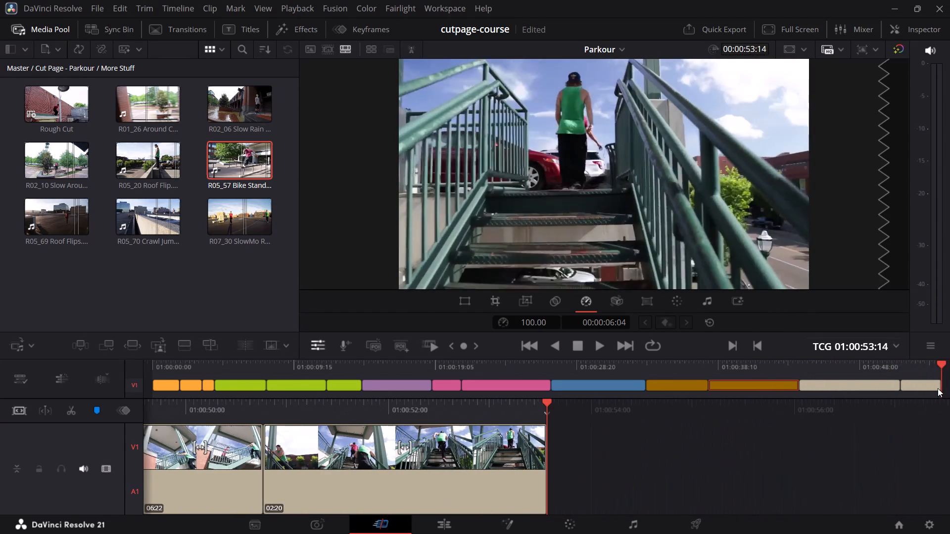
left_click_drag(938, 388, 938, 388)
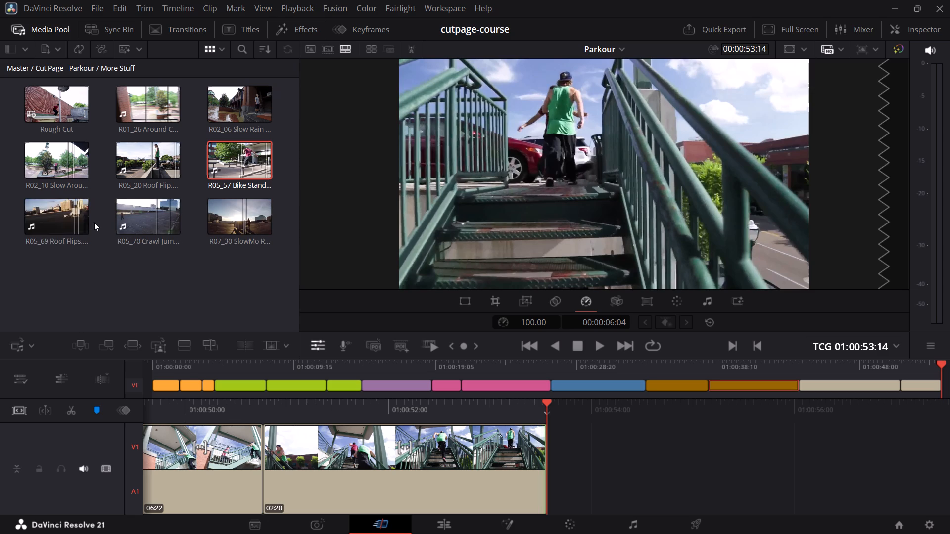
Preview the source clips R05_69 Roof Flips and R07_30 SlowMo Roof Flips, checking the slow-motion rooftop run and box jump.
double_click(51, 225)
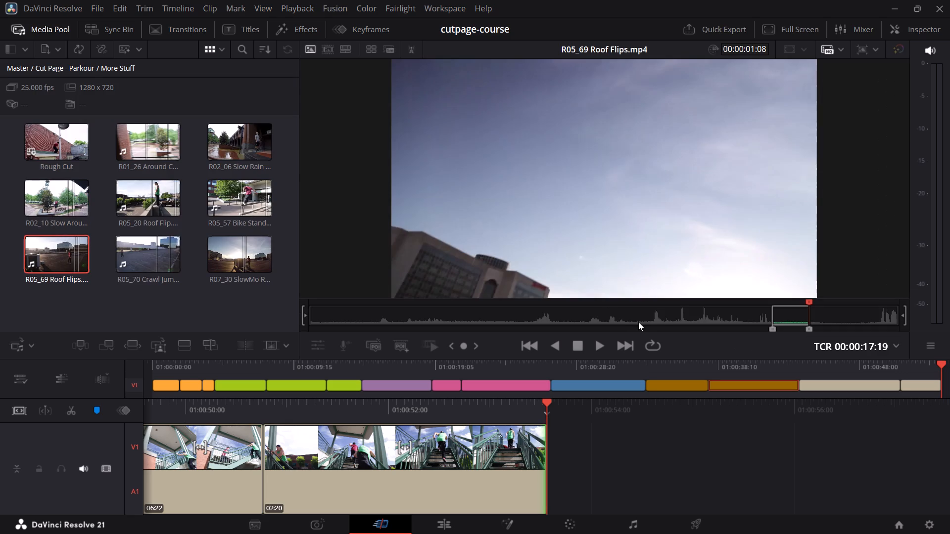
left_click_drag(641, 323, 425, 344)
double_click(234, 261)
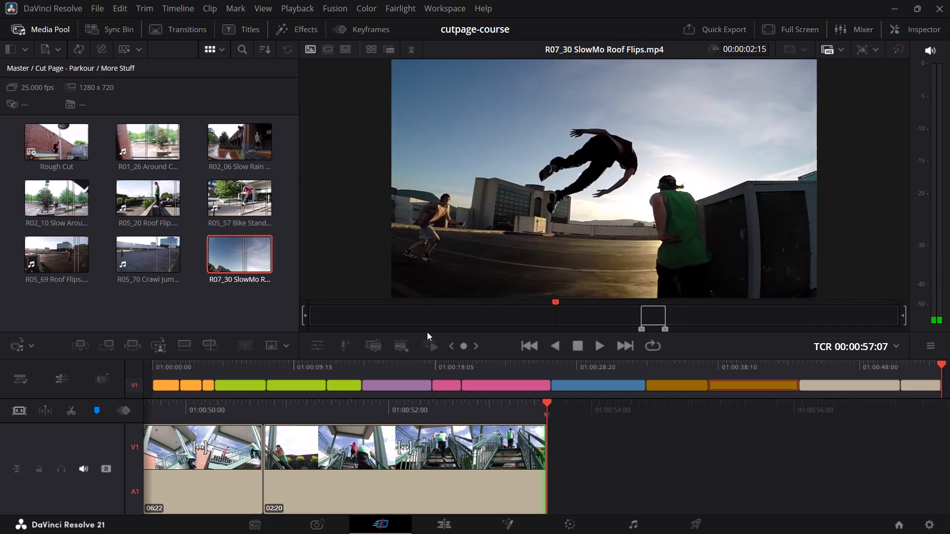
left_click(419, 321)
key("space")
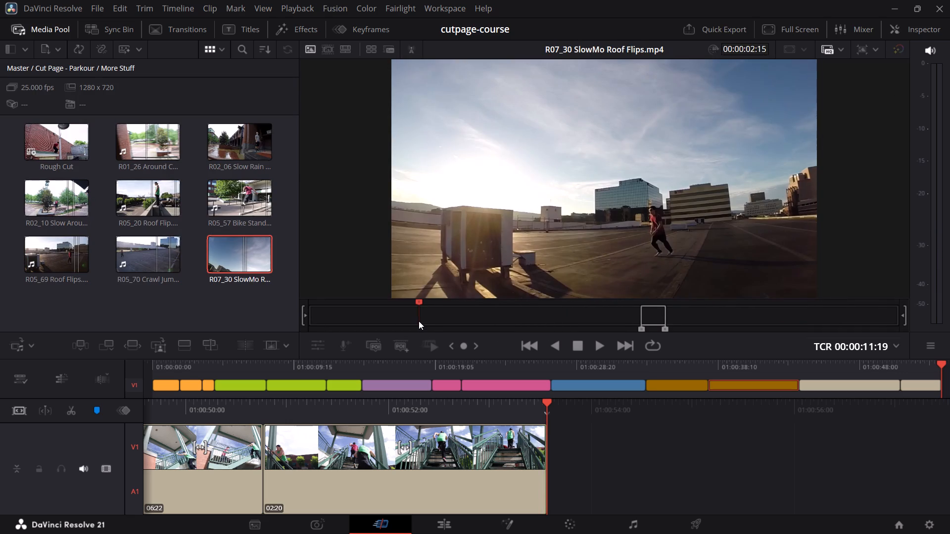
key("space")
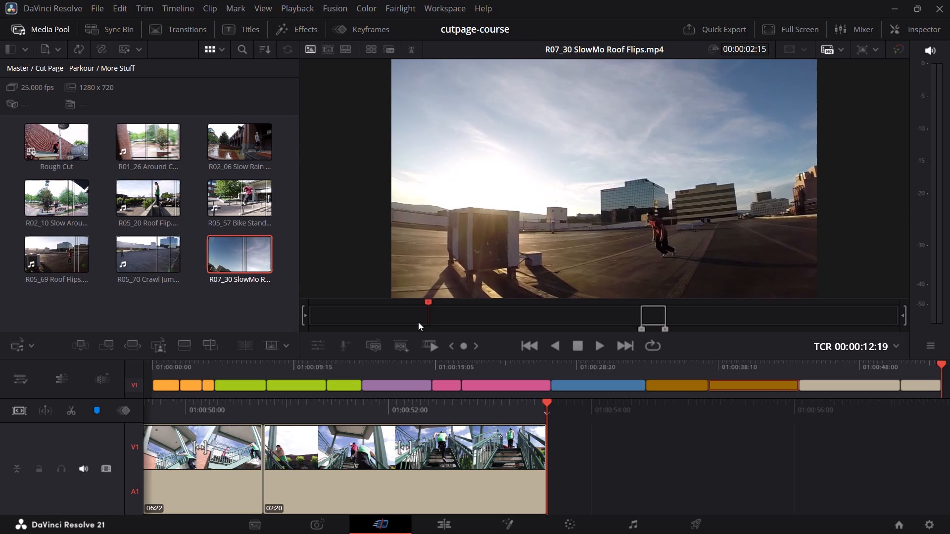
left_click_drag(421, 322, 505, 335)
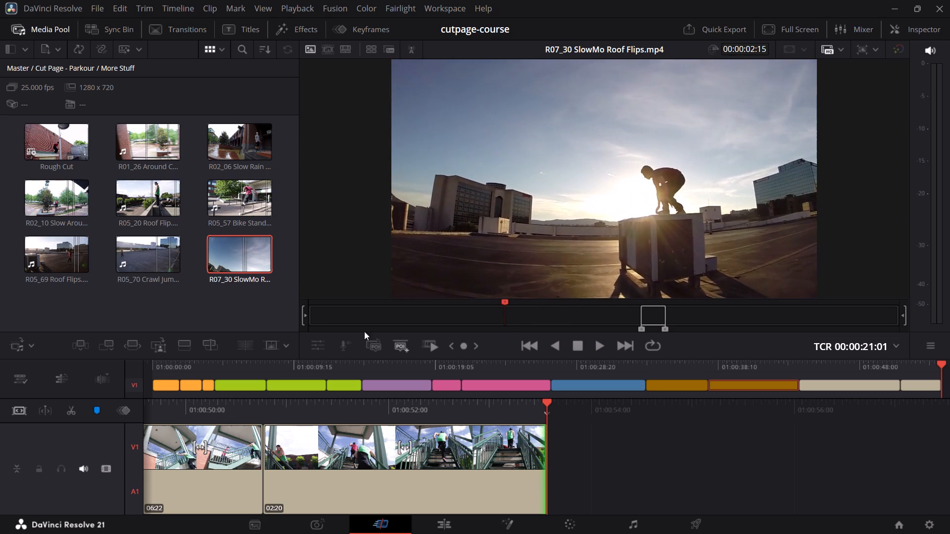
Scrub through R05_69 Roof Flips, examining the rooftop runs and flips up to the marked range and just beyond.
double_click(62, 266)
left_click_drag(466, 325, 453, 324)
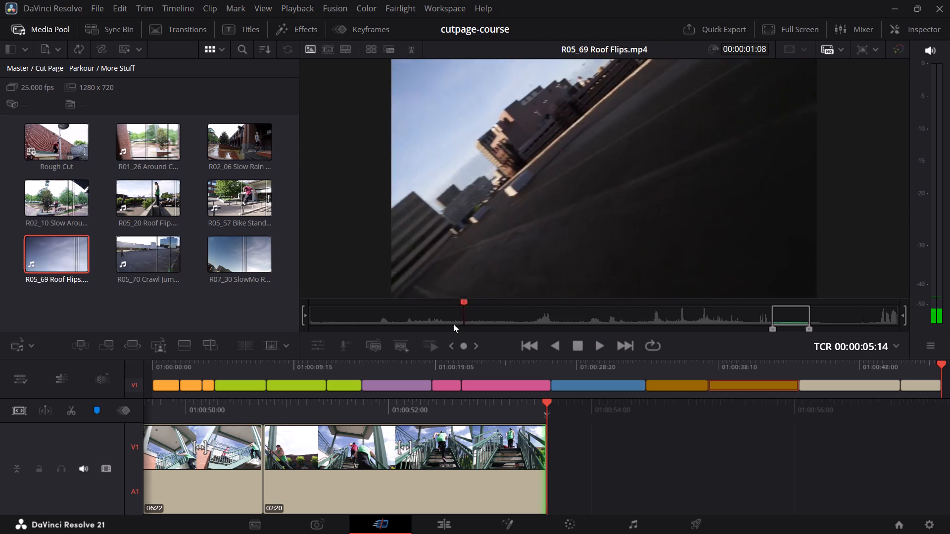
left_click_drag(453, 324, 519, 319)
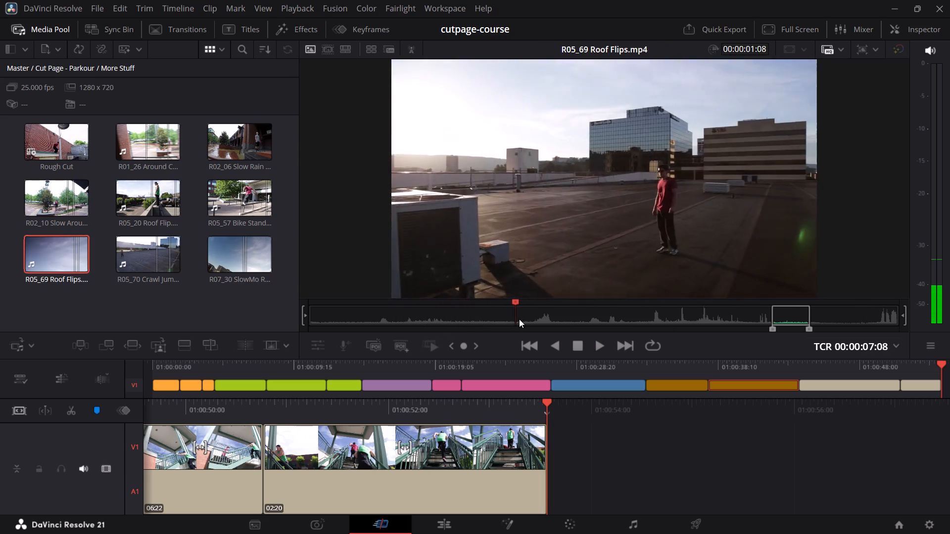
left_click_drag(519, 319, 664, 311)
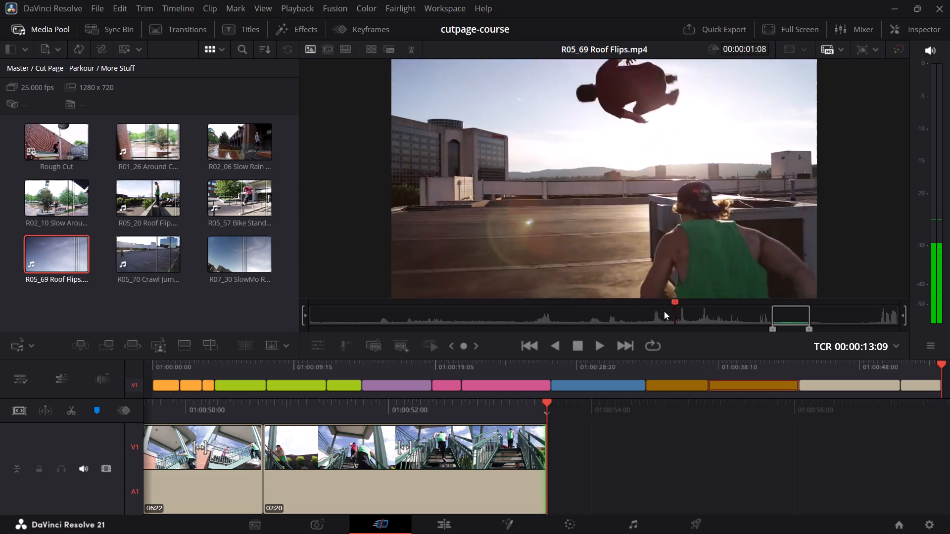
left_click_drag(664, 311, 635, 313)
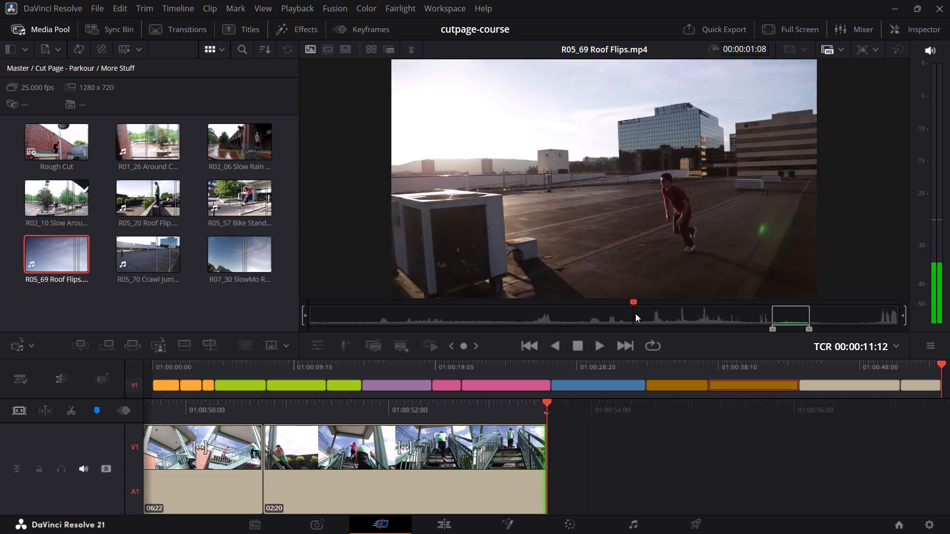
left_click_drag(635, 313, 716, 303)
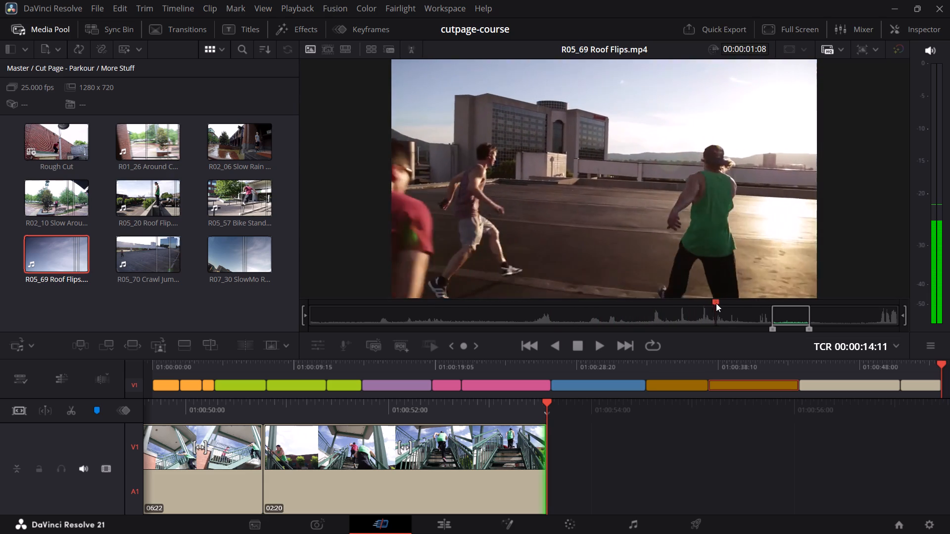
left_click_drag(716, 303, 798, 300)
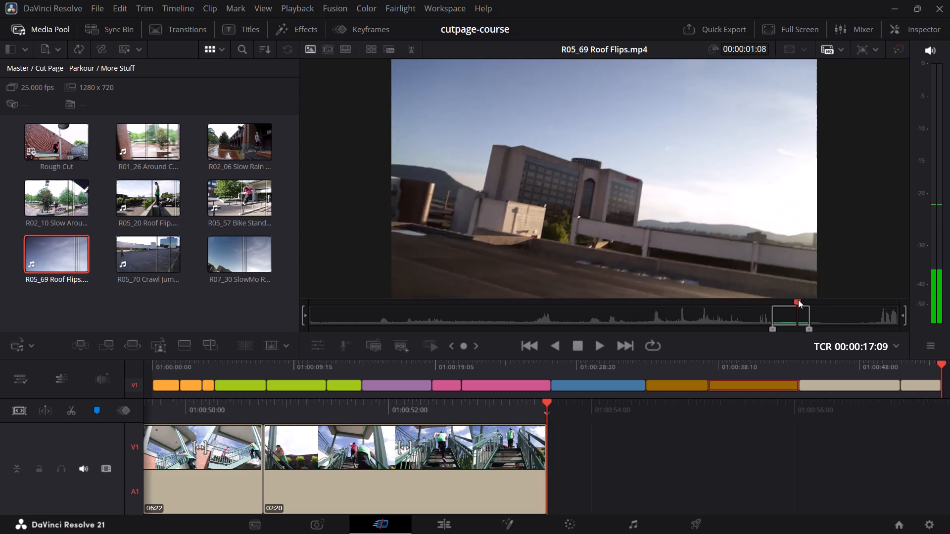
left_click_drag(798, 300, 835, 298)
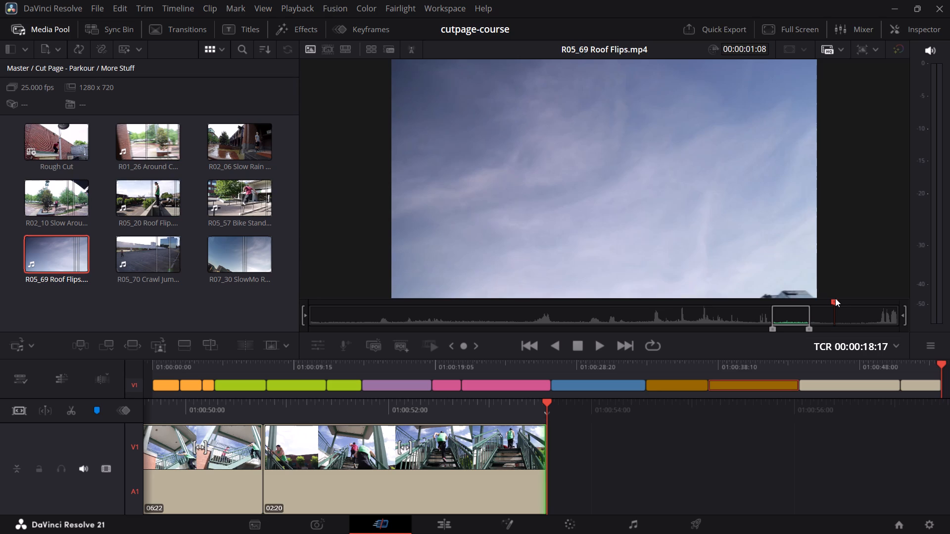
Scrub through the source clip R07_30 SlowMo Roof Flips, examining the rooftop run, box jump and flips inside and around the marked range.
double_click(249, 266)
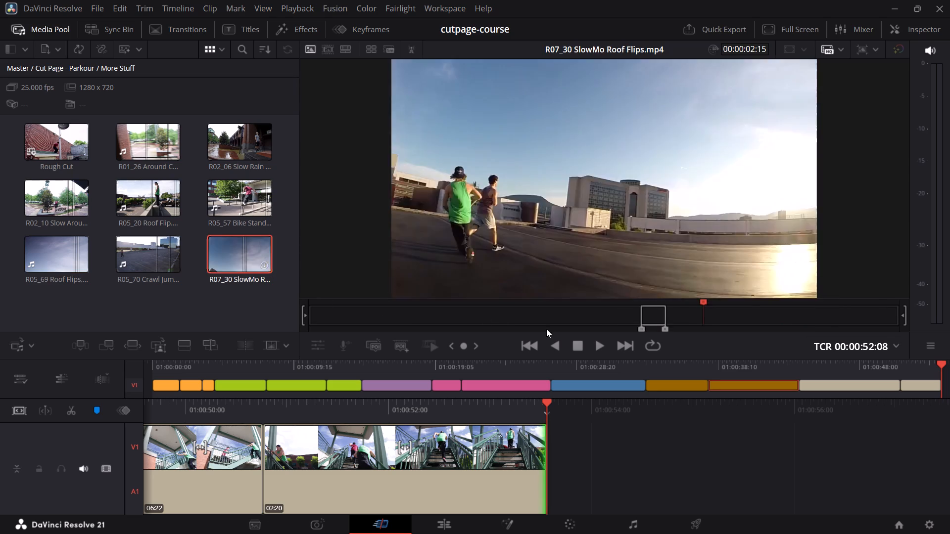
left_click_drag(598, 324, 661, 326)
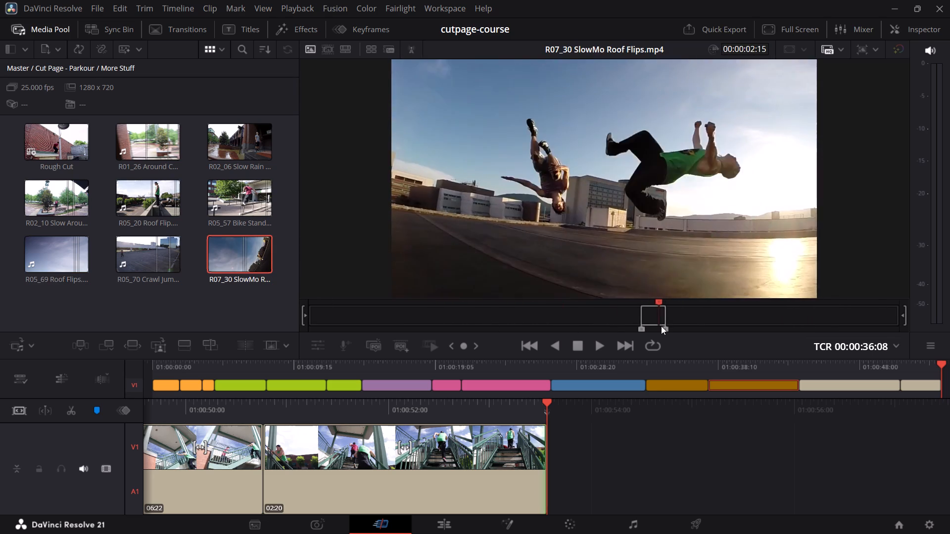
left_click_drag(661, 326, 652, 324)
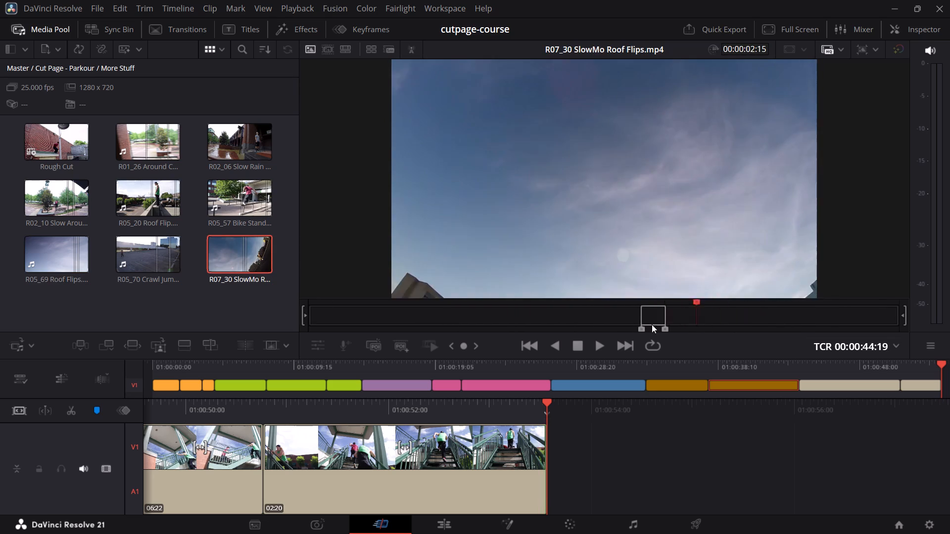
left_click_drag(652, 324, 502, 312)
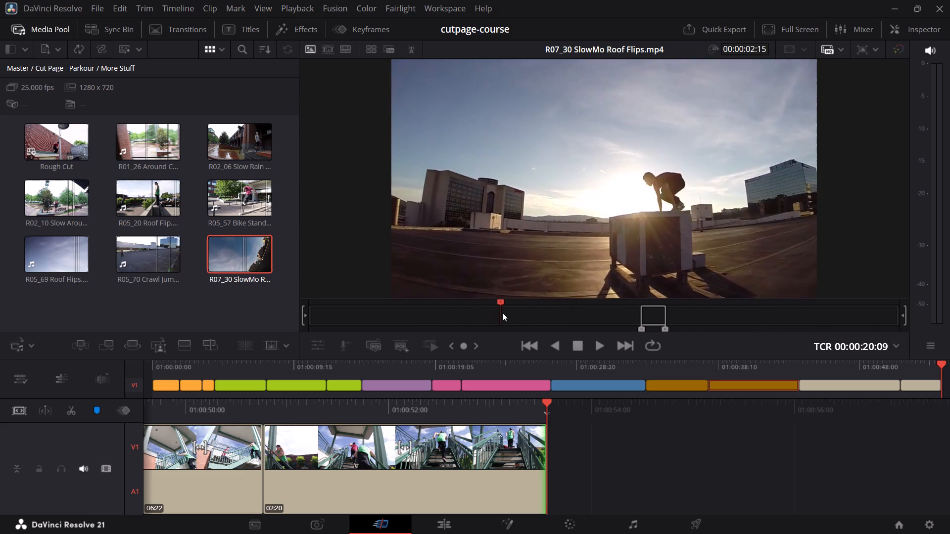
left_click_drag(502, 312, 628, 312)
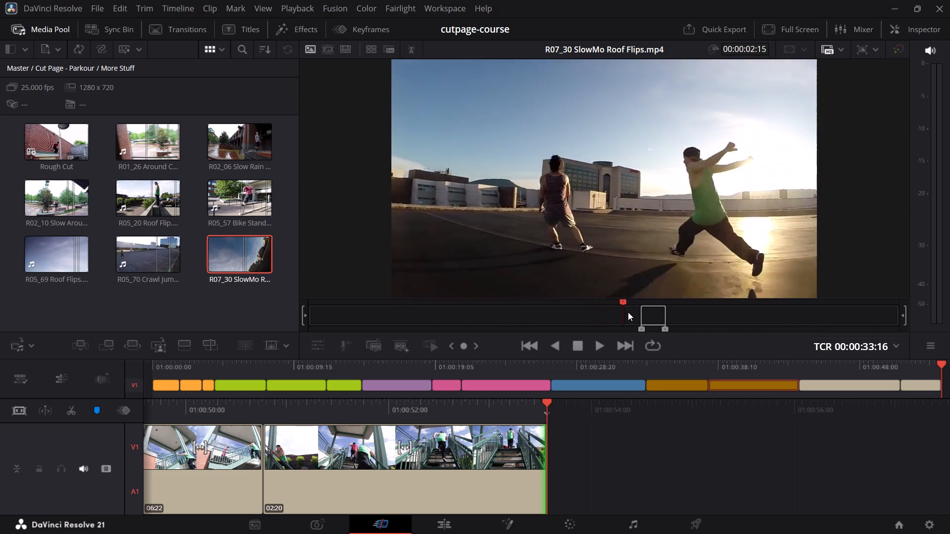
left_click_drag(628, 312, 767, 312)
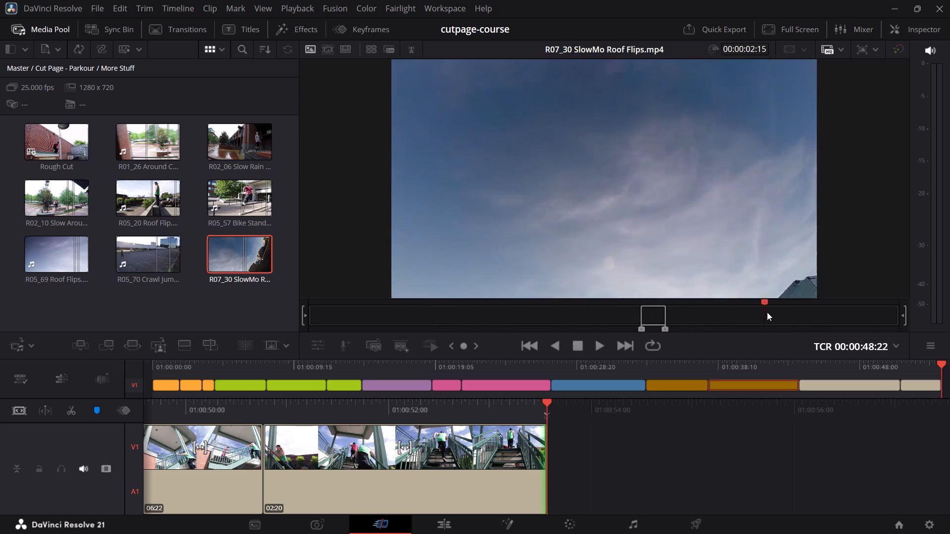
left_click_drag(767, 312, 509, 328)
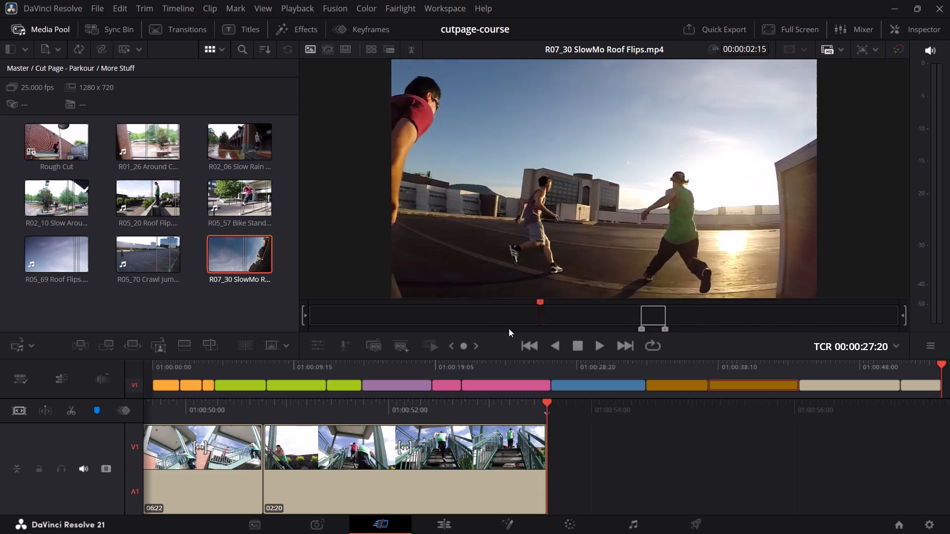
left_click_drag(509, 328, 450, 329)
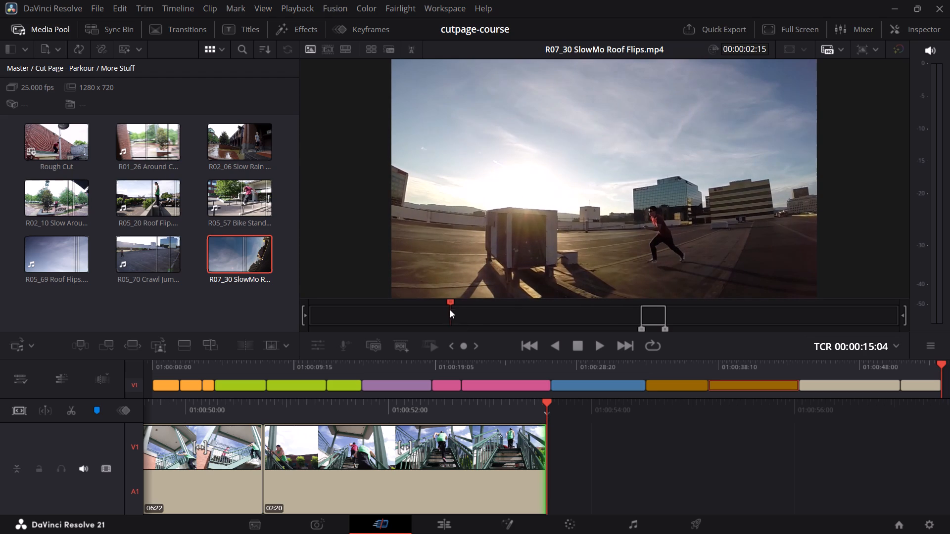
Mark a new range of 32:11 in R07_30 SlowMo Roof Flips, starting at 00:00:13:16 on the runner approaching the box.
left_click_drag(450, 303, 428, 301)
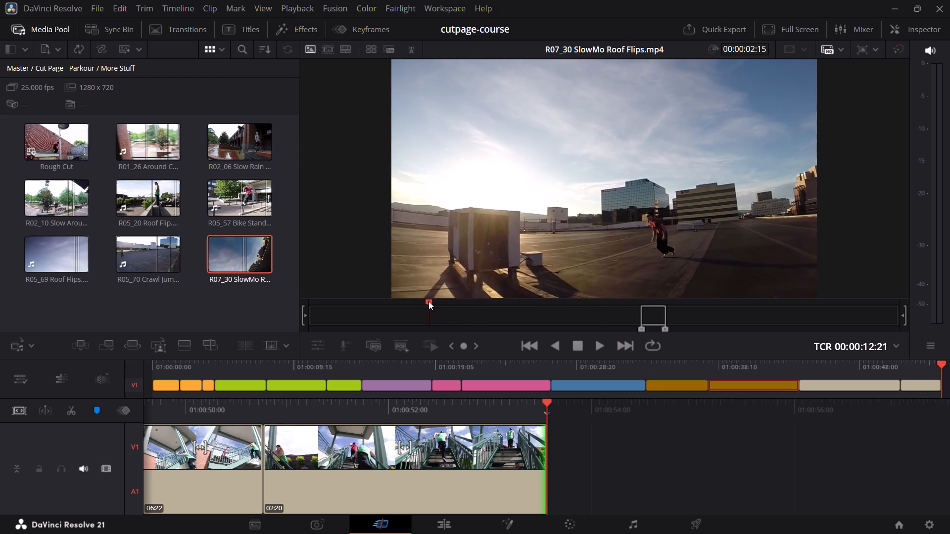
left_click_drag(428, 301, 425, 297)
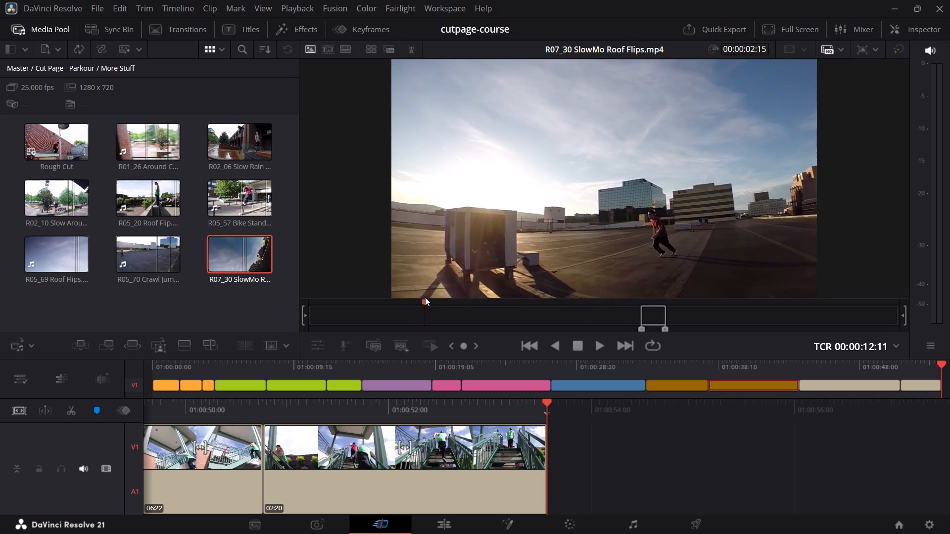
left_click_drag(425, 297, 436, 300)
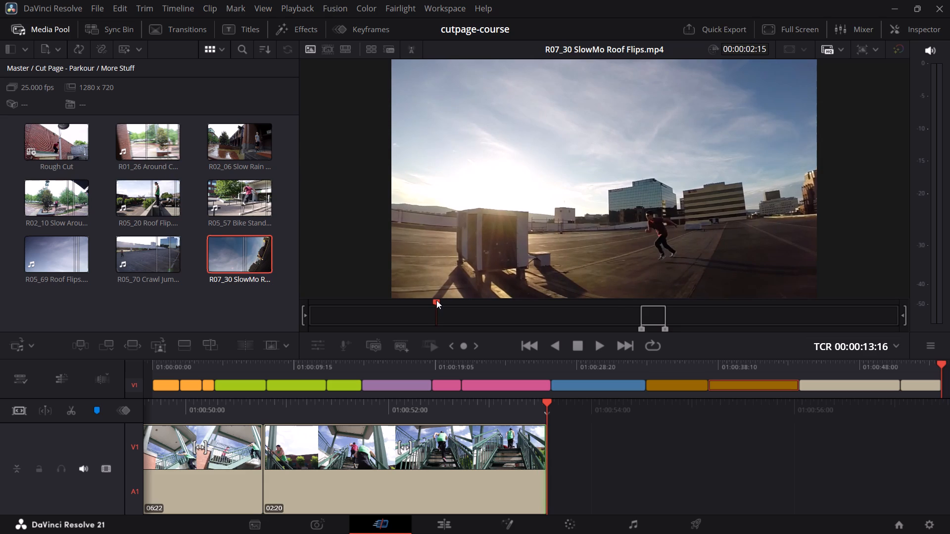
type("i")
key("space")
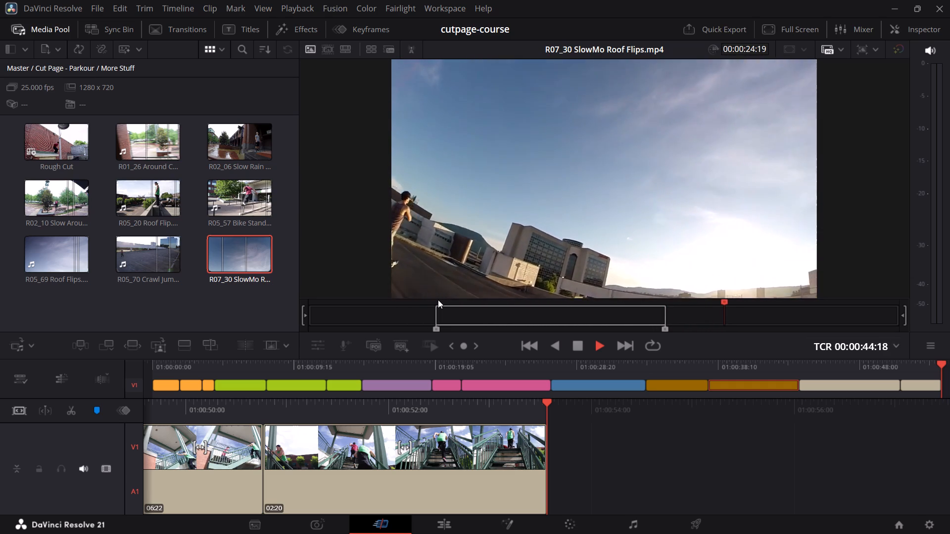
key("o")
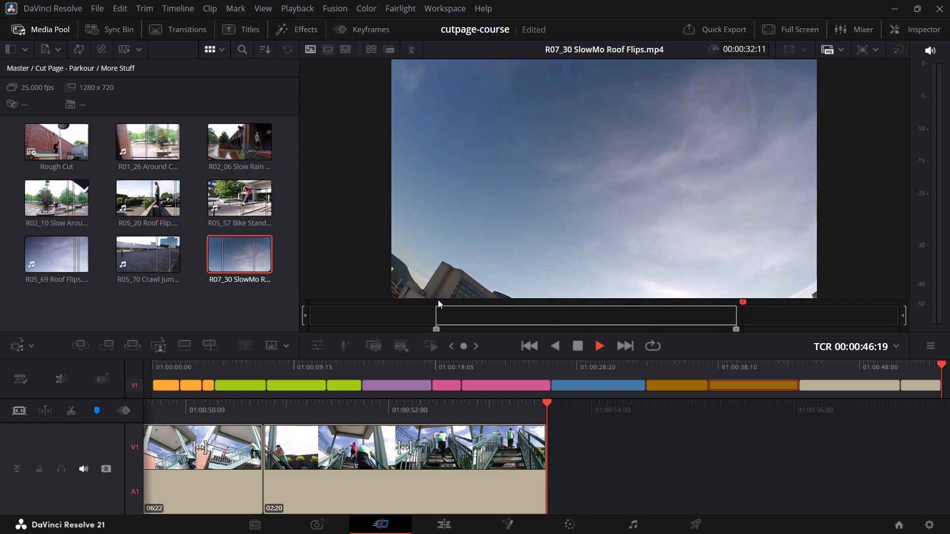
key("space")
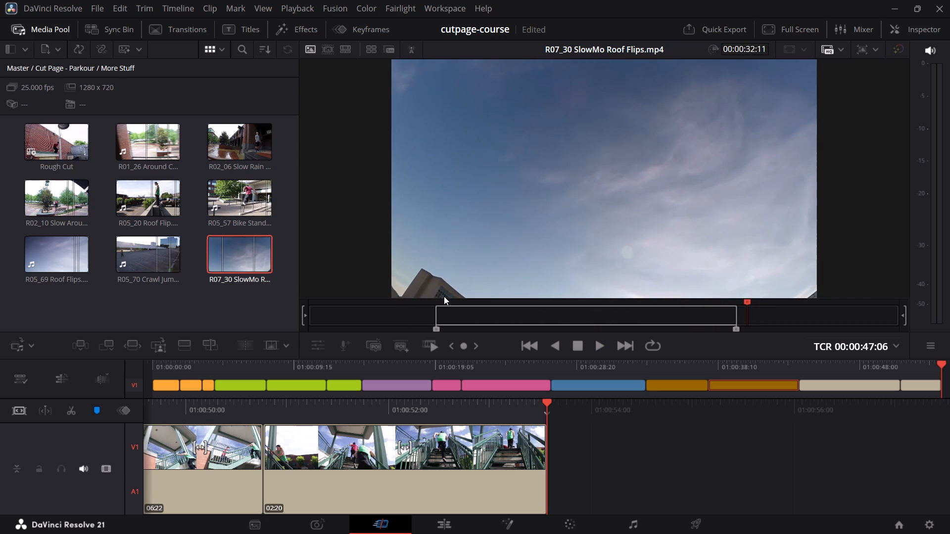
Append the marked R07_30 SlowMo Roof Flips range to the end of the Parkour timeline, after the second tan staircase clip.
key("shift+F12")
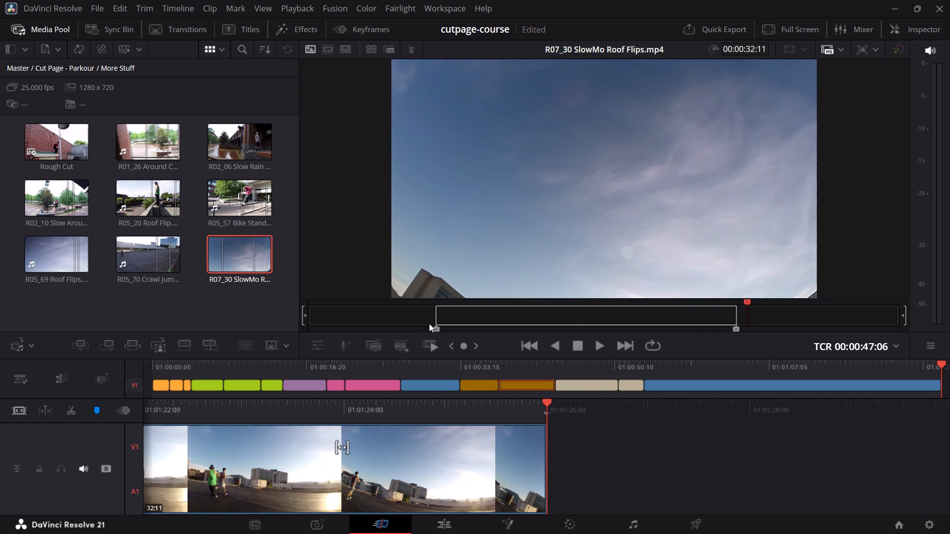
Review the join between the last staircase clip and the new rooftop clip, playing on through the box jump into the flip.
left_click(643, 366)
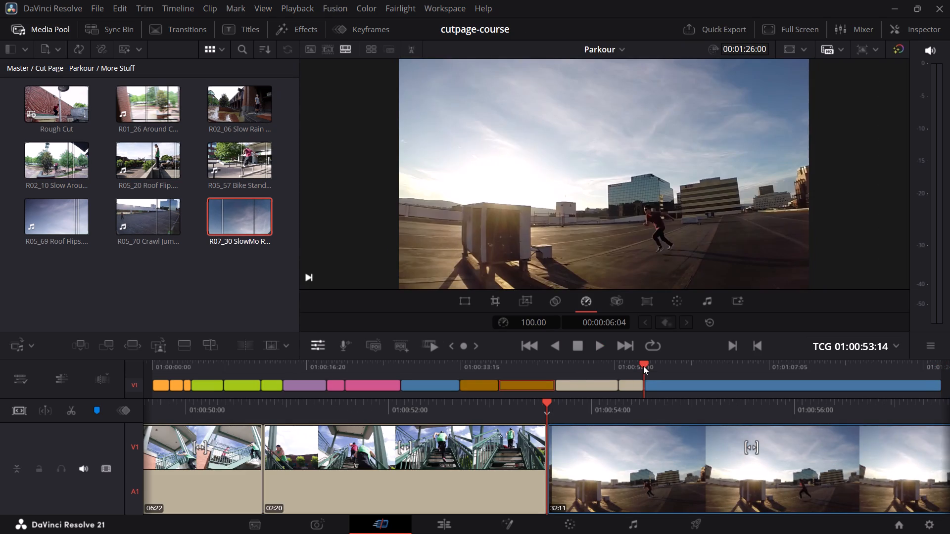
left_click(633, 364)
left_click(644, 363)
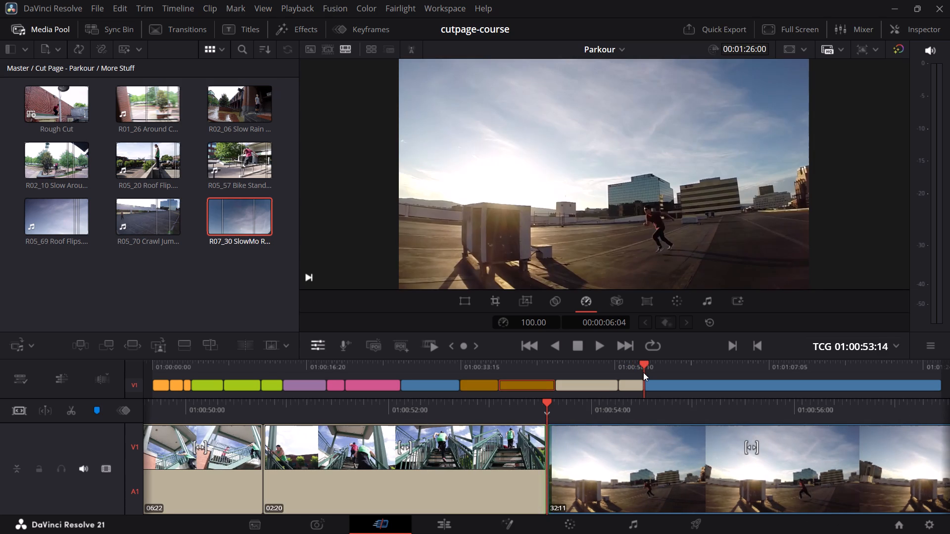
key("space")
left_click_drag(643, 364, 713, 366)
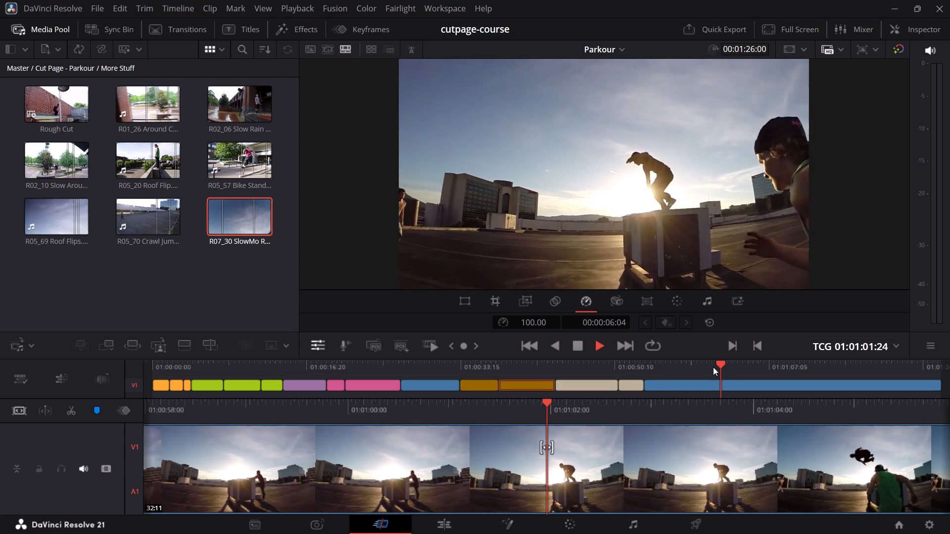
key("space")
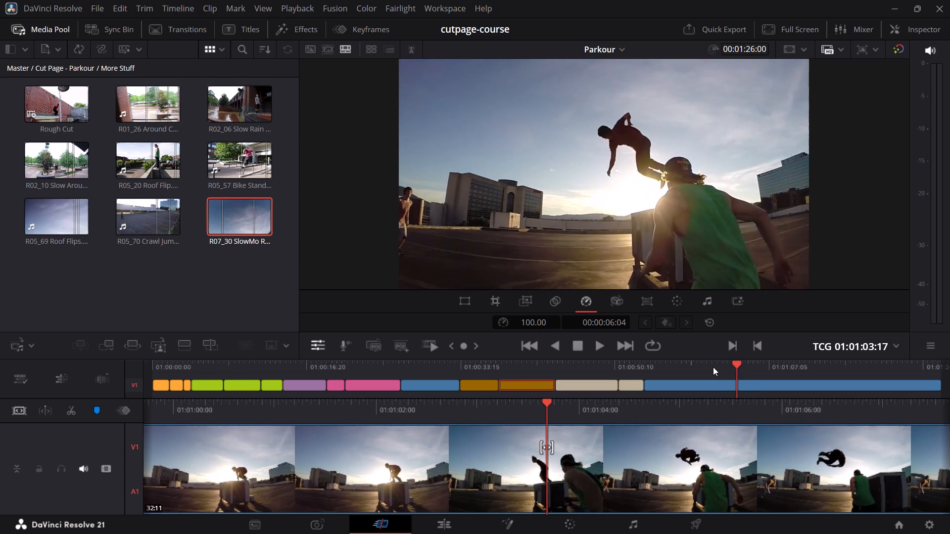
key("space")
key("space")
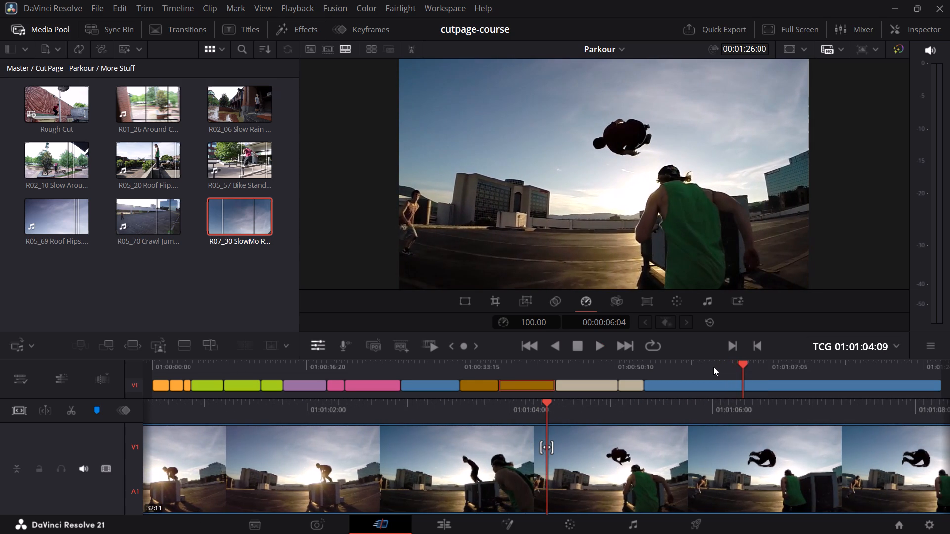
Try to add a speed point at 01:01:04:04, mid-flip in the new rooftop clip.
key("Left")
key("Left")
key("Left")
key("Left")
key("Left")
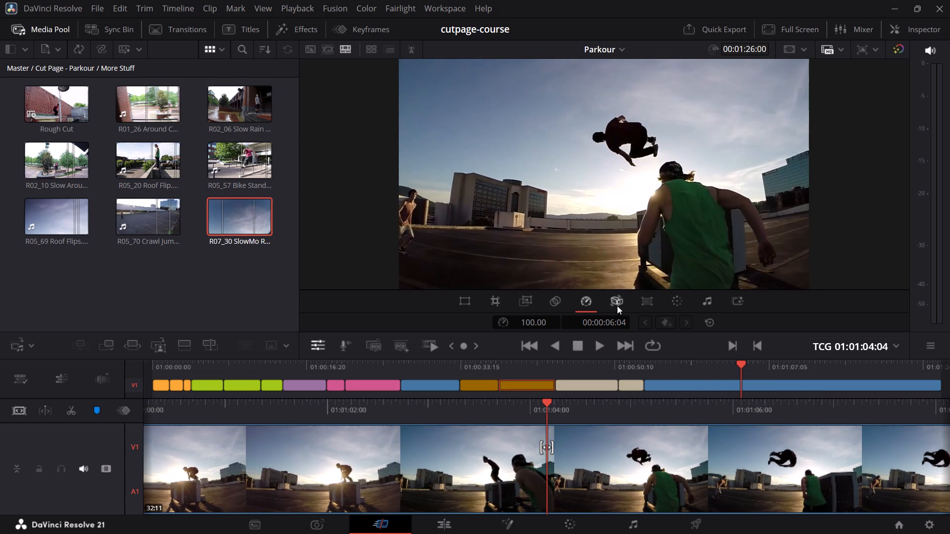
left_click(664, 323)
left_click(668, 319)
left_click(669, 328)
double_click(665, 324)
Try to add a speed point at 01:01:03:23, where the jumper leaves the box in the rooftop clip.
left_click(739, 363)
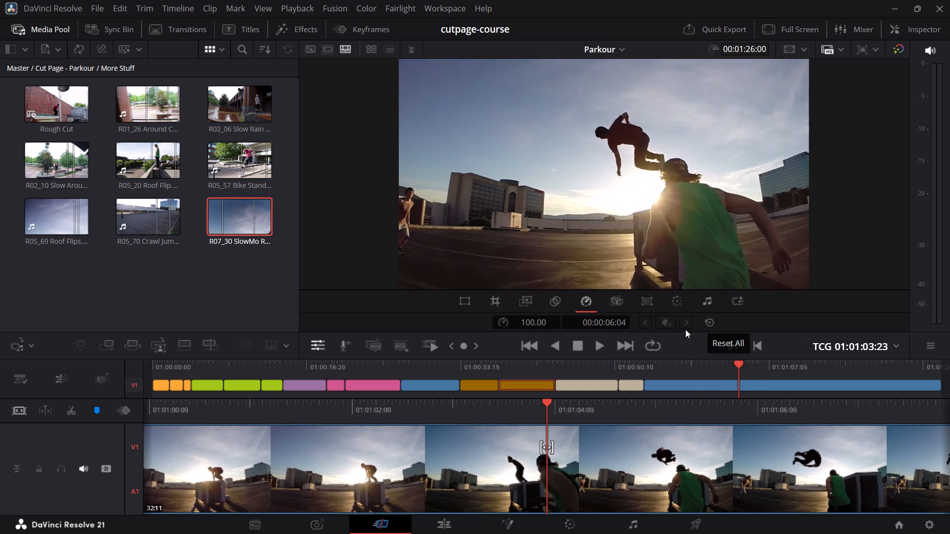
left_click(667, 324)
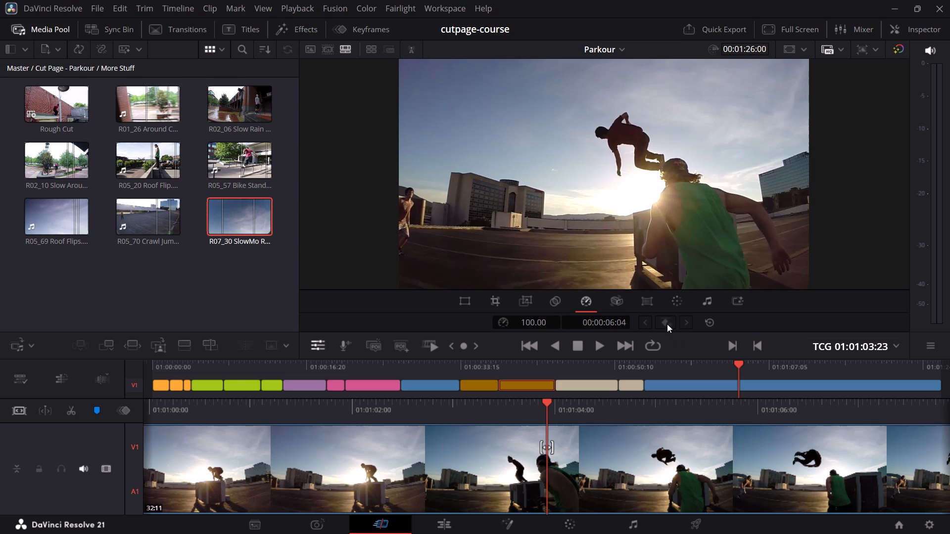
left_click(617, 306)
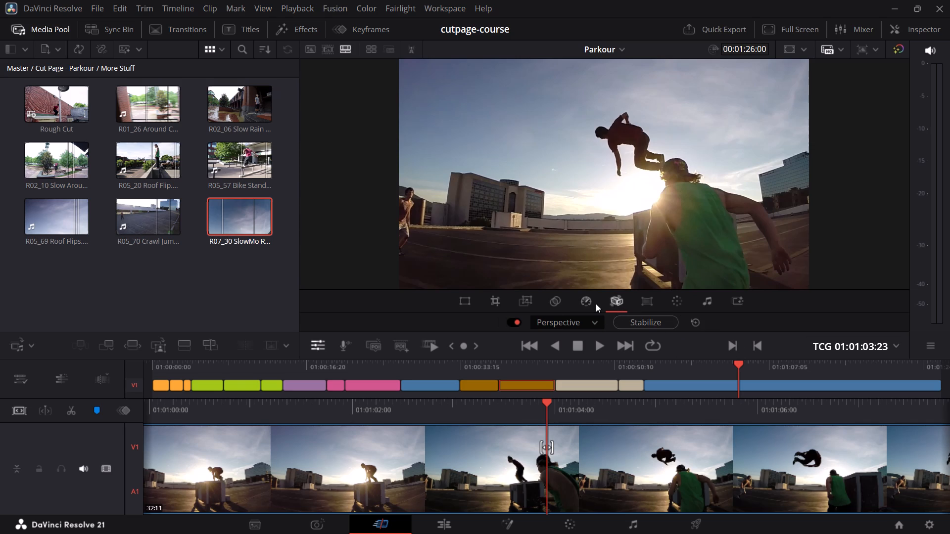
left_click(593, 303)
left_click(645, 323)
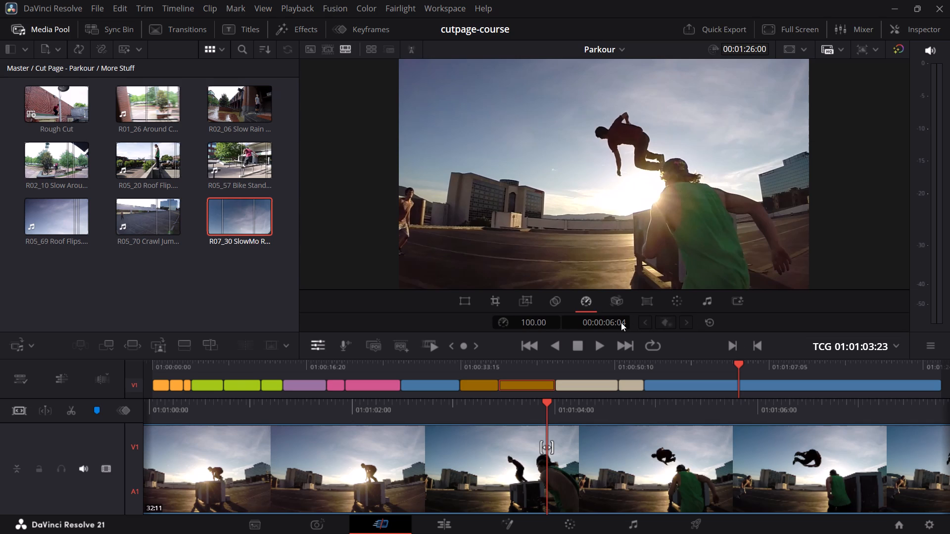
Scrub from the first tan staircase clip into the rooftop clip, examining the run and box jump up to 01:01:01:22.
left_click_drag(612, 363, 577, 365)
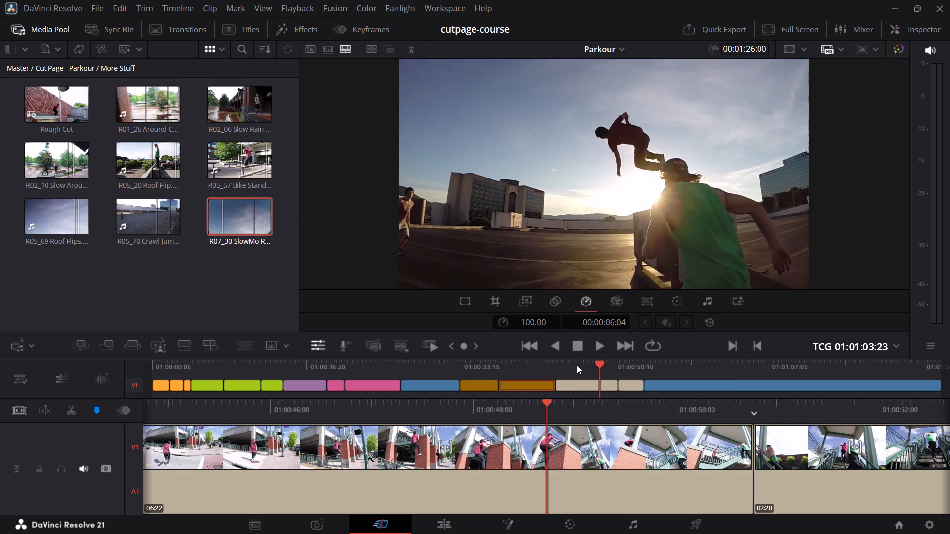
left_click_drag(577, 365, 559, 366)
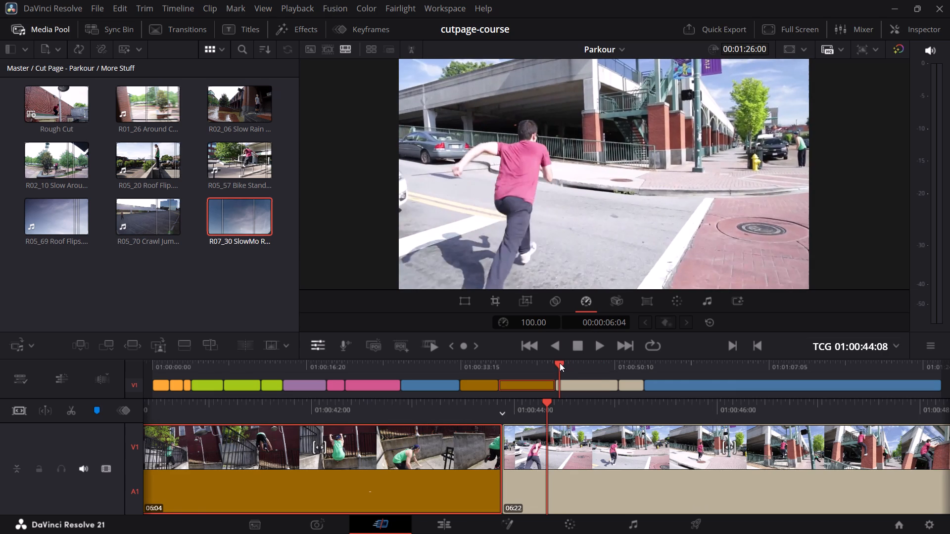
left_click_drag(560, 363, 644, 369)
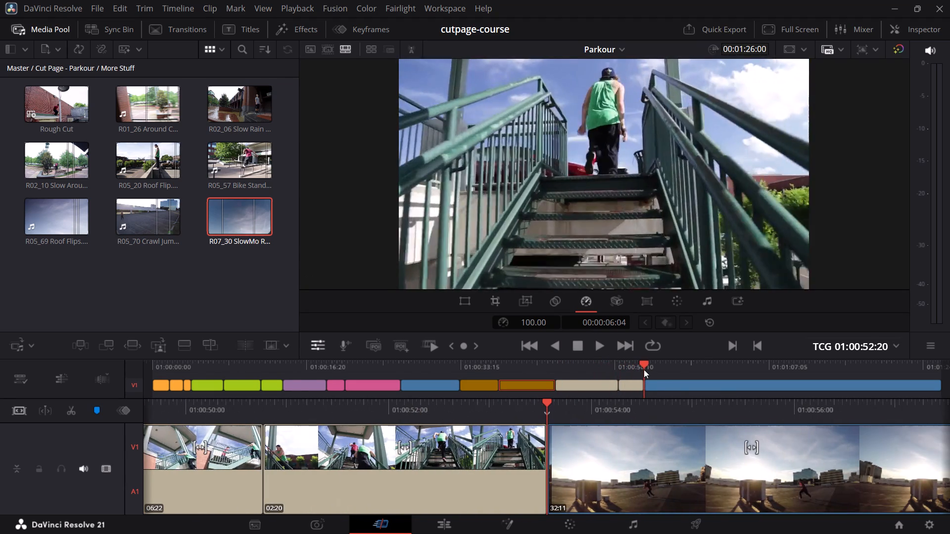
left_click_drag(644, 369, 718, 371)
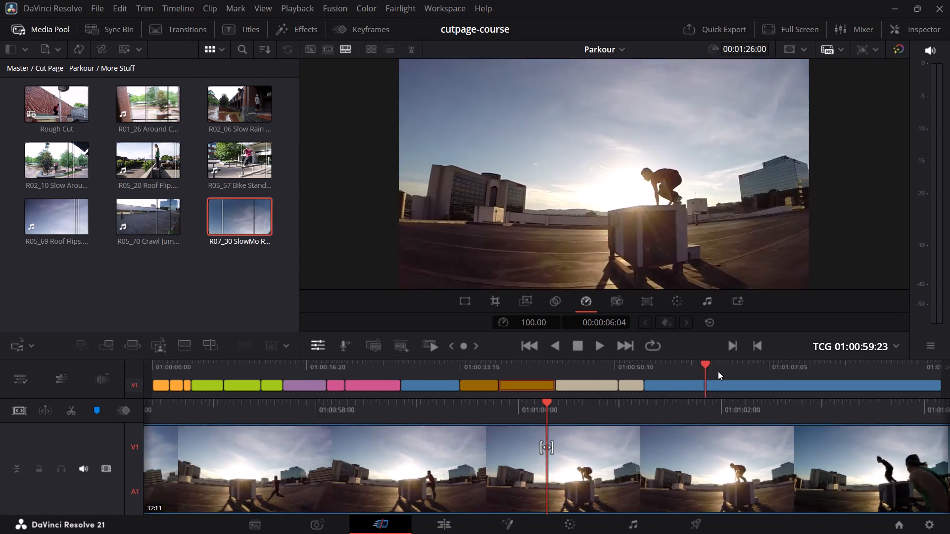
left_click_drag(718, 371, 699, 378)
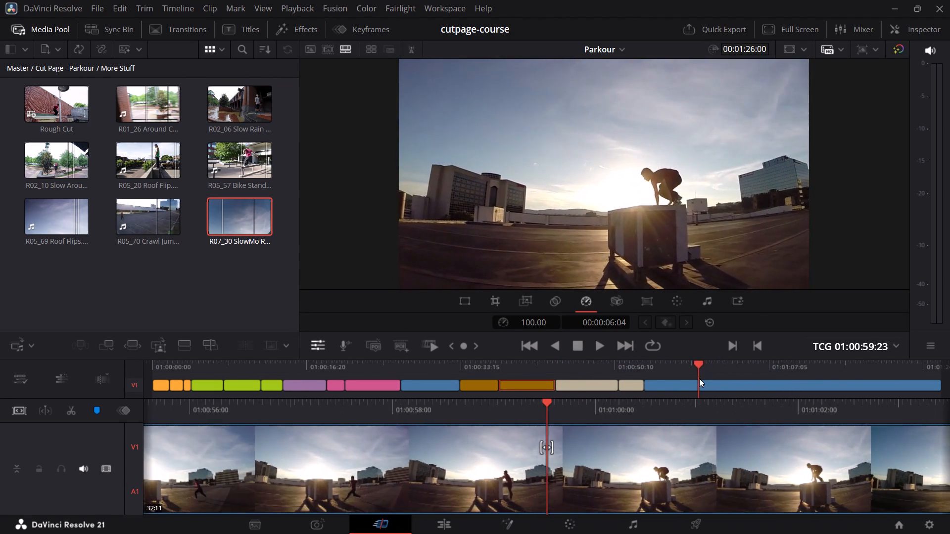
left_click_drag(699, 378, 715, 378)
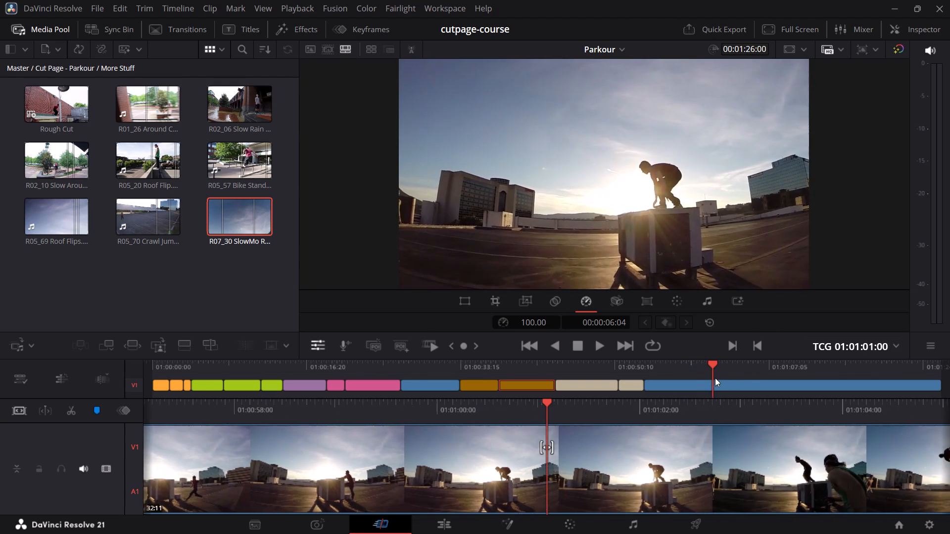
left_click_drag(715, 378, 721, 378)
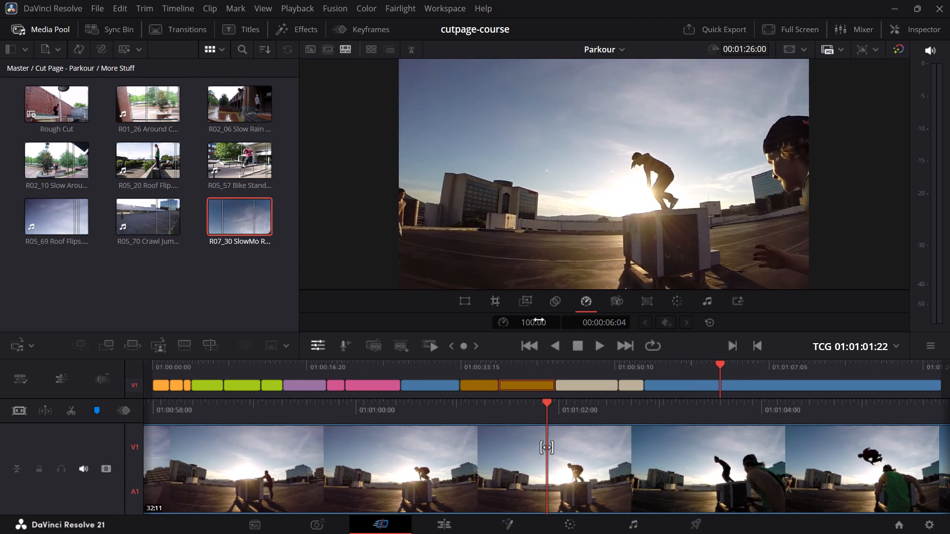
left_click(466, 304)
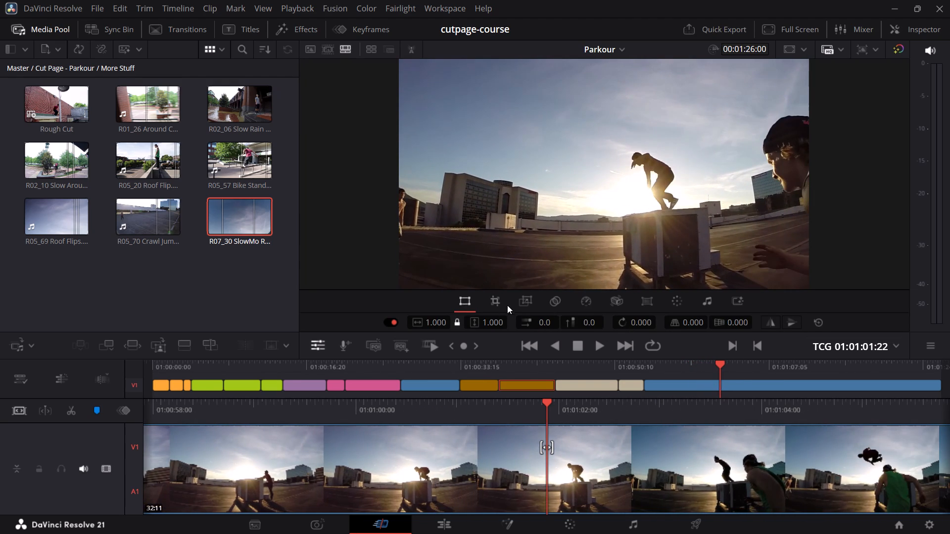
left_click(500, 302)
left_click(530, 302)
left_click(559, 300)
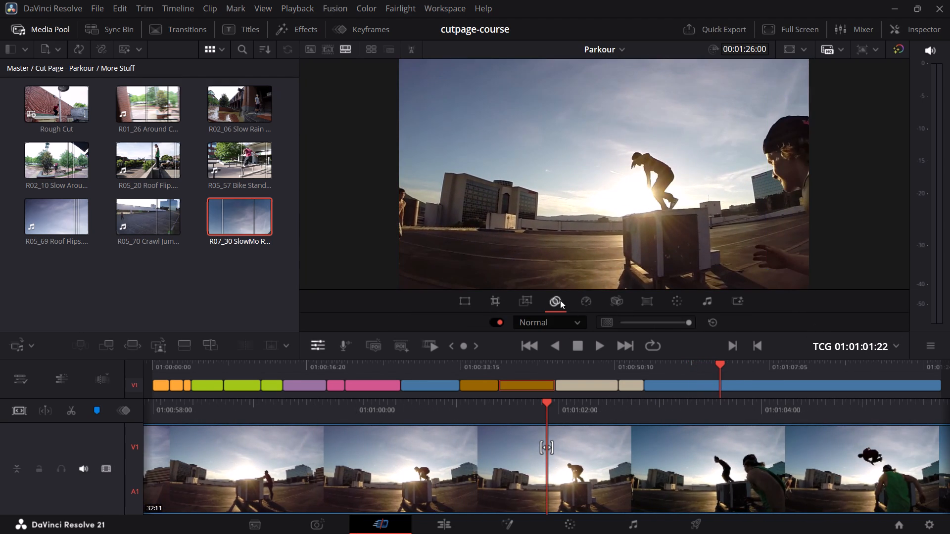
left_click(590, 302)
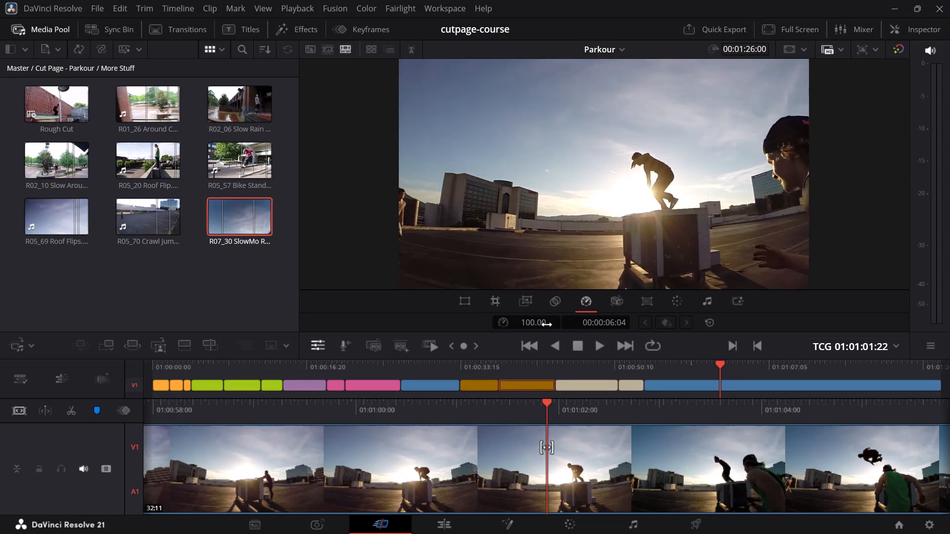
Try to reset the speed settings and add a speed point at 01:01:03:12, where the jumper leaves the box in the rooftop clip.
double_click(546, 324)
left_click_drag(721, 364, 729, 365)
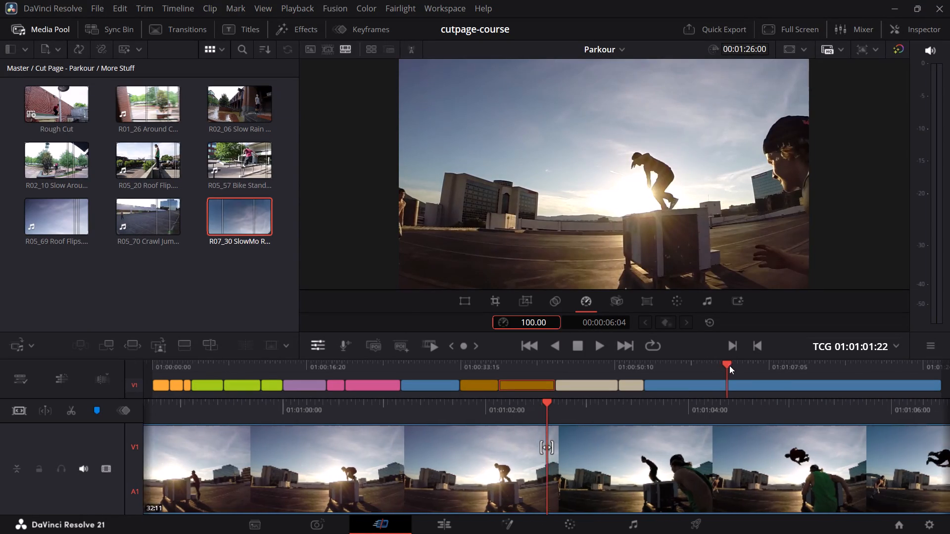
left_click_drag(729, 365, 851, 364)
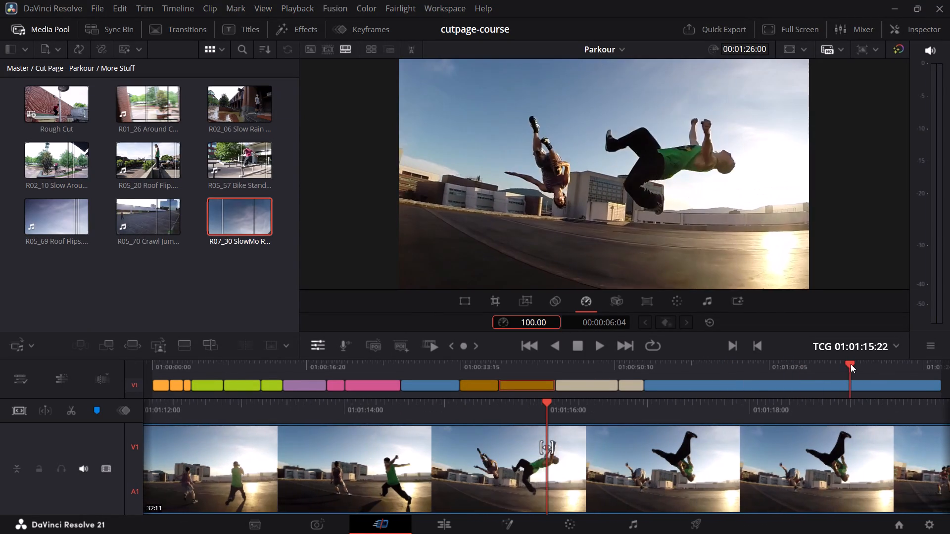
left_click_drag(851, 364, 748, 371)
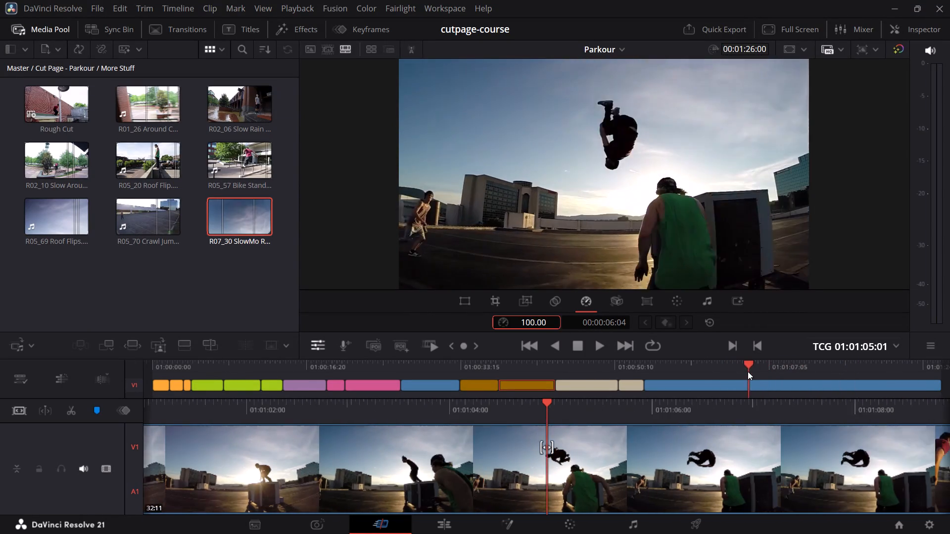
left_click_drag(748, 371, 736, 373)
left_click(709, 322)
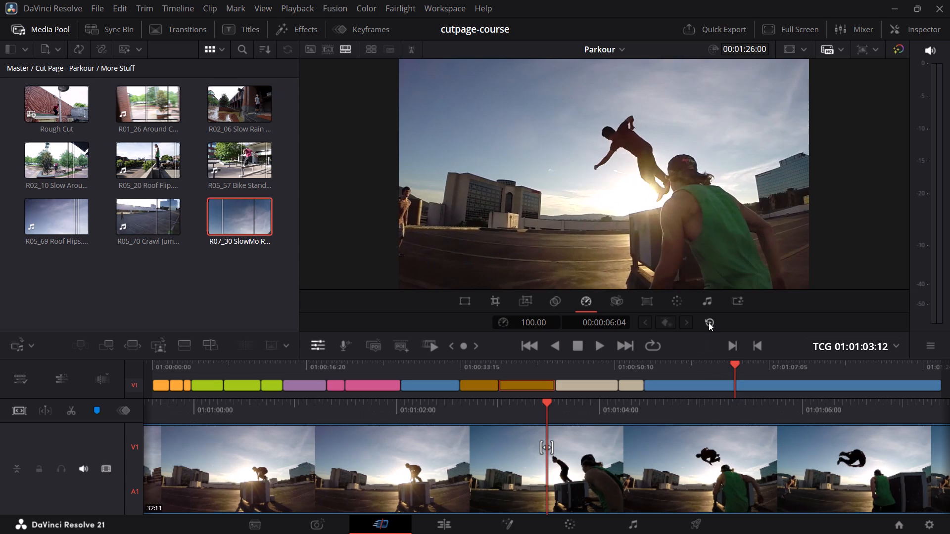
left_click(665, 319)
Switch the lower timeline's track to the reduced height.
left_click(18, 465)
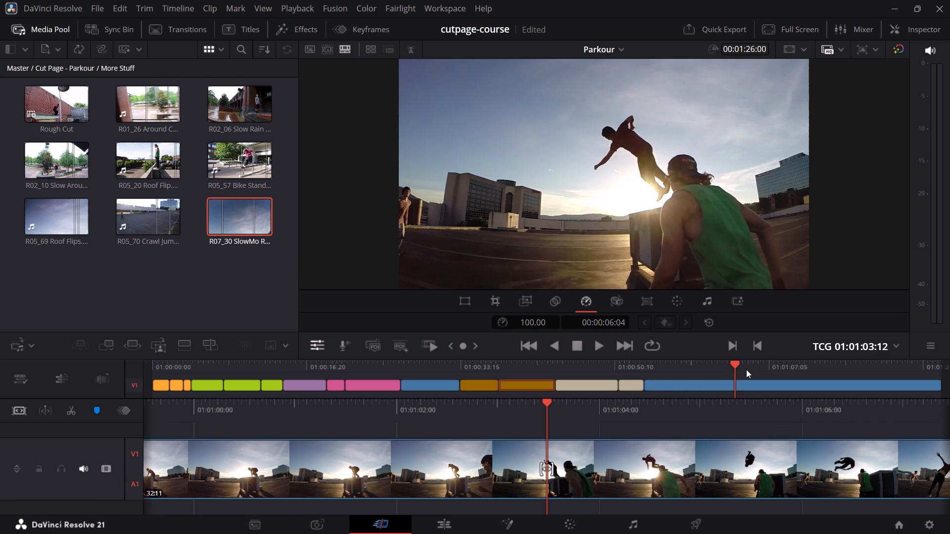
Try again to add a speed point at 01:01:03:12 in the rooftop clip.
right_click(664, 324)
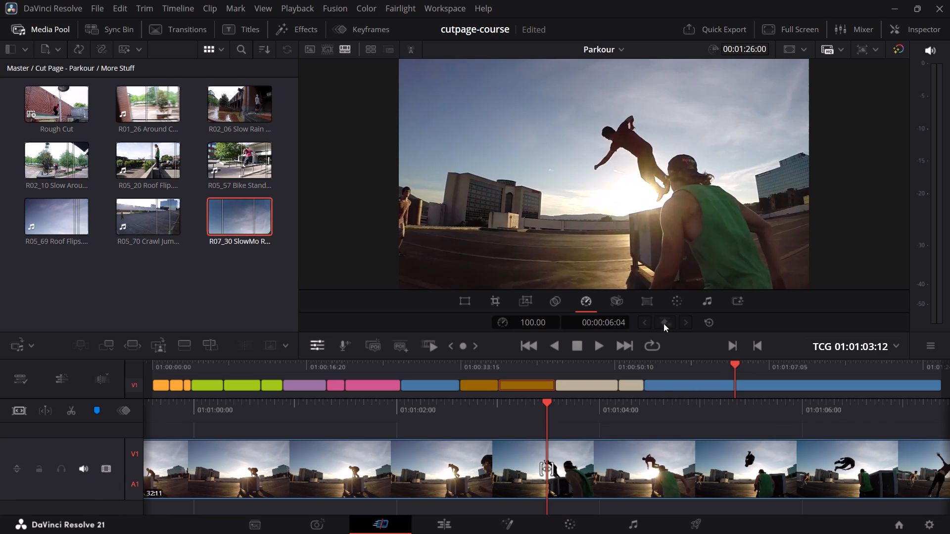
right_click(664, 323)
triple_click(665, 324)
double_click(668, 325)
Scrub back to the pink handstand clip's existing speed changes and compare it with the brown, tan and rooftop clips.
left_click_drag(635, 368, 598, 374)
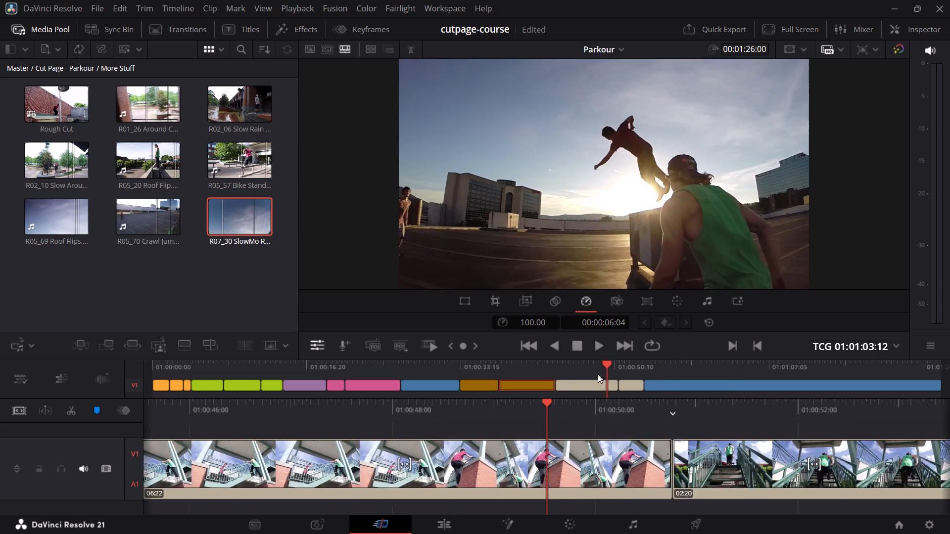
left_click_drag(598, 374, 409, 392)
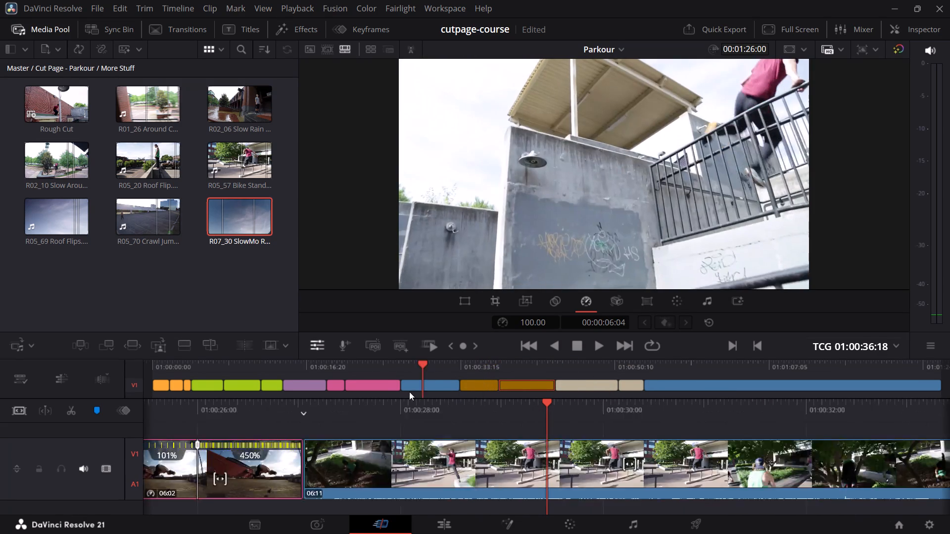
left_click_drag(409, 392, 392, 392)
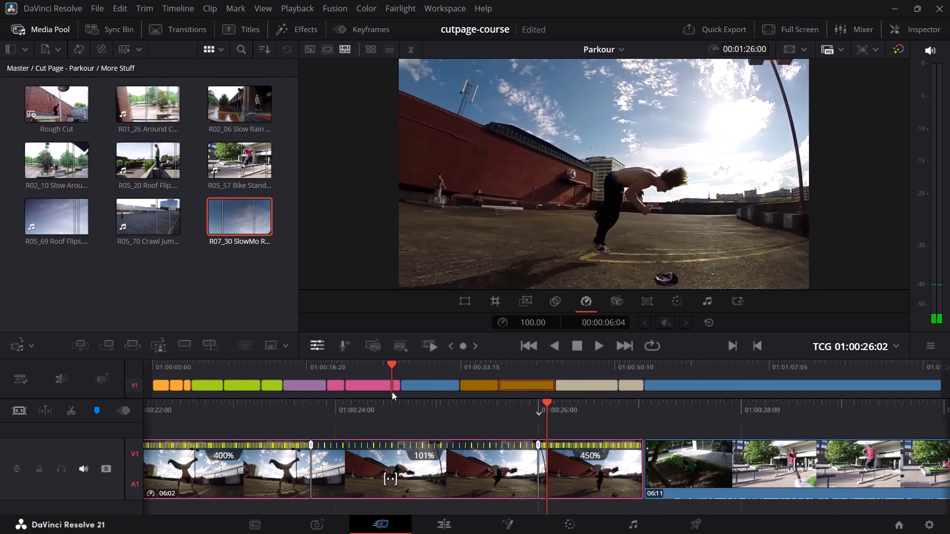
left_click(520, 360)
left_click_drag(389, 364, 358, 372)
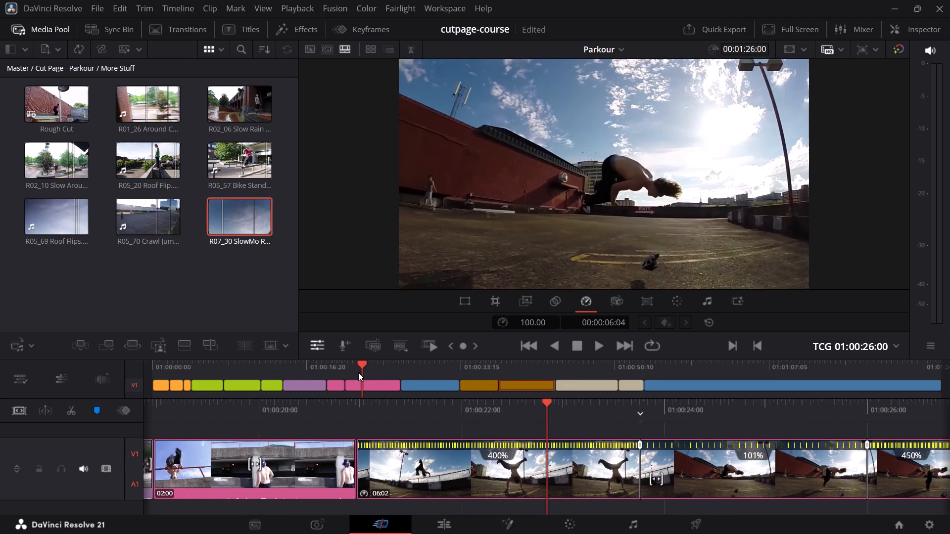
left_click_drag(358, 372, 522, 368)
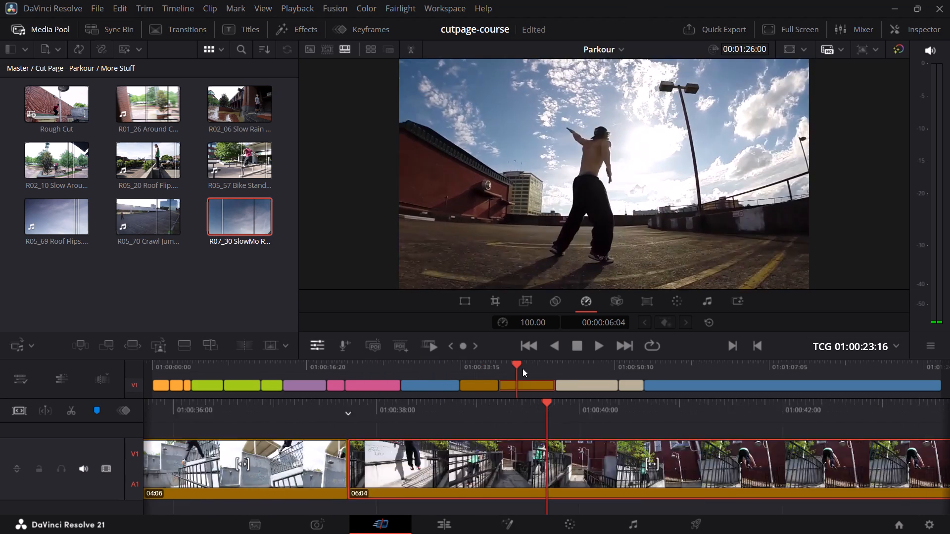
left_click_drag(522, 368, 572, 369)
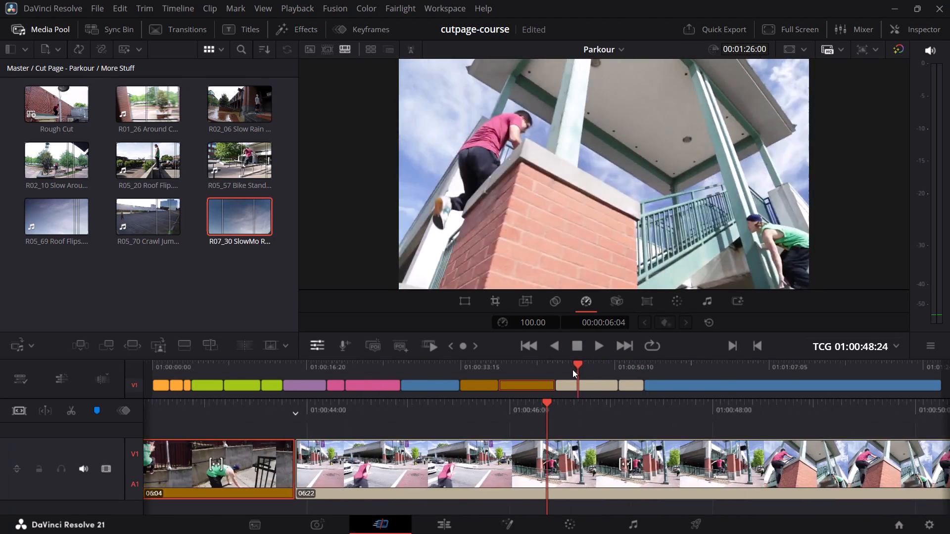
left_click_drag(572, 369, 528, 373)
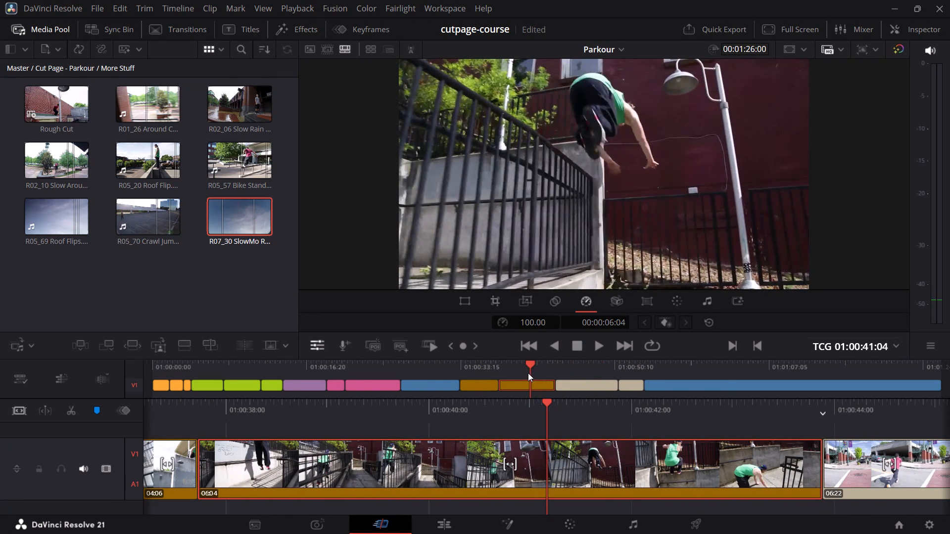
left_click_drag(528, 373, 526, 373)
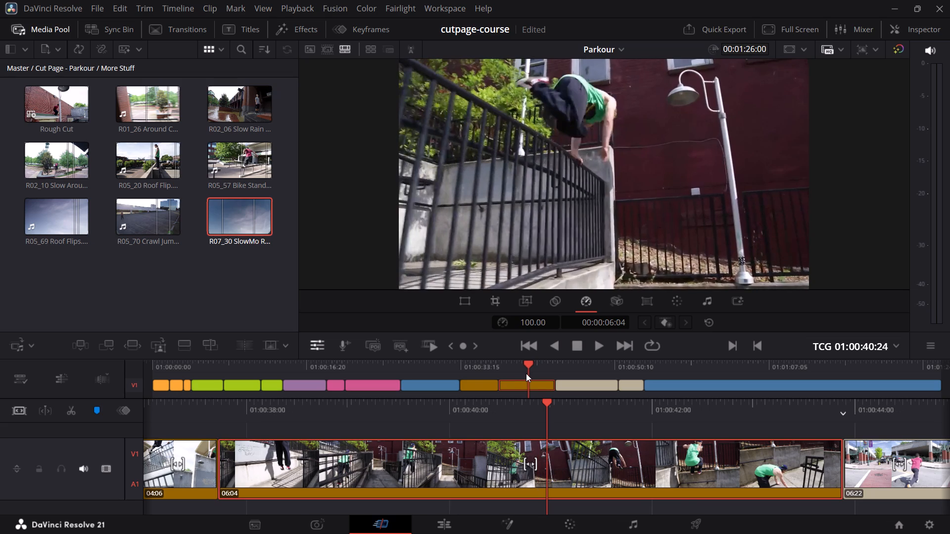
left_click_drag(526, 373, 482, 383)
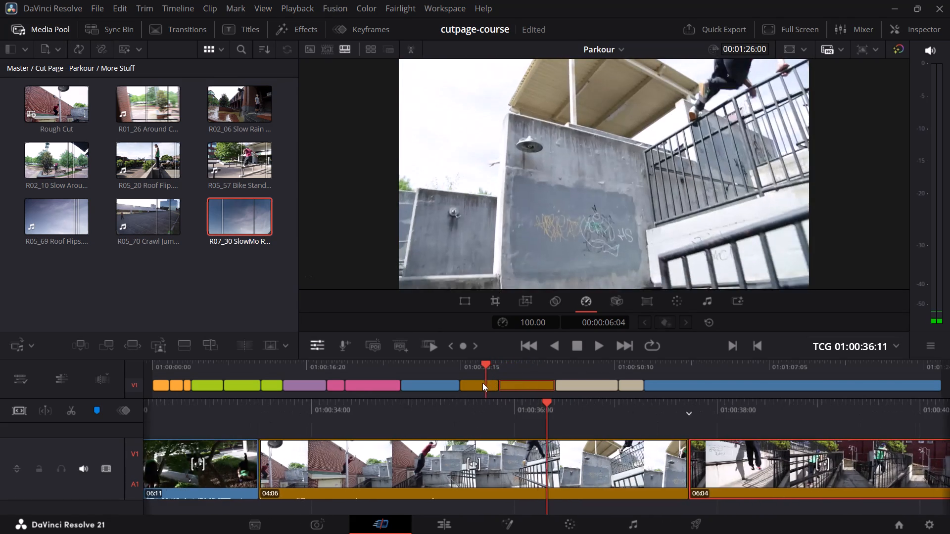
left_click_drag(482, 383, 704, 380)
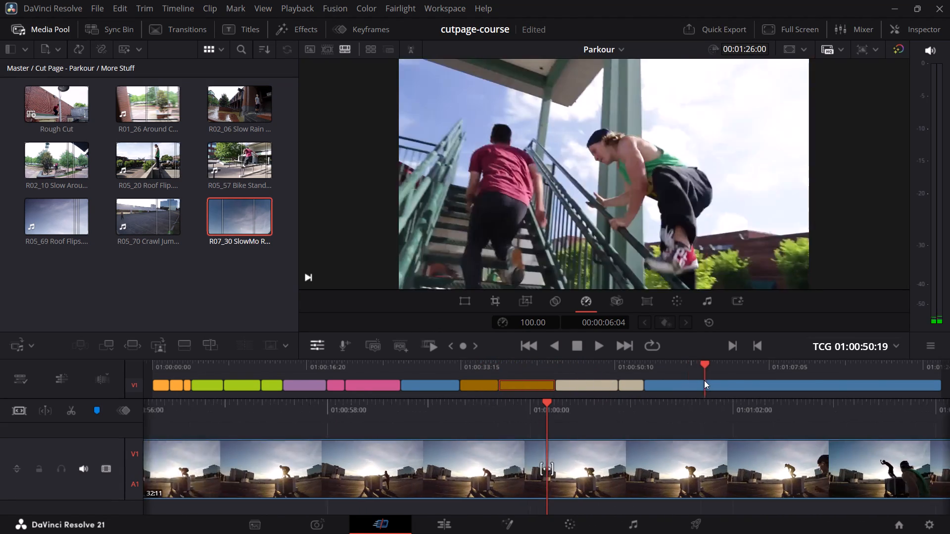
left_click_drag(704, 380, 710, 379)
Select the final rooftop clip and add a speed point at 01:01:04:01, just after the jumper takes off from the box.
left_click(679, 383)
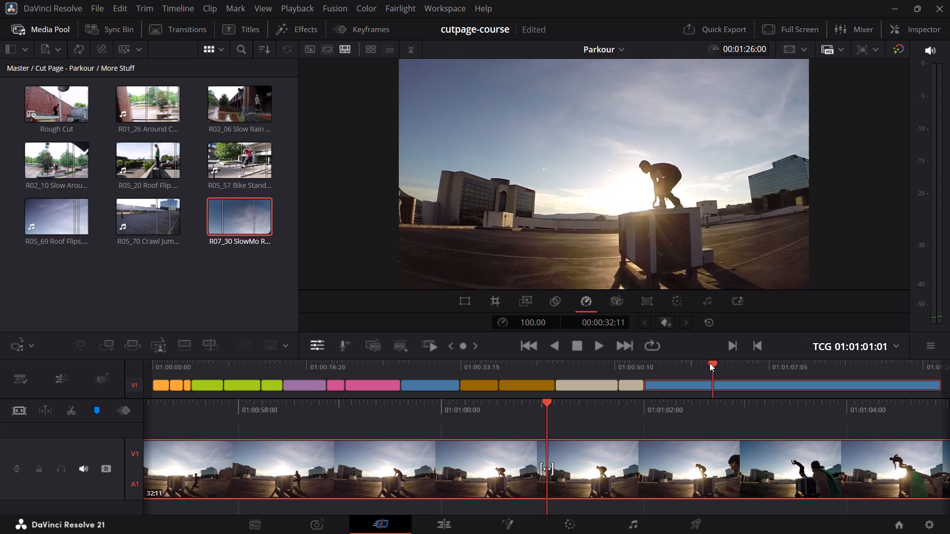
left_click_drag(710, 363, 738, 368)
key("space")
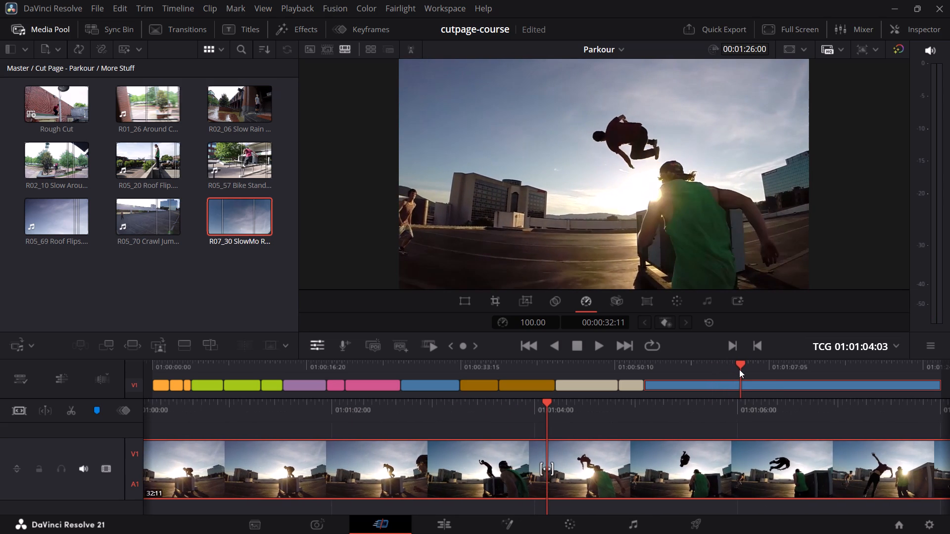
key("space")
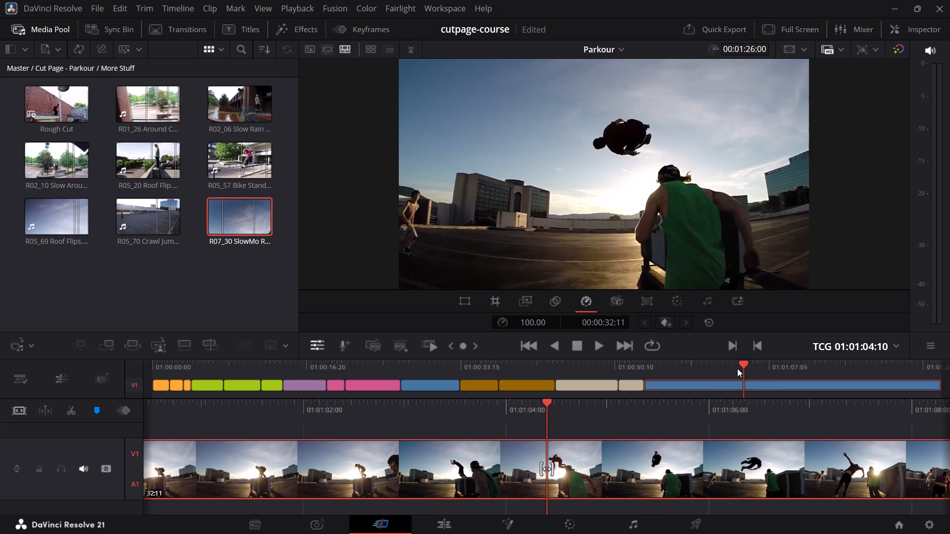
key("Left")
key("Left")
key("Left")
key("Left")
key("Left")
key("Left")
key("Left")
key("Left")
key("Left")
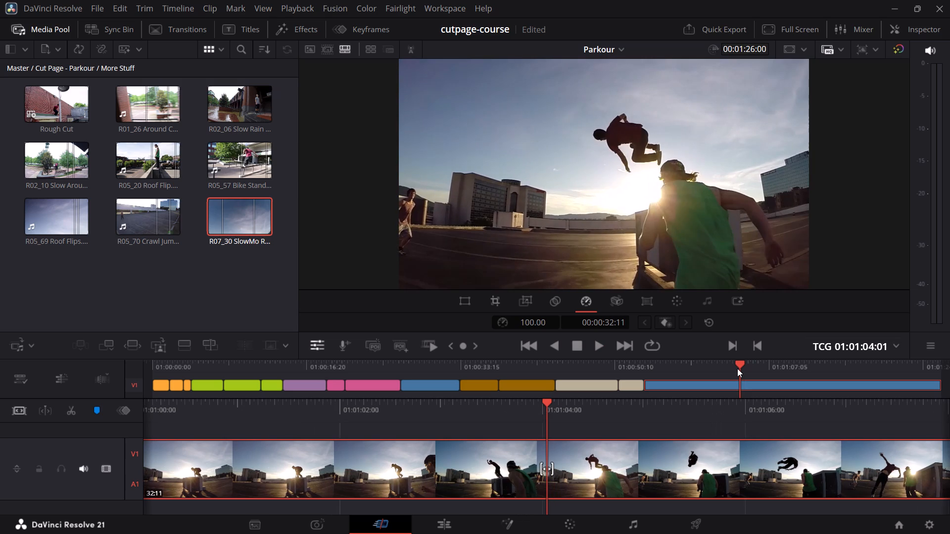
left_click(666, 323)
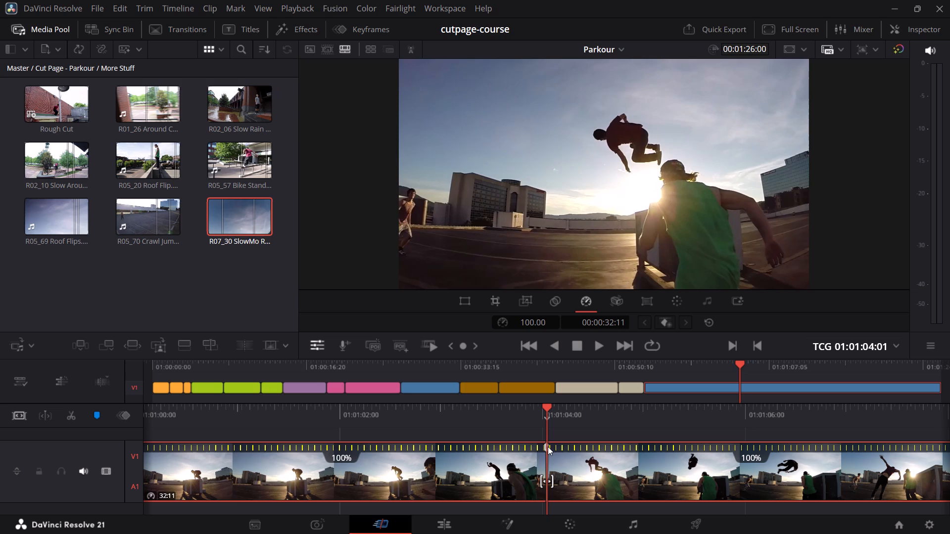
Add a second speed point to the rooftop clip at 01:01:06:02, as the jumper comes out of the flip.
key("space")
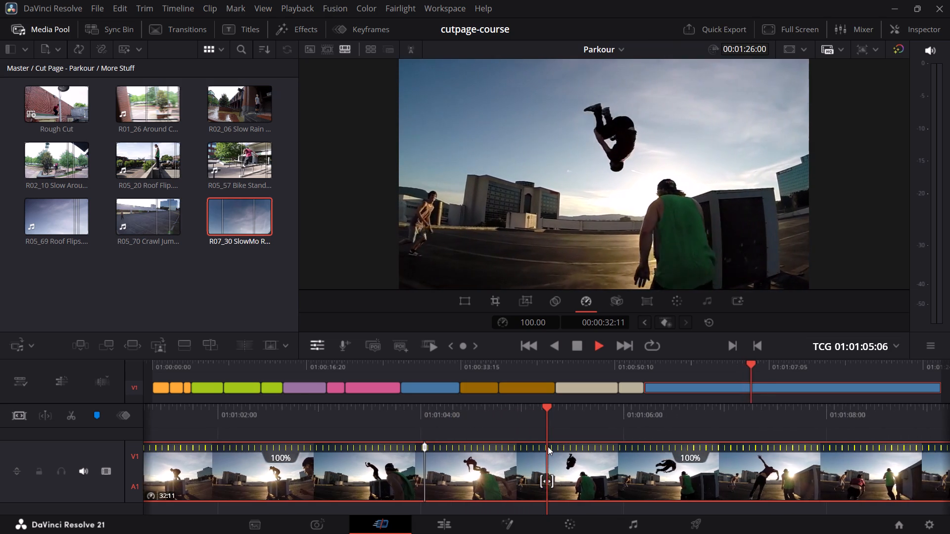
key("space")
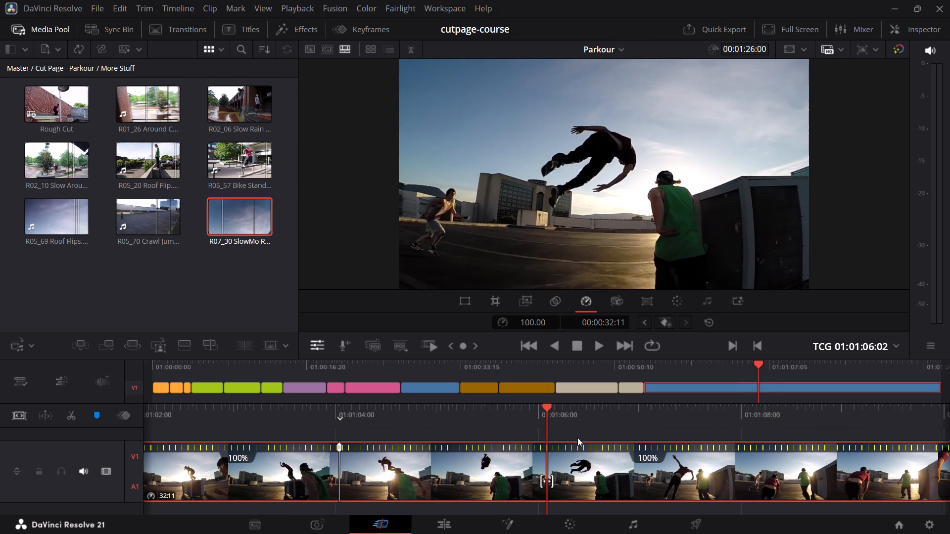
left_click(667, 325)
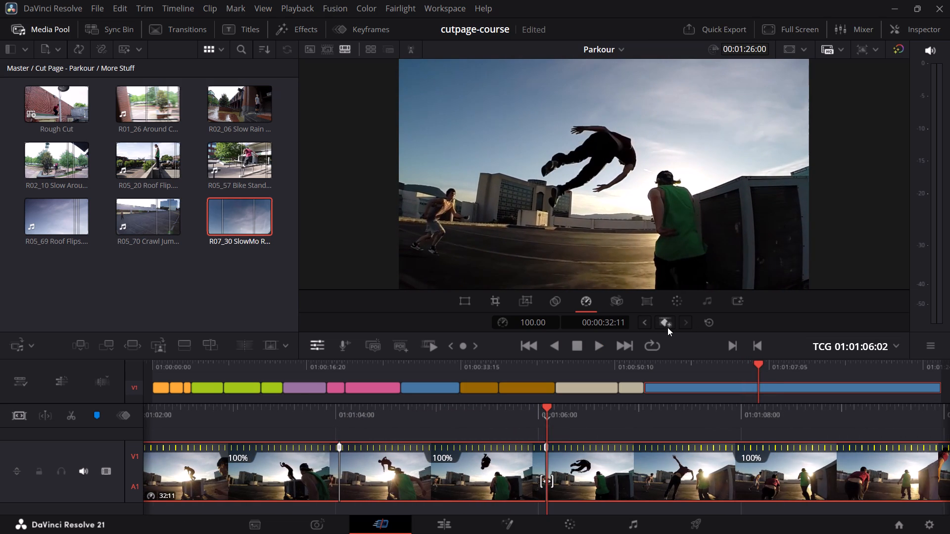
Review the rooftop clip past the landing to 01:01:08:23, and scrub back through both speed points to the box at 01:01:01:12.
key("space")
key("space")
key("space")
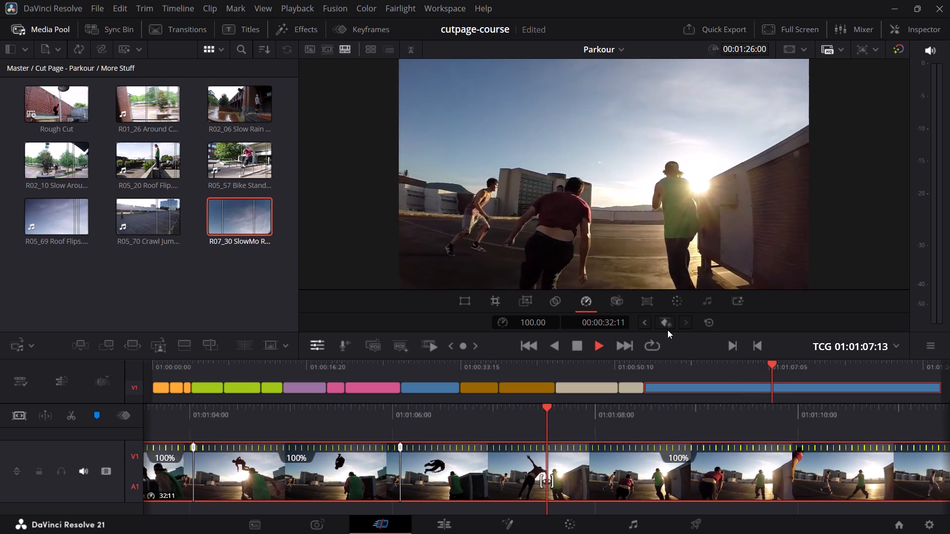
key("space")
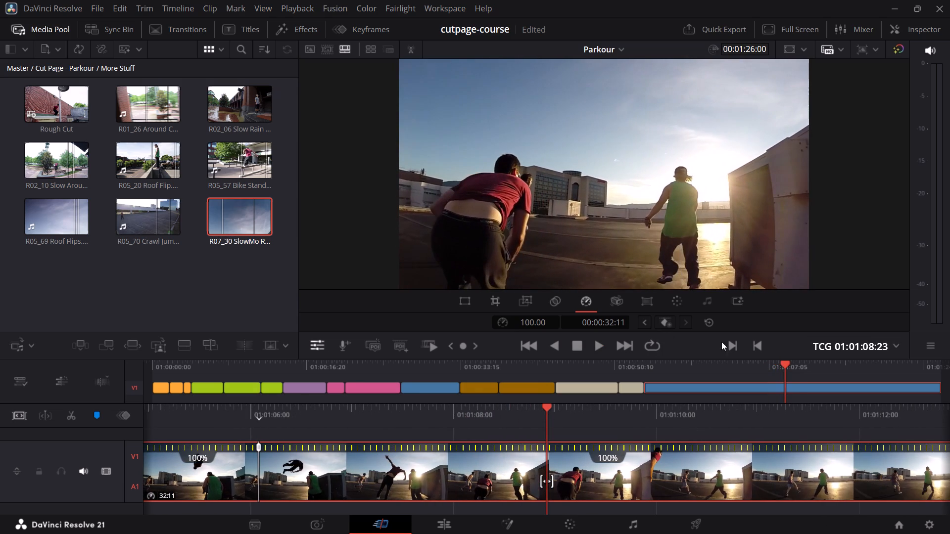
left_click_drag(784, 363, 761, 364)
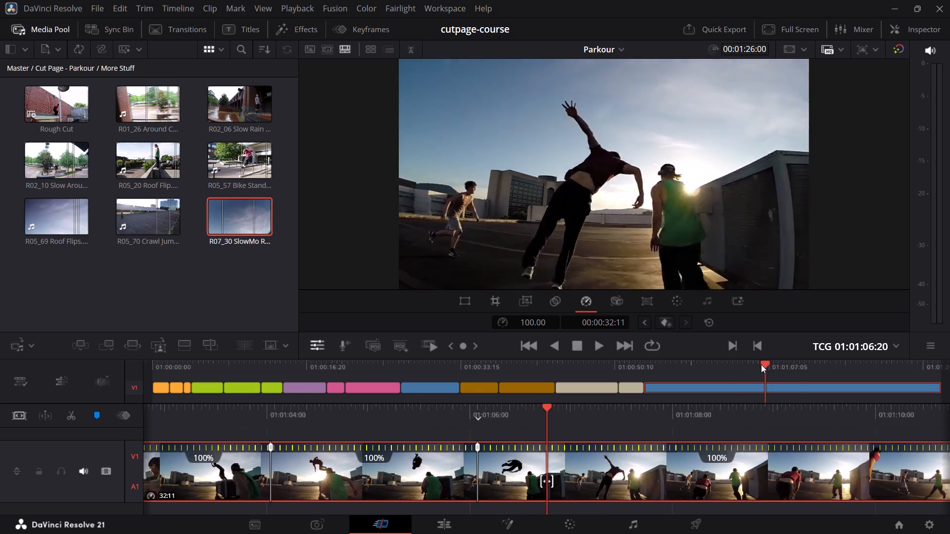
left_click_drag(761, 364, 728, 364)
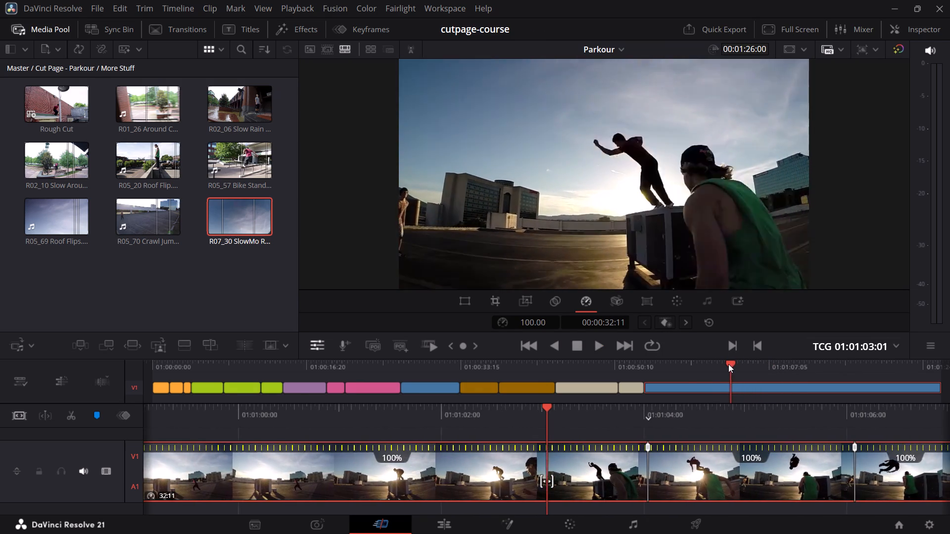
left_click_drag(728, 364, 716, 360)
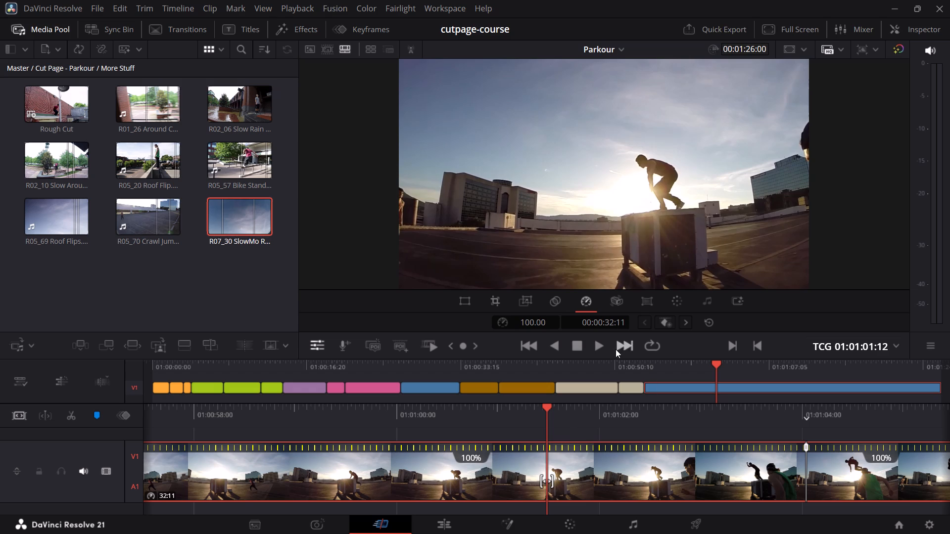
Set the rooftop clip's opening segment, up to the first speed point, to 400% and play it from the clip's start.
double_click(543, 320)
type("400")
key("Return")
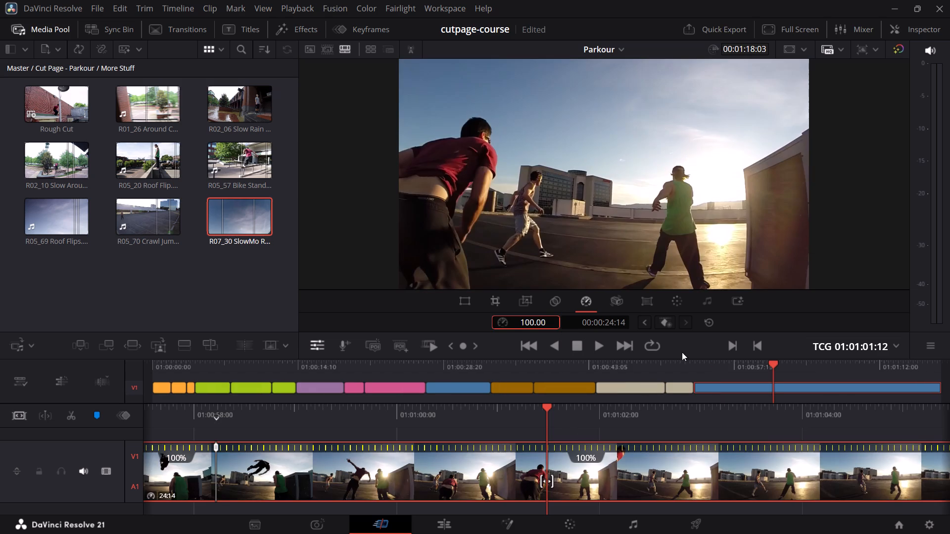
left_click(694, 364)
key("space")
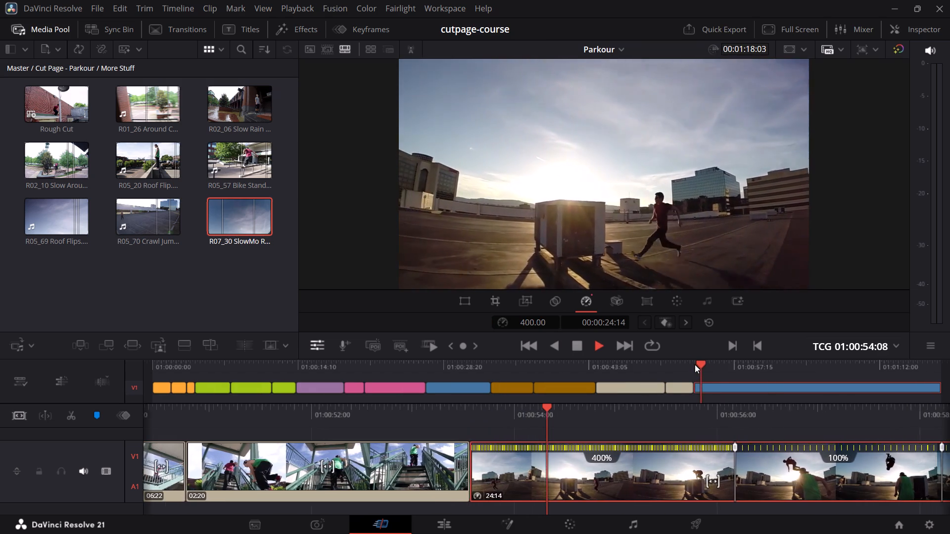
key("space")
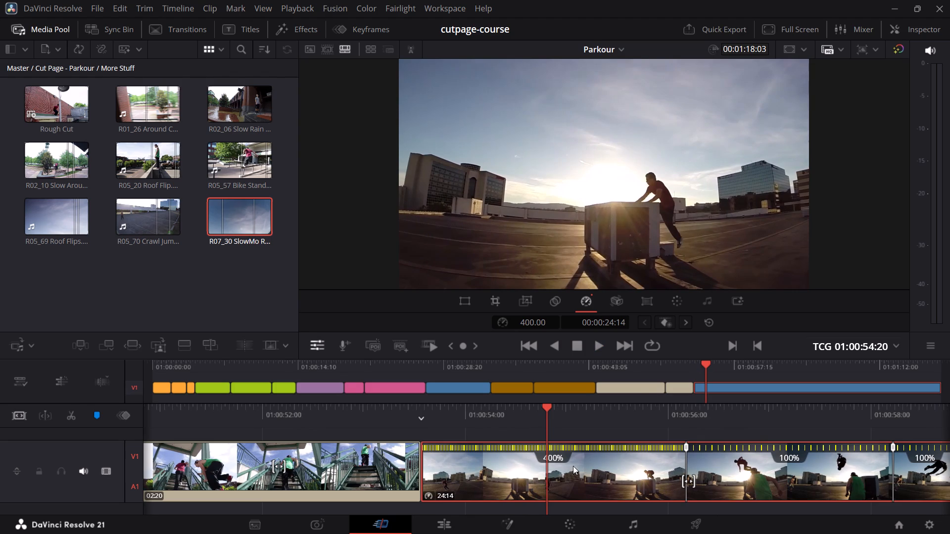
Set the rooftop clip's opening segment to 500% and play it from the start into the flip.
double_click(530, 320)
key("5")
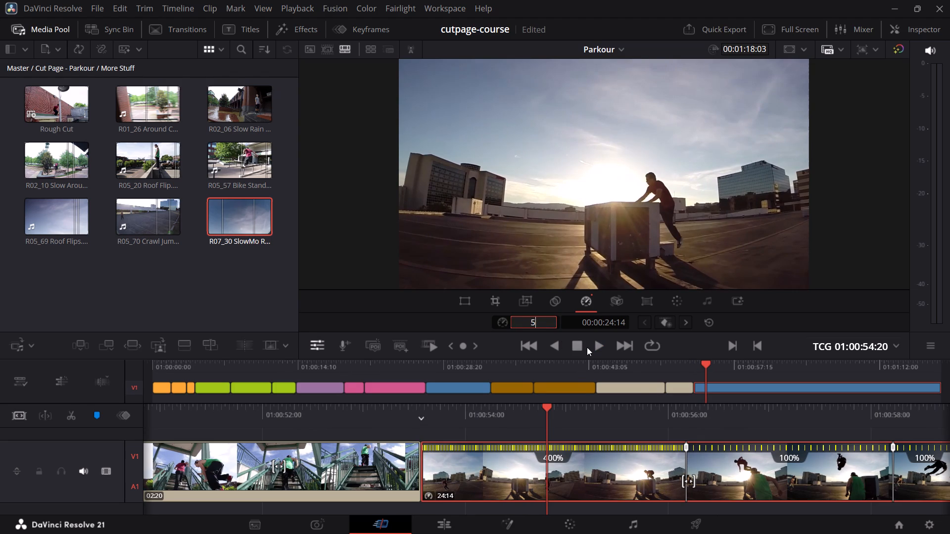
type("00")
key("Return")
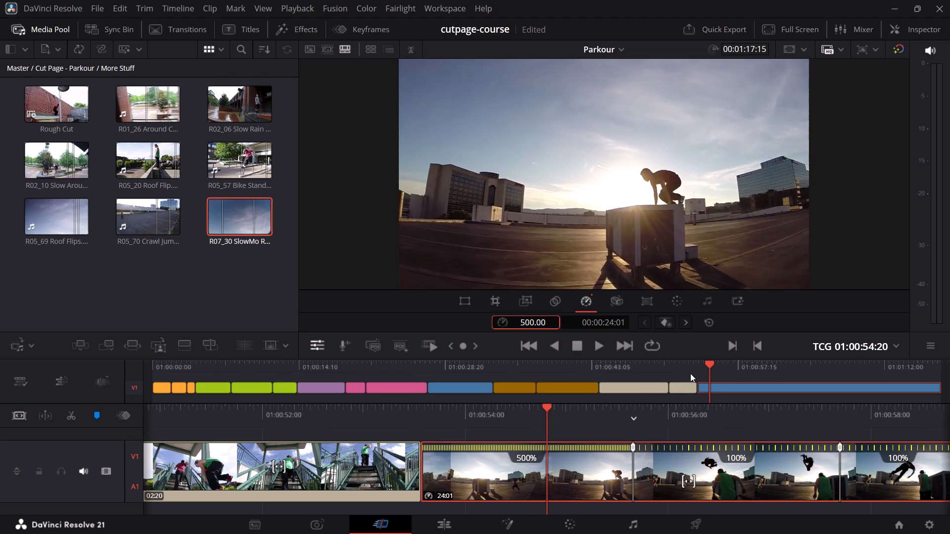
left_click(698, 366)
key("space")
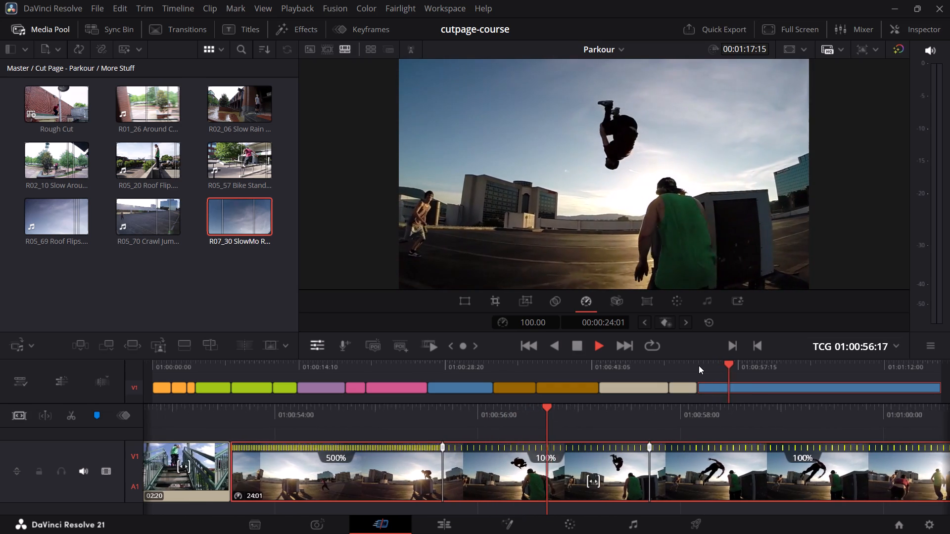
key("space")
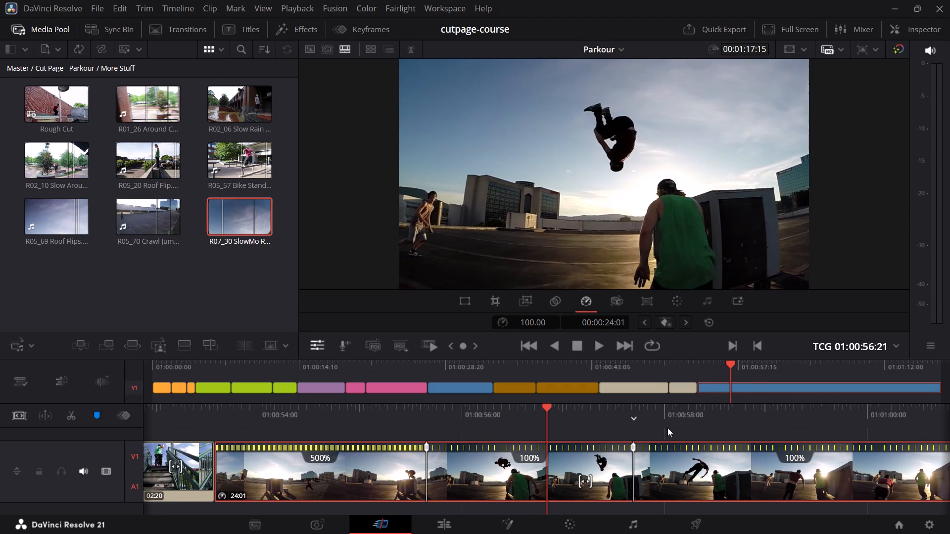
Scrub and replay the rooftop clip around the first speed point, from the box takeoff into the flip, to judge the speed change.
left_click_drag(669, 409, 793, 421)
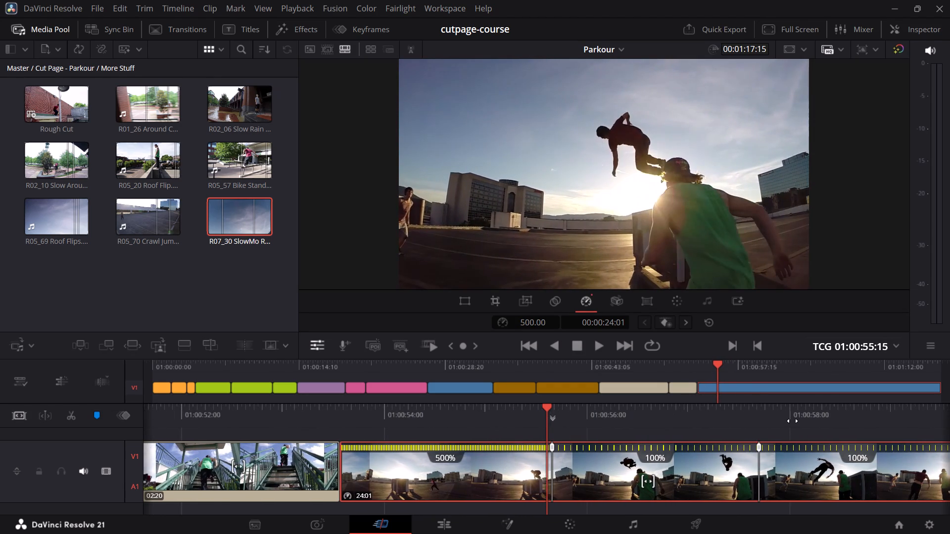
left_click_drag(793, 421, 807, 423)
key("space")
key("space")
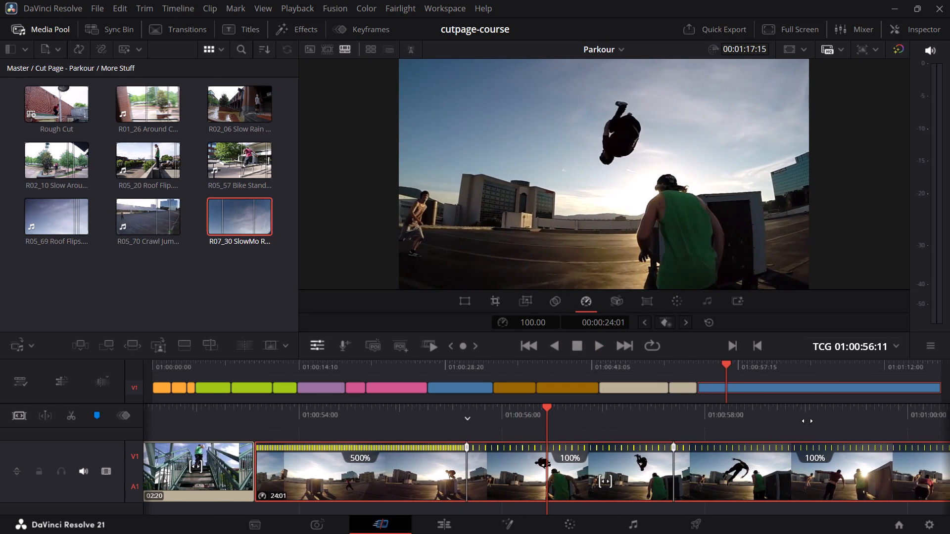
left_click_drag(813, 417, 904, 430)
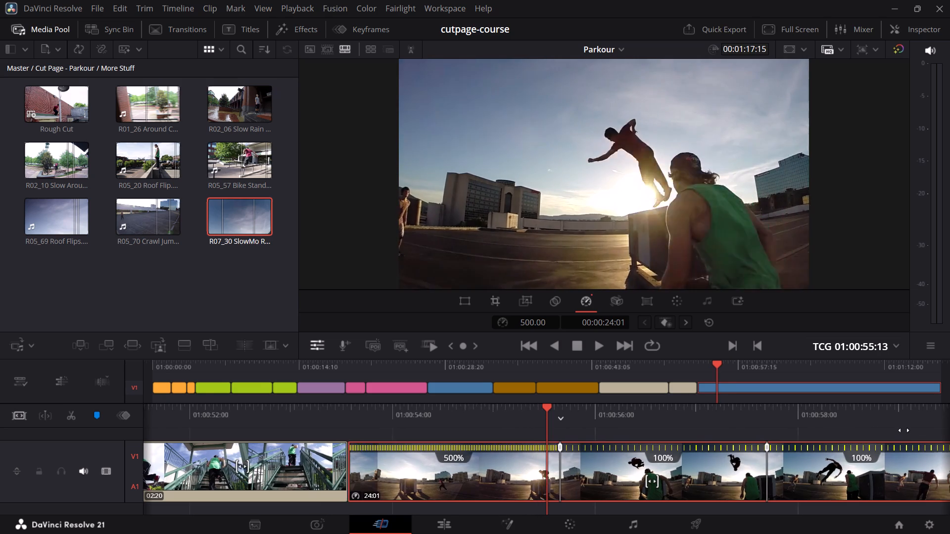
left_click_drag(904, 430, 878, 423)
key("space")
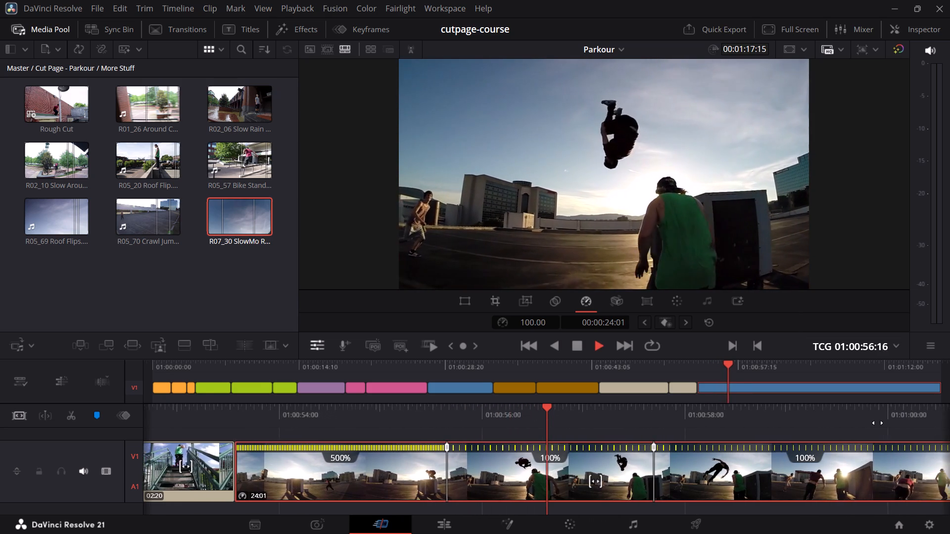
key("space")
left_click_drag(844, 419, 944, 432)
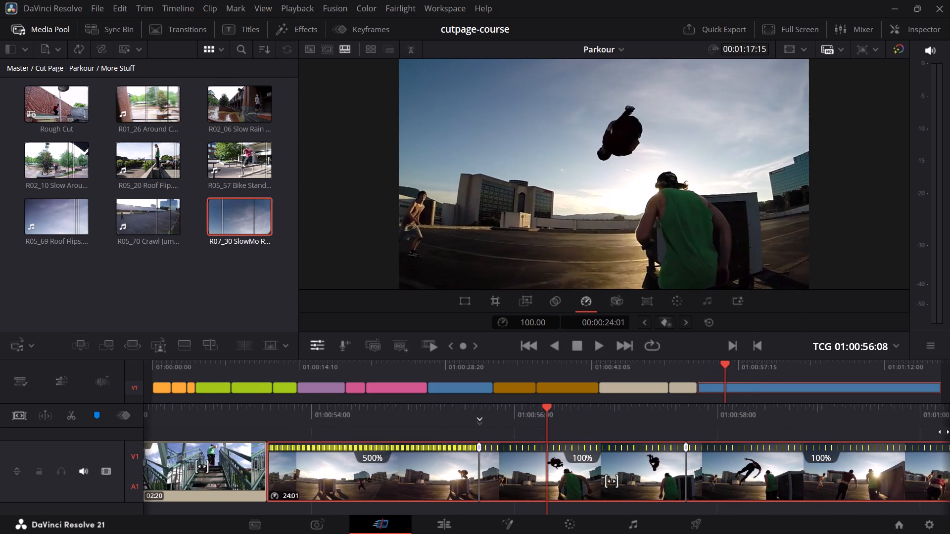
left_click_drag(944, 432, 949, 453)
left_click_drag(719, 416, 818, 423)
Set the rooftop clip's opening segment to 450% and play the clip from its start through the flip.
double_click(532, 325)
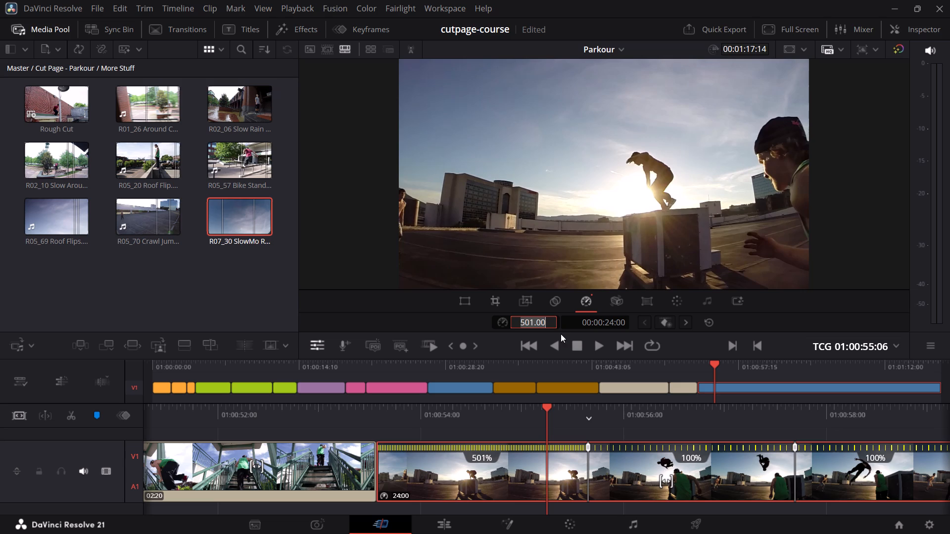
key("4")
type("50")
key("Return")
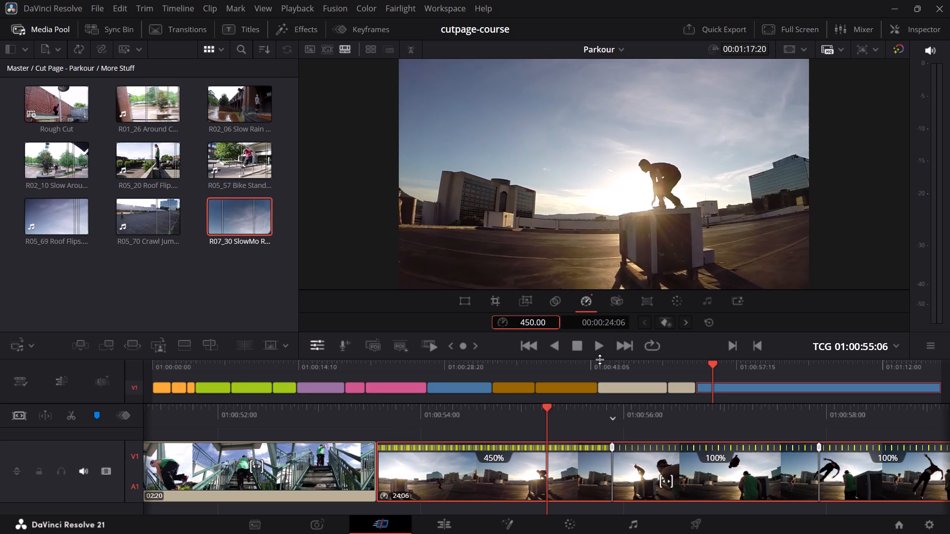
key("space")
left_click(699, 364)
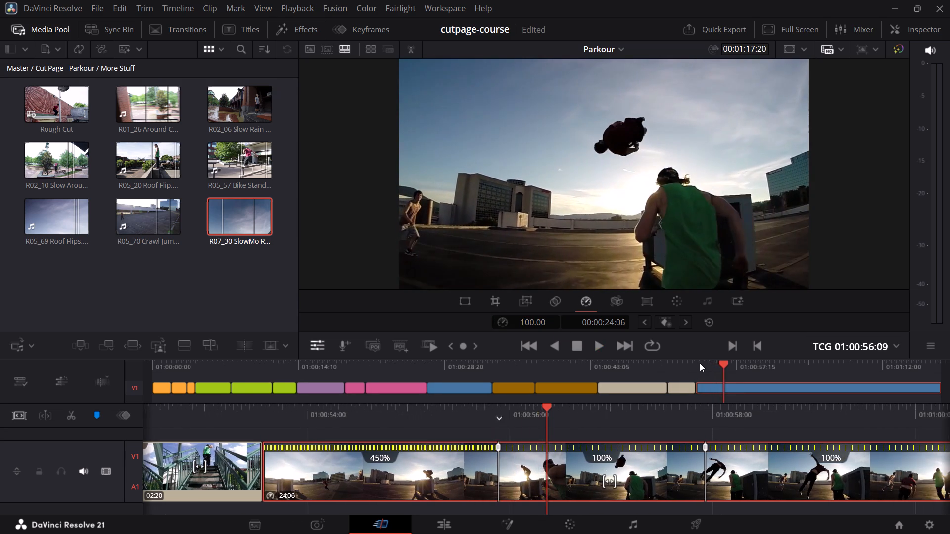
key("space")
left_click(694, 366)
key("space")
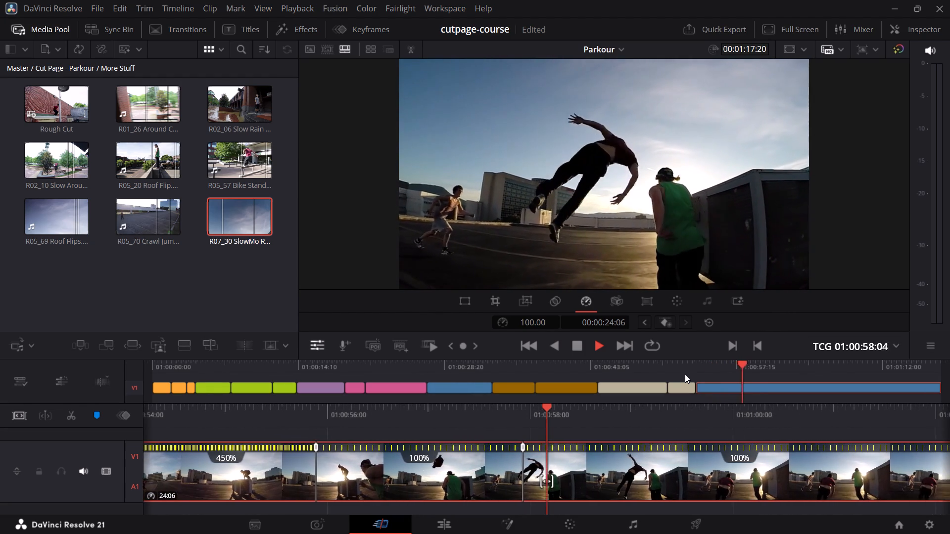
key("space")
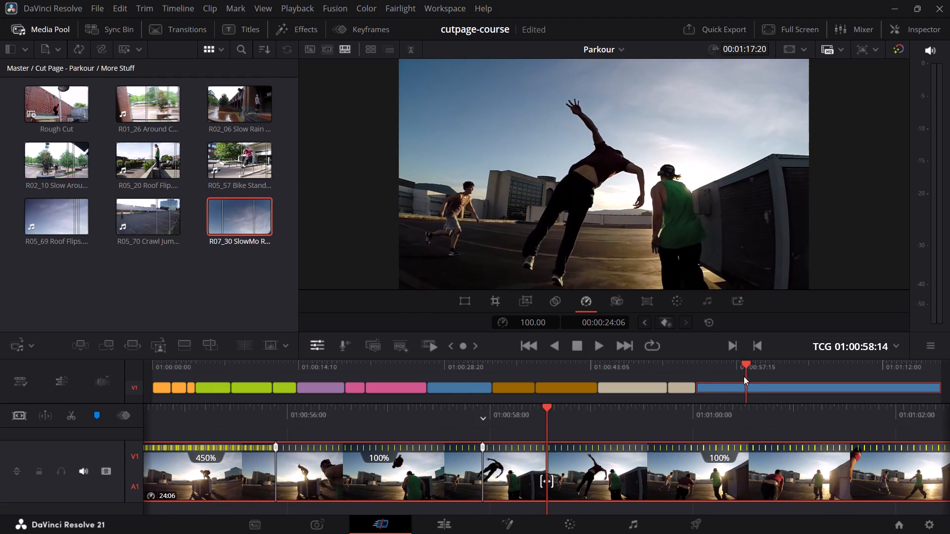
Move the rooftop clip's second speed point to 01:00:58:00, as the jumper comes down out of the flip.
left_click_drag(775, 416, 822, 421)
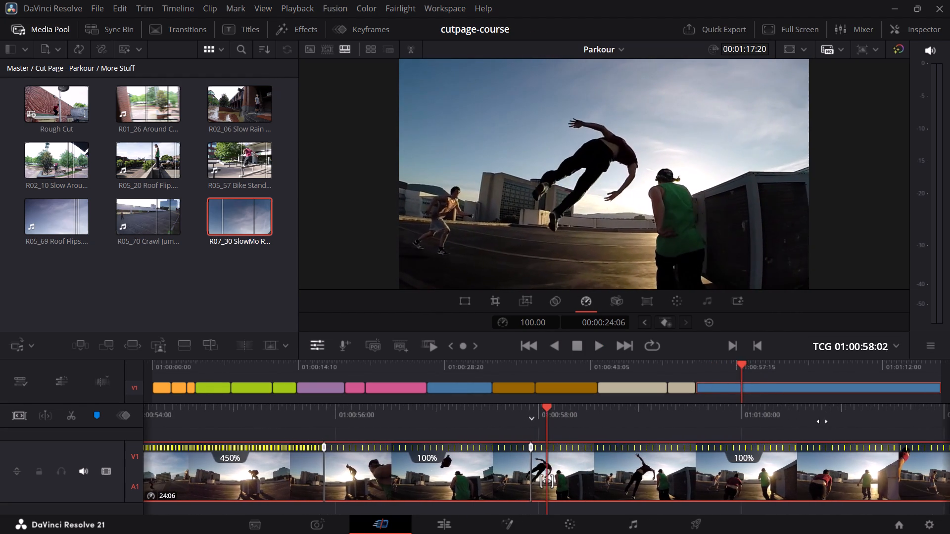
left_click_drag(822, 421, 829, 420)
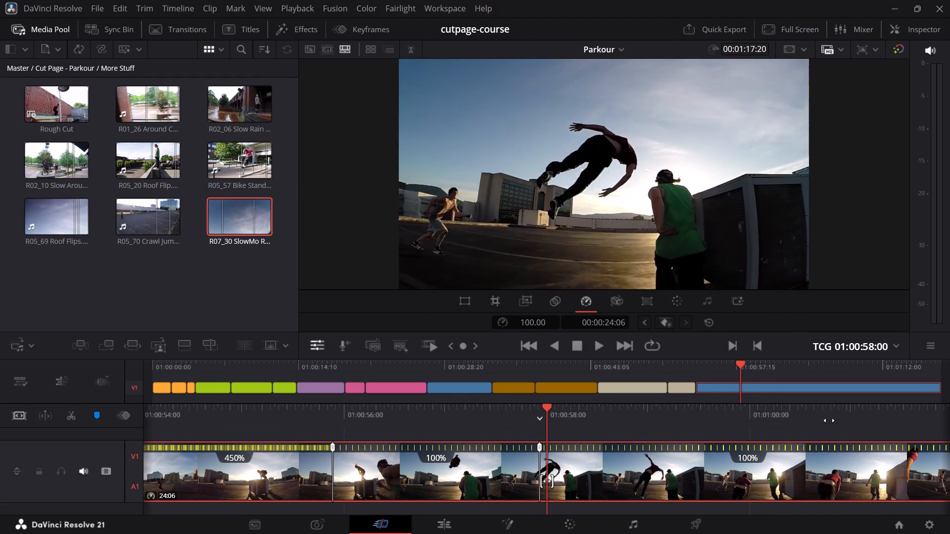
left_click_drag(829, 420, 829, 420)
left_click_drag(539, 447, 540, 447)
left_click_drag(540, 447, 547, 448)
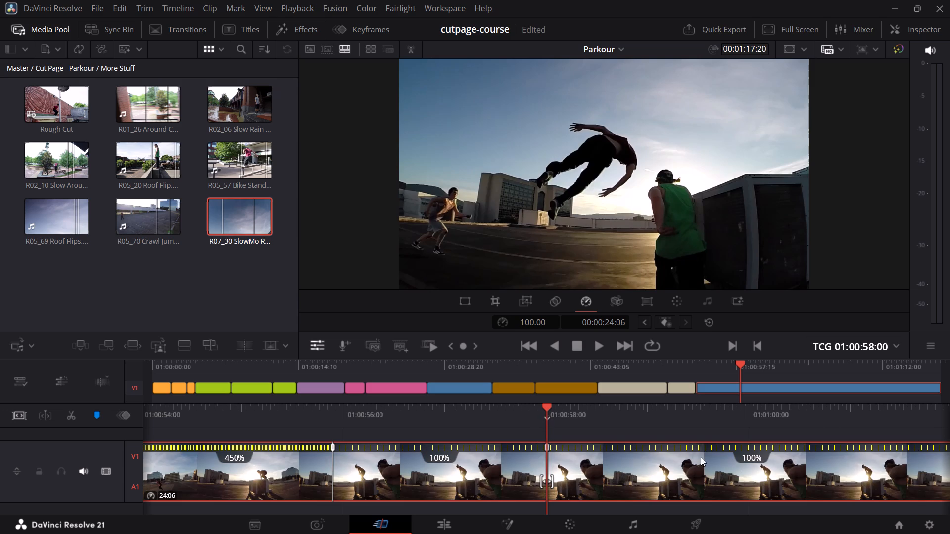
Set the rooftop clip's segment after the second speed point to 450% and play from the flip through the landing.
left_click_drag(776, 411, 650, 424)
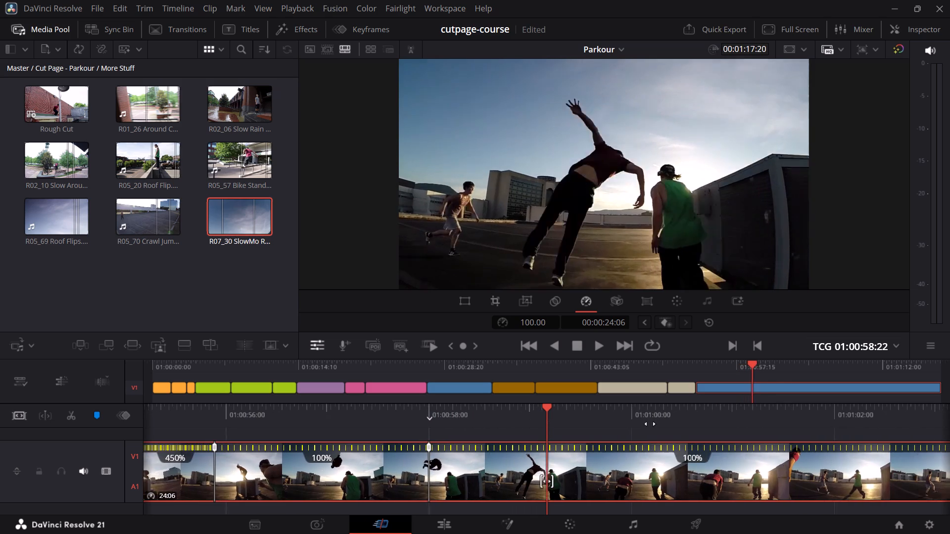
left_click_drag(650, 424, 611, 432)
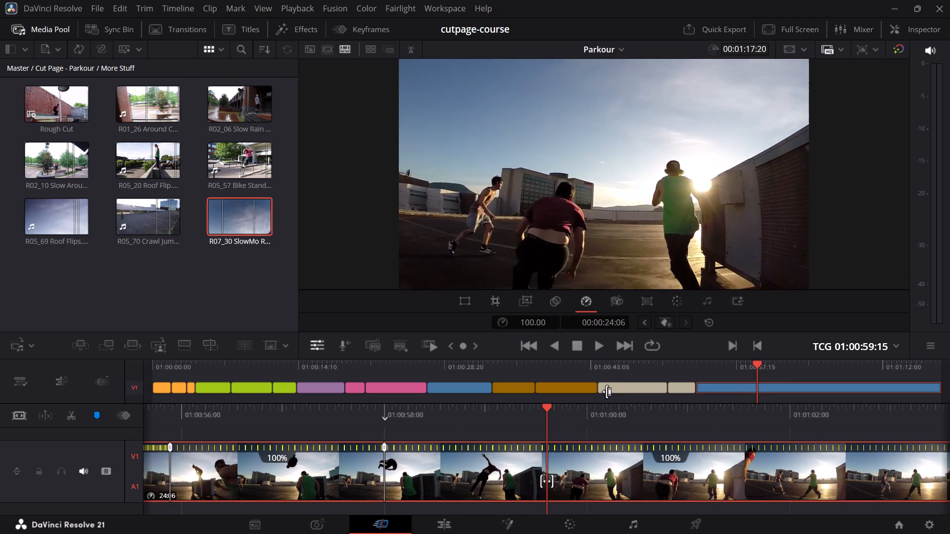
double_click(533, 324)
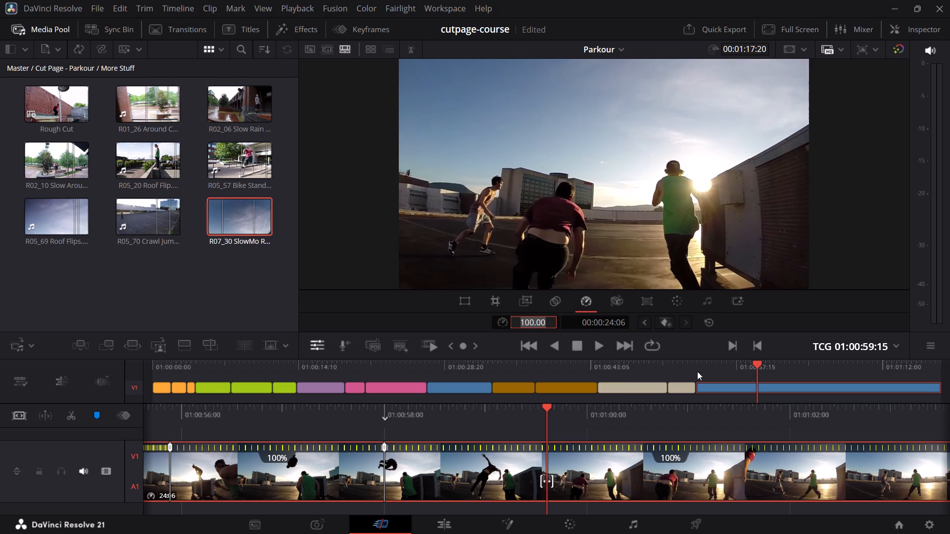
key("4")
key("5")
key("0")
key("Return")
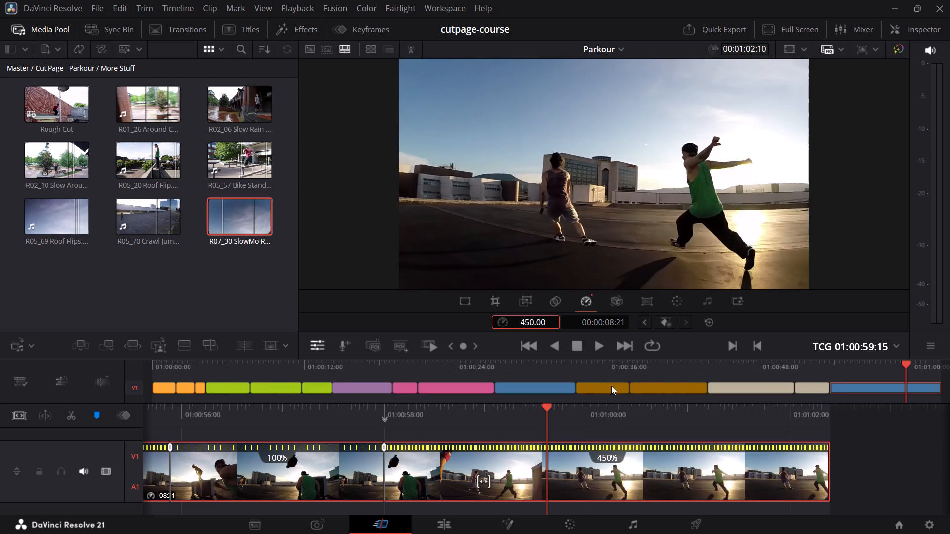
left_click_drag(628, 419, 879, 428)
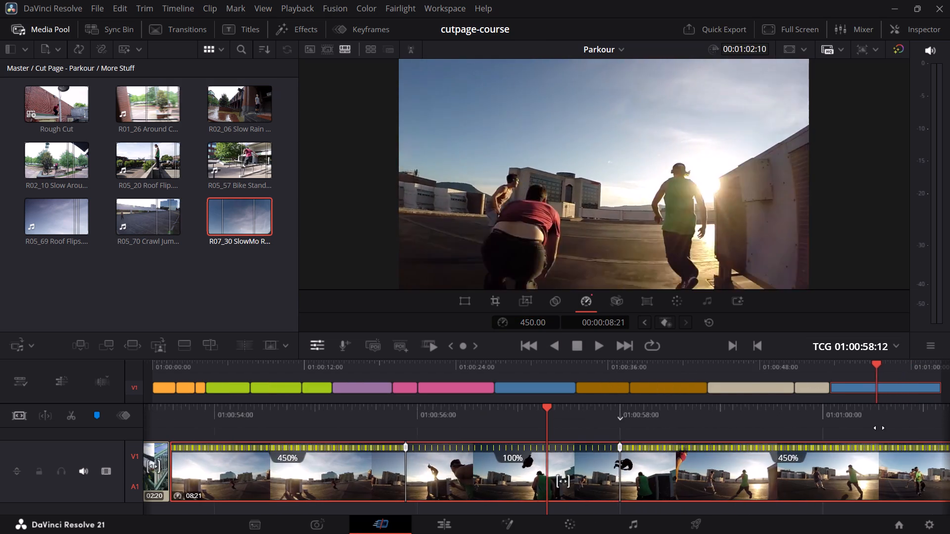
left_click_drag(879, 428, 892, 428)
key("space")
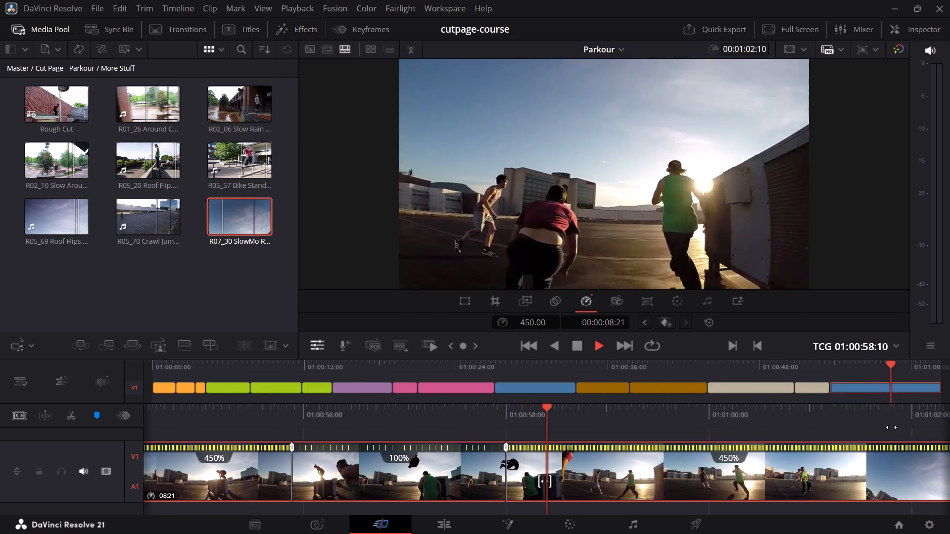
key("space")
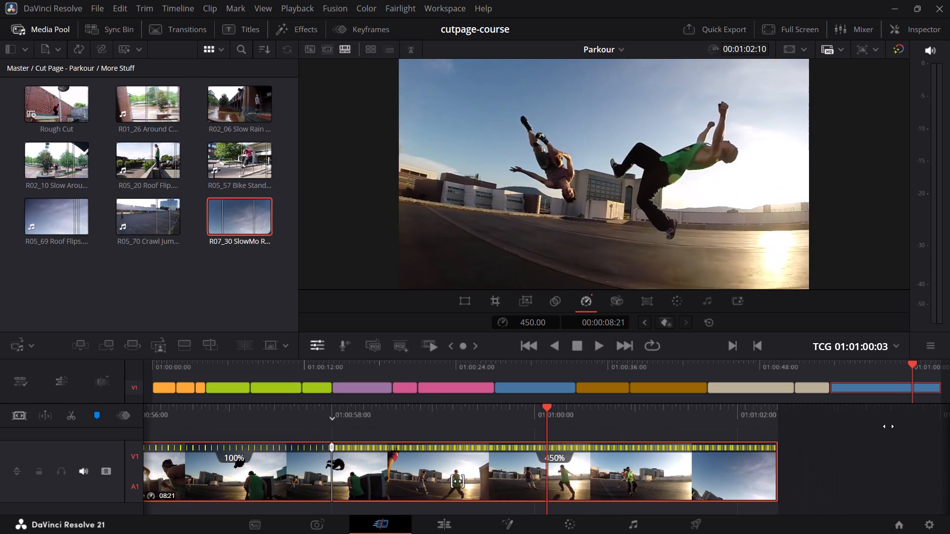
Add a third speed point to the rooftop clip at 01:01:00:03, as the green-shirted jumper starts his backflip.
key("space")
key("space")
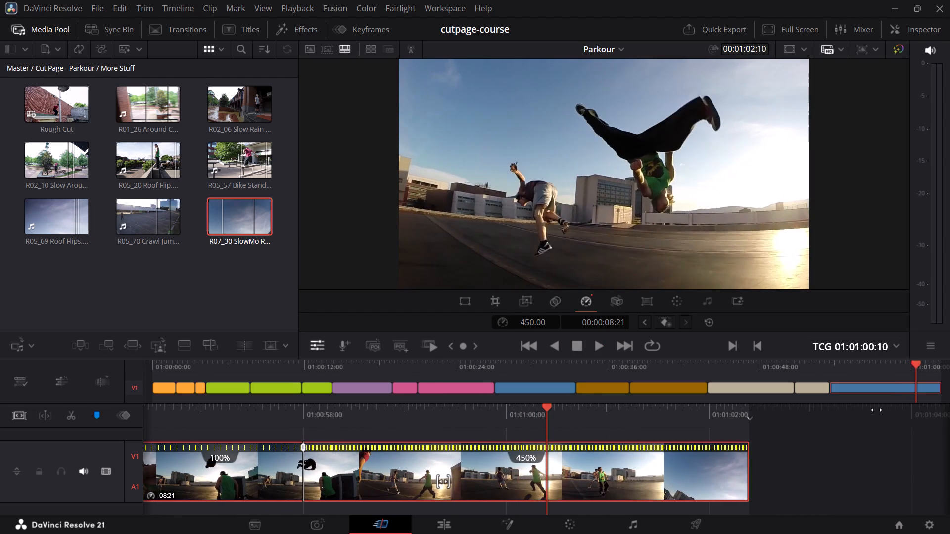
left_click_drag(625, 420, 626, 420)
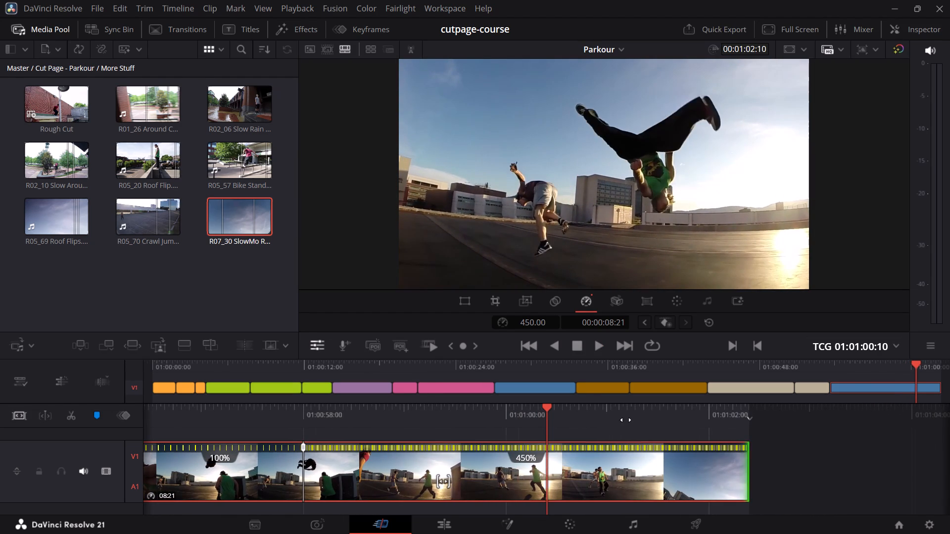
left_click_drag(626, 420, 658, 421)
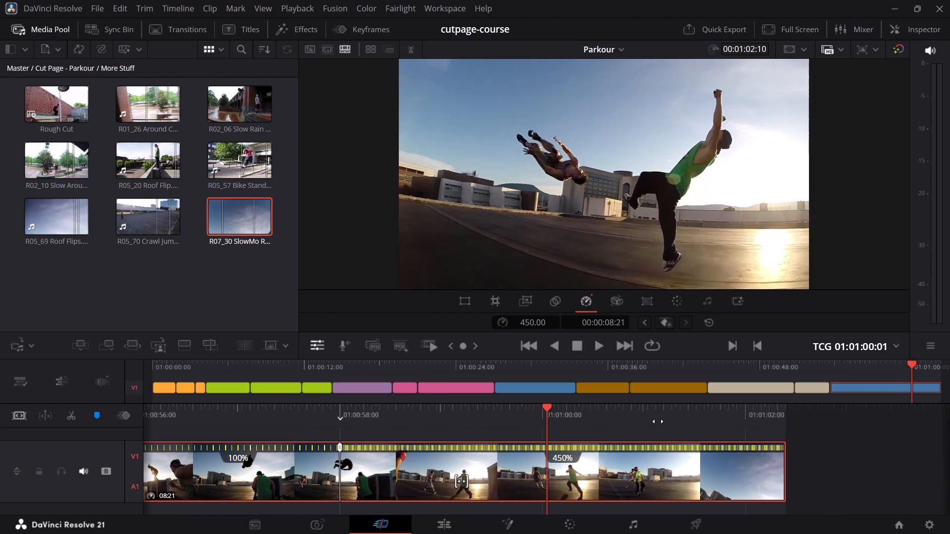
key("space")
key("space")
left_click_drag(654, 417, 668, 419)
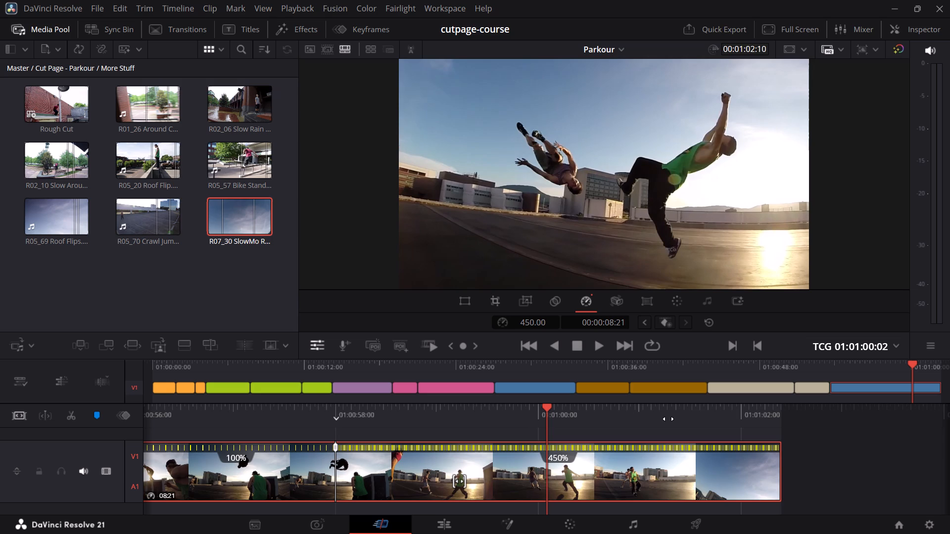
key("space")
key("space")
left_click_drag(658, 416, 693, 425)
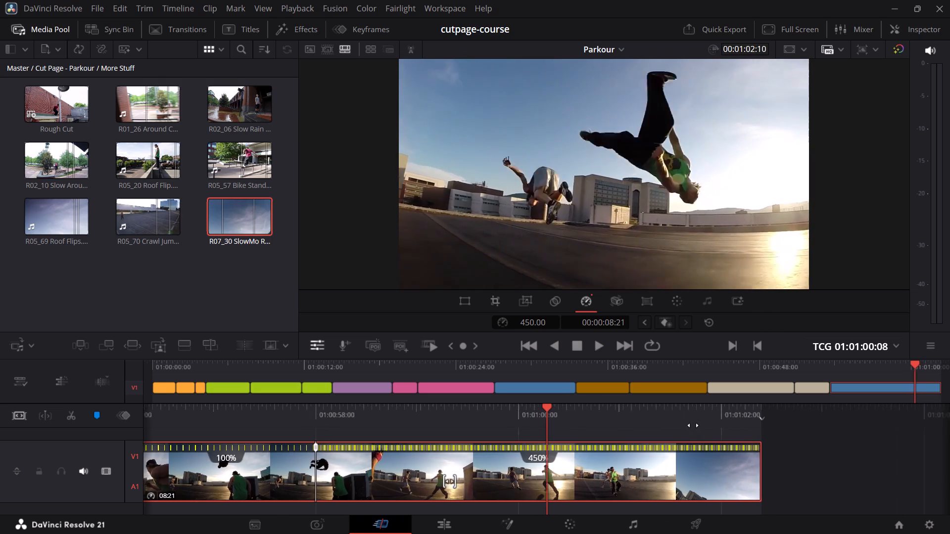
left_click_drag(693, 425, 705, 428)
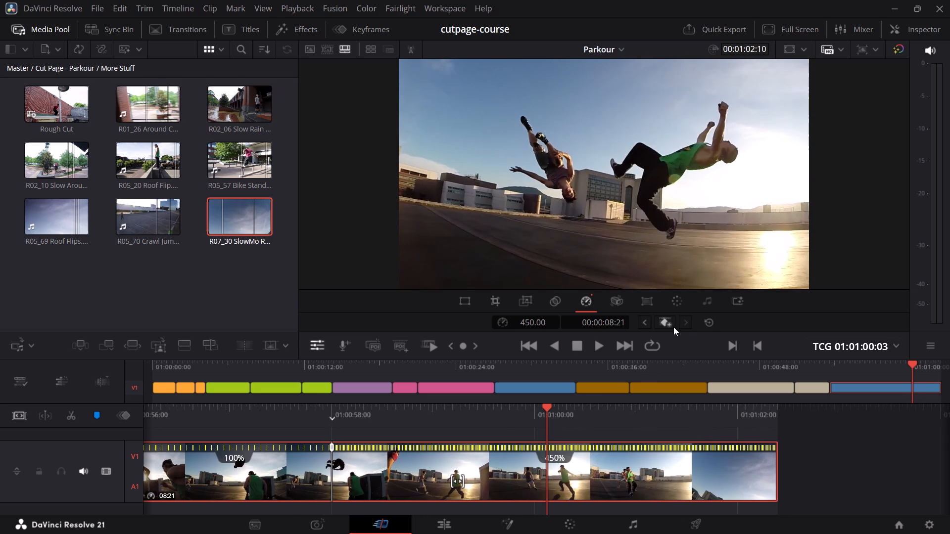
left_click(672, 324)
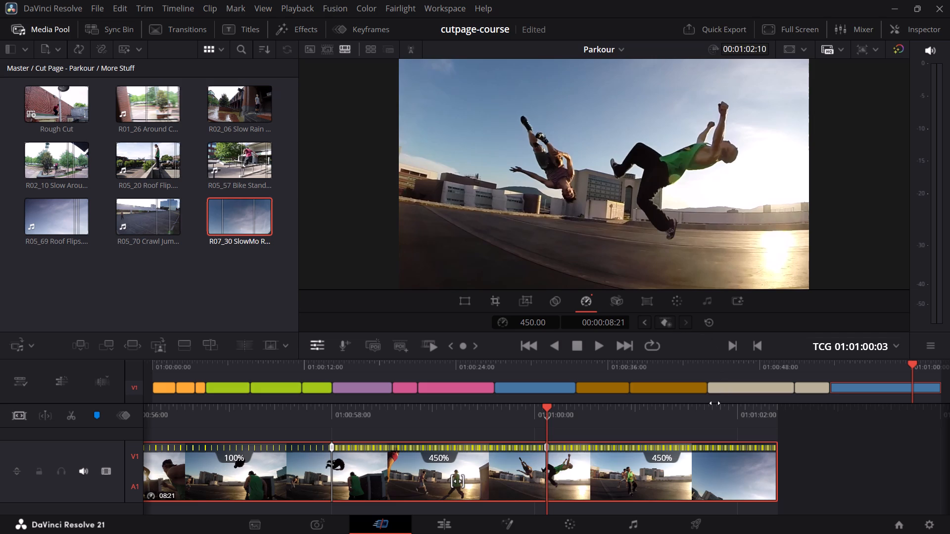
Review the rooftop clip around its third speed point, from the run-up through the green-shirted jumper's backflip and landing.
left_click_drag(701, 420, 650, 423)
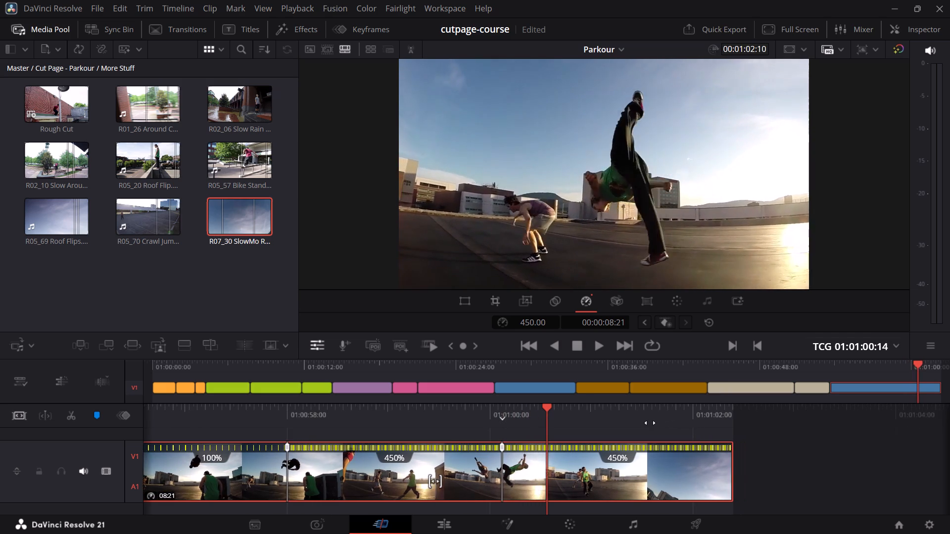
left_click_drag(650, 423, 736, 429)
key("space")
key("space")
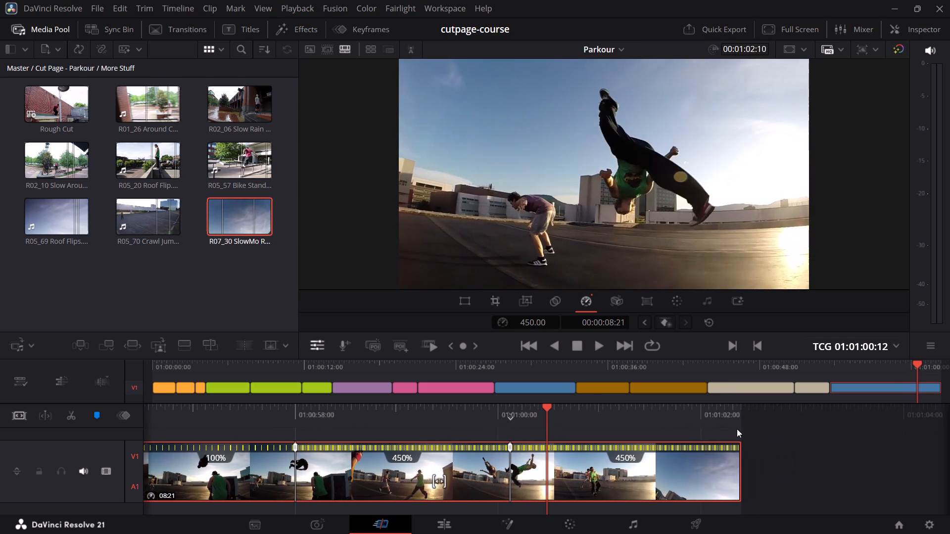
key("space")
key("space")
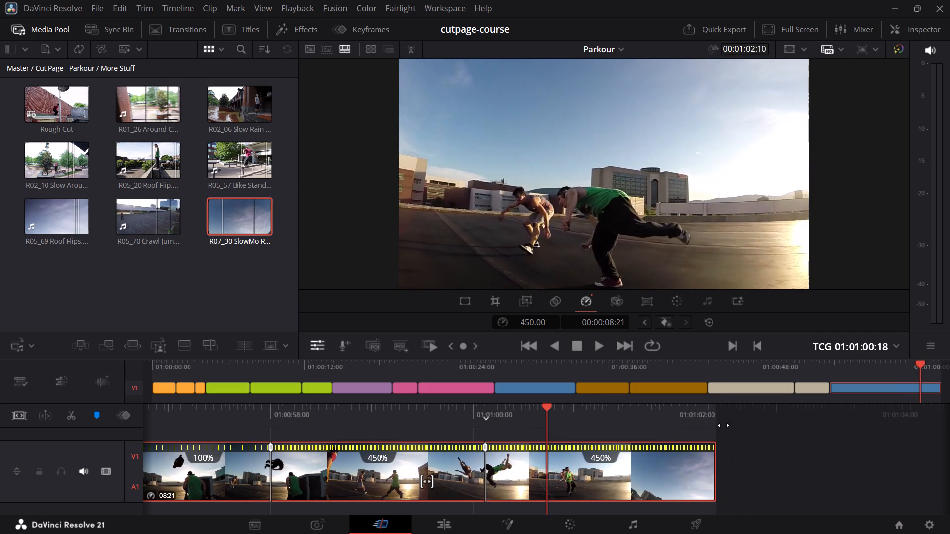
left_click_drag(682, 416, 696, 420)
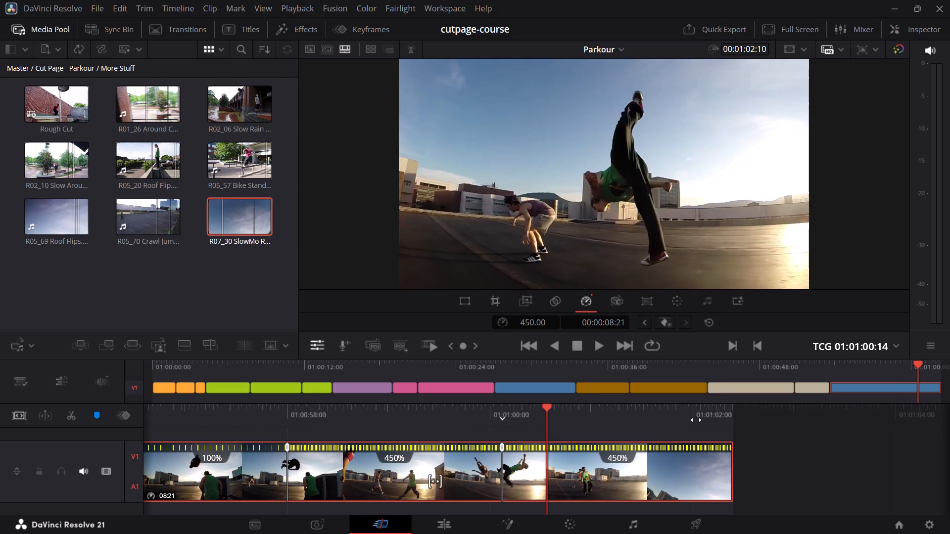
left_click_drag(696, 420, 674, 415)
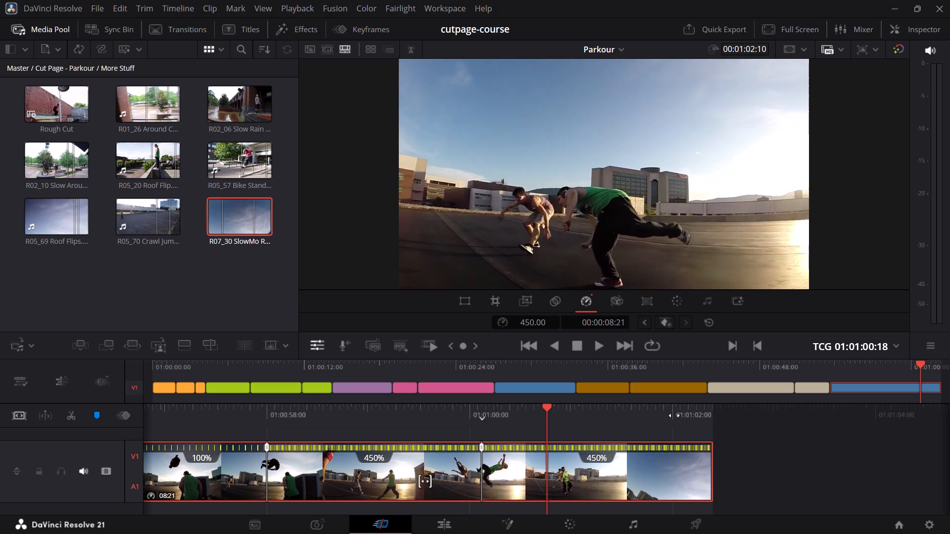
left_click_drag(674, 415, 663, 410)
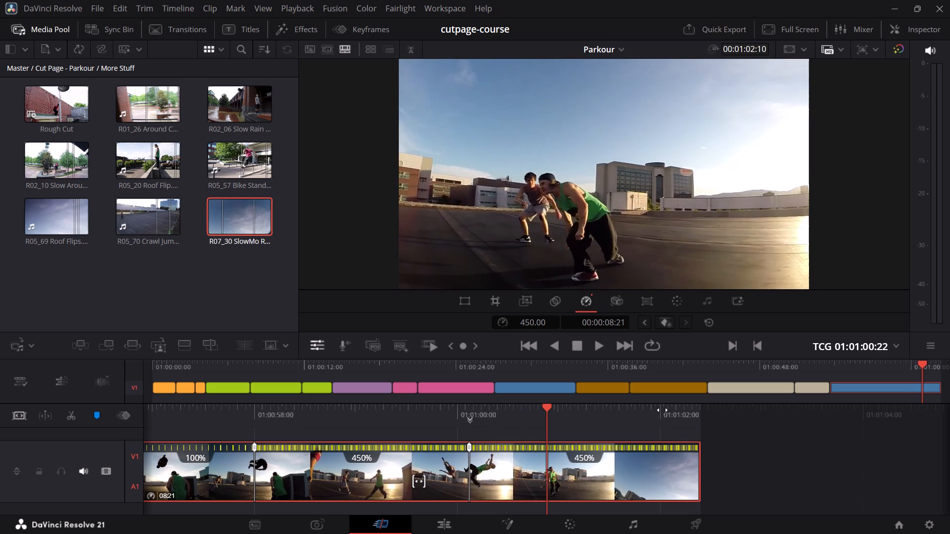
left_click_drag(663, 410, 668, 411)
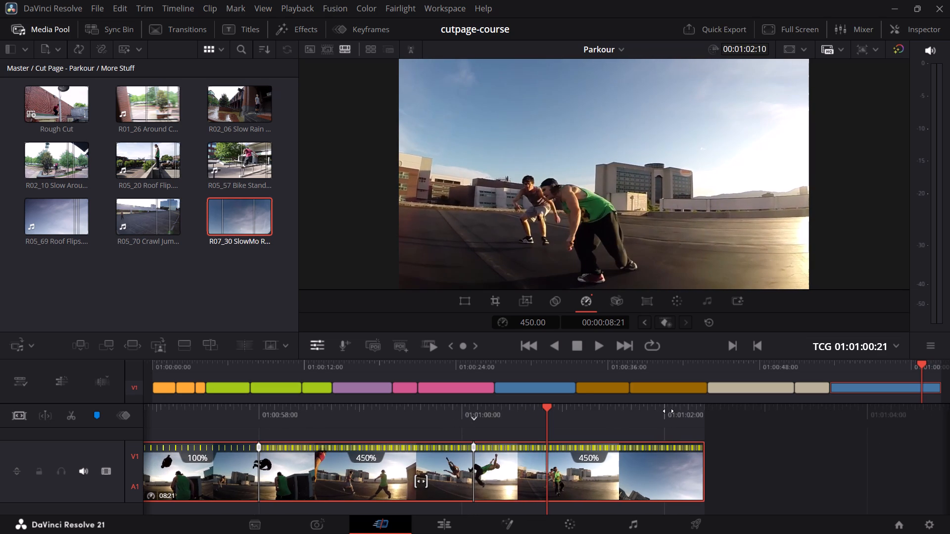
left_click_drag(668, 411, 878, 484)
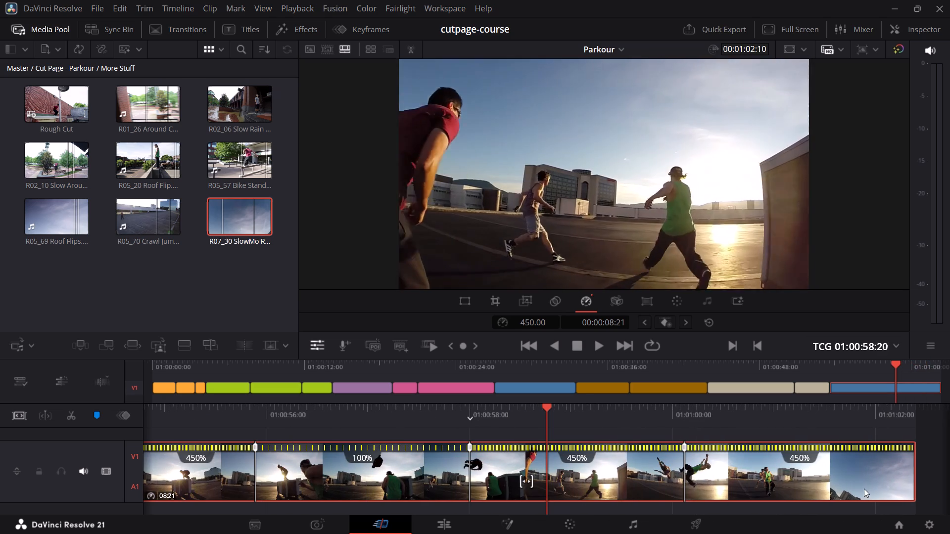
key("space")
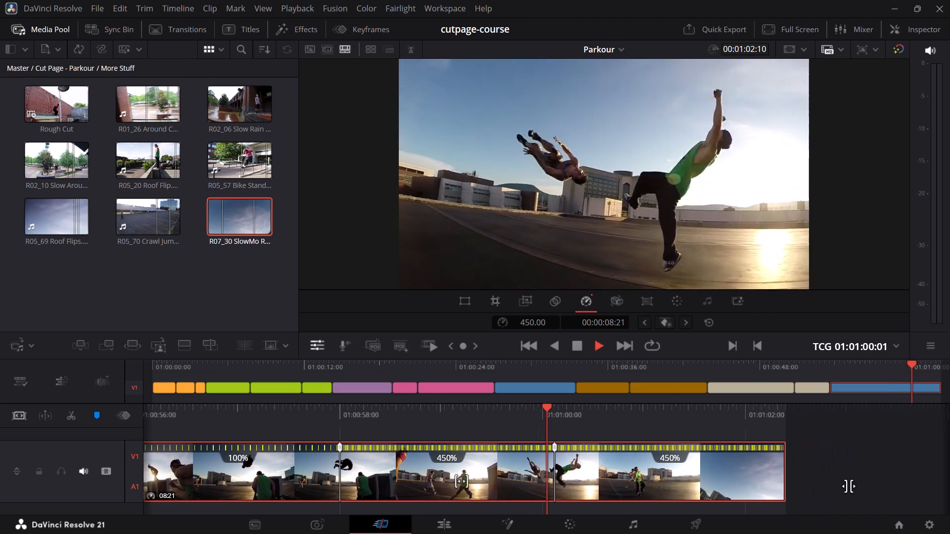
key("space")
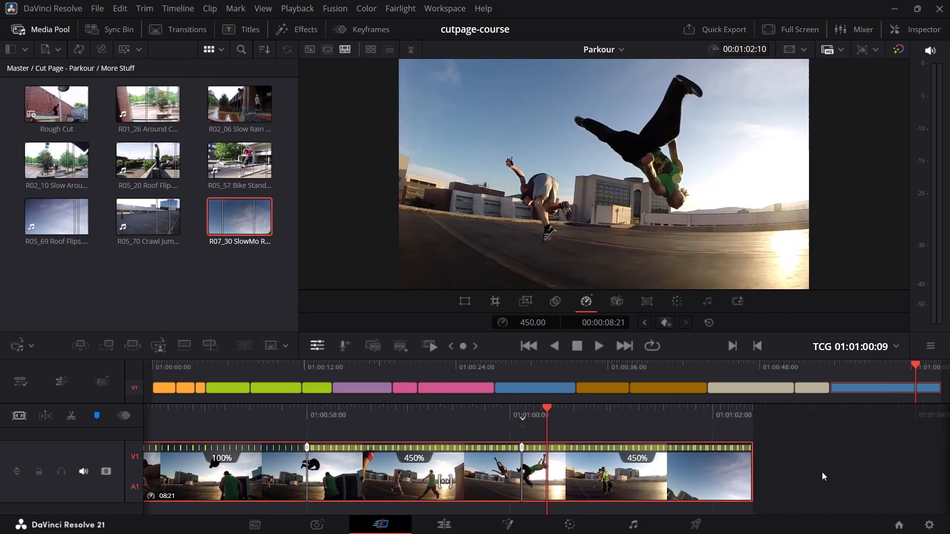
left_click_drag(643, 422, 863, 446)
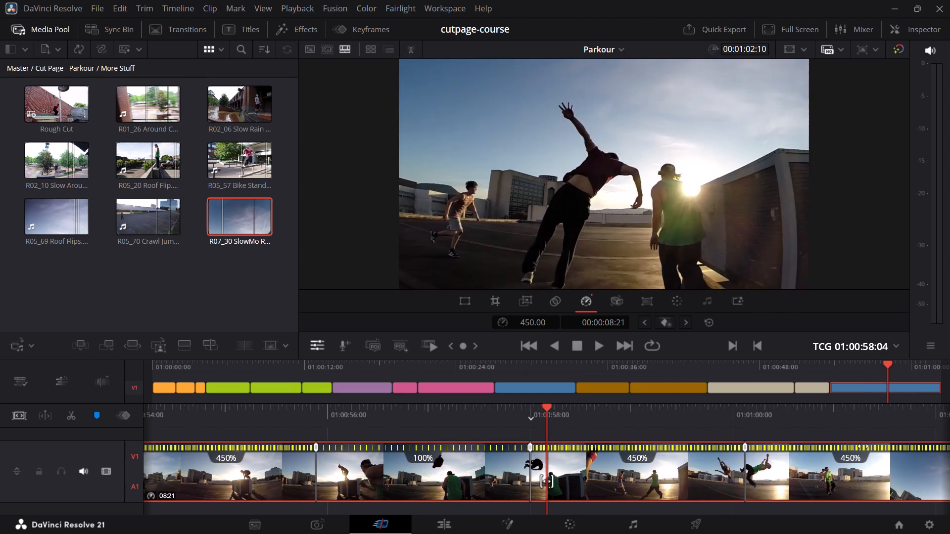
left_click_drag(863, 446, 690, 454)
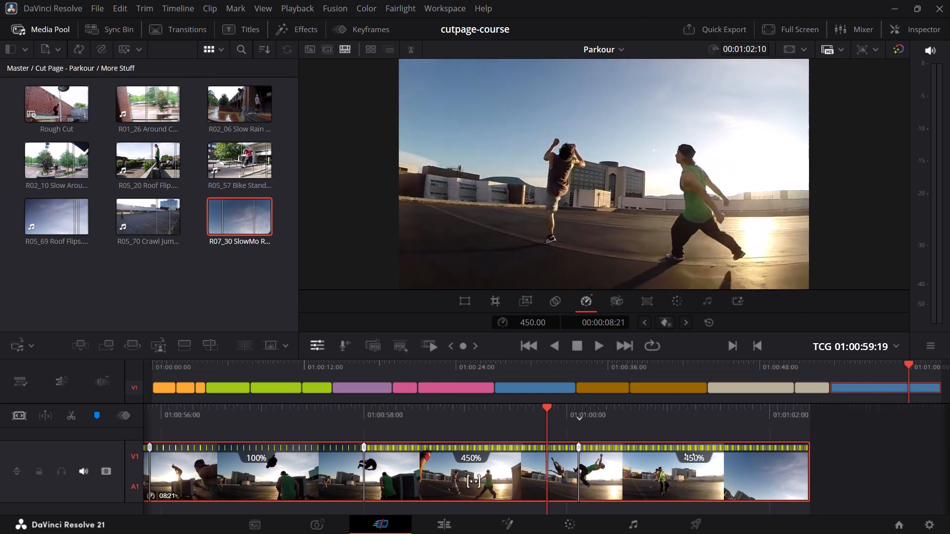
Set the rooftop clip's segment after the third speed point to 100%.
left_click_drag(690, 454, 664, 456)
left_click_drag(693, 419, 680, 418)
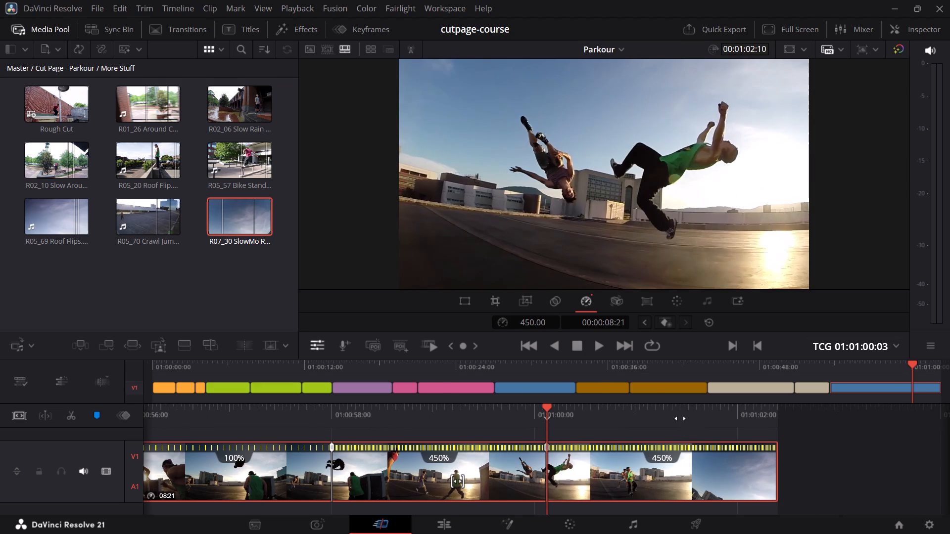
left_click_drag(680, 418, 665, 422)
double_click(539, 324)
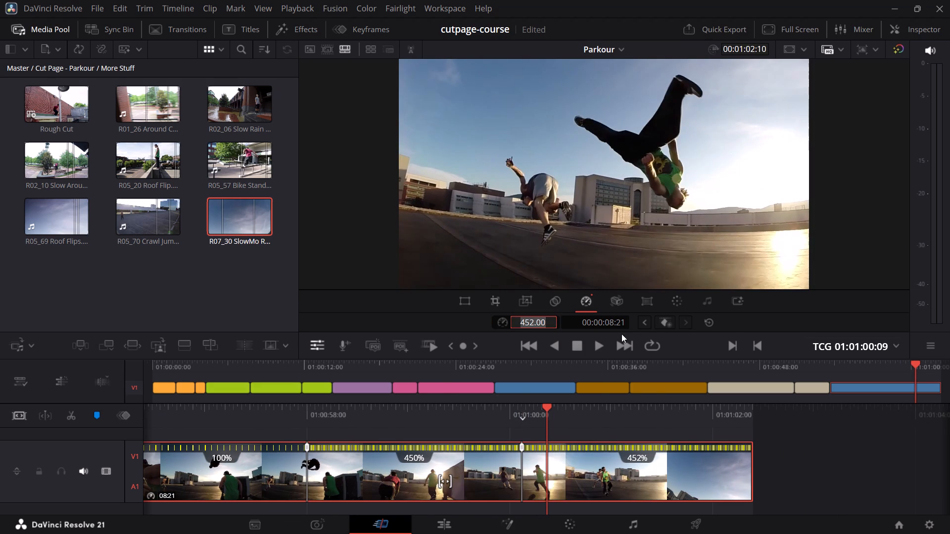
key("1")
key("0")
key("0")
key("Return")
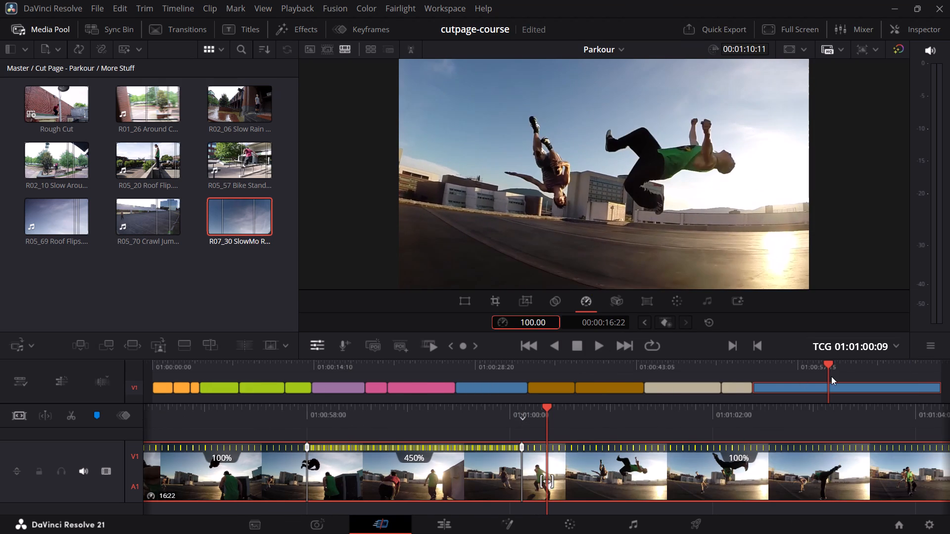
Play through the slowed backflip and add a fourth speed point at 01:01:02:00, as the green-shirted jumper is coming down.
left_click_drag(736, 419, 942, 424)
key("space")
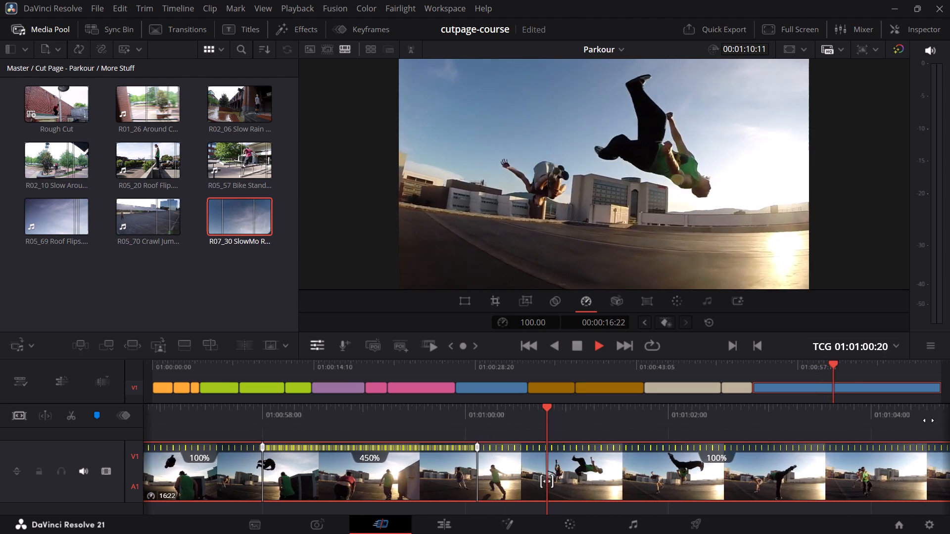
key("space")
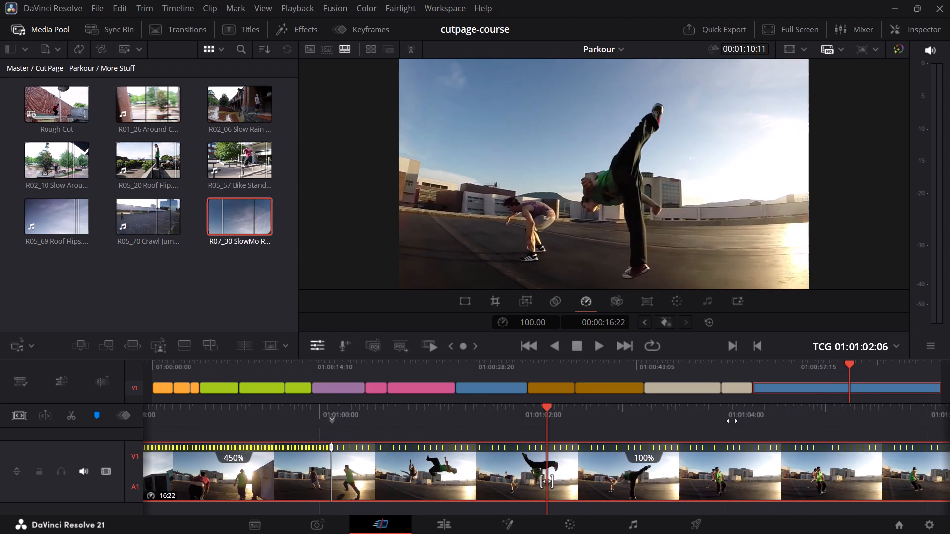
left_click_drag(710, 411, 729, 414)
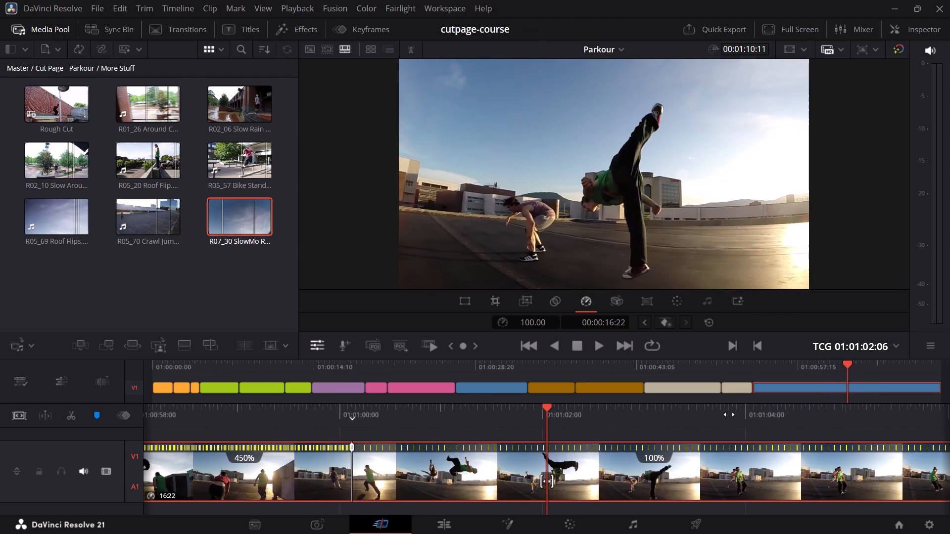
left_click_drag(729, 414, 733, 414)
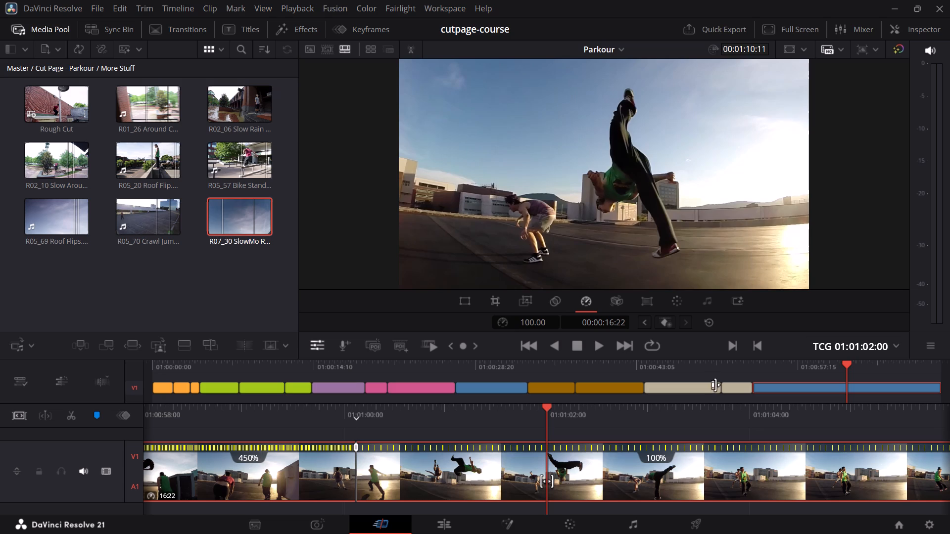
left_click(669, 323)
Move the rooftop clip's third speed point slightly earlier, to about 01:01:00:01.
left_click_drag(700, 411, 852, 412)
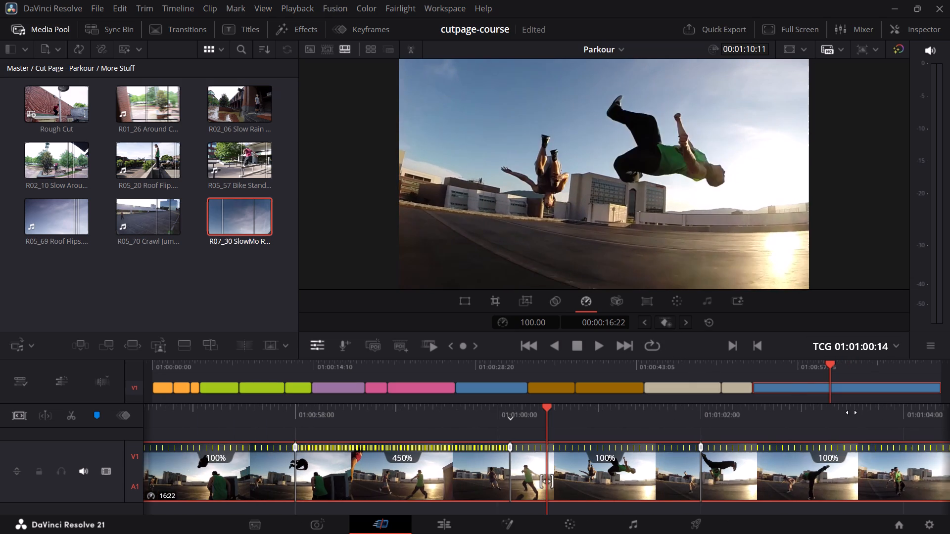
left_click_drag(852, 412, 877, 409)
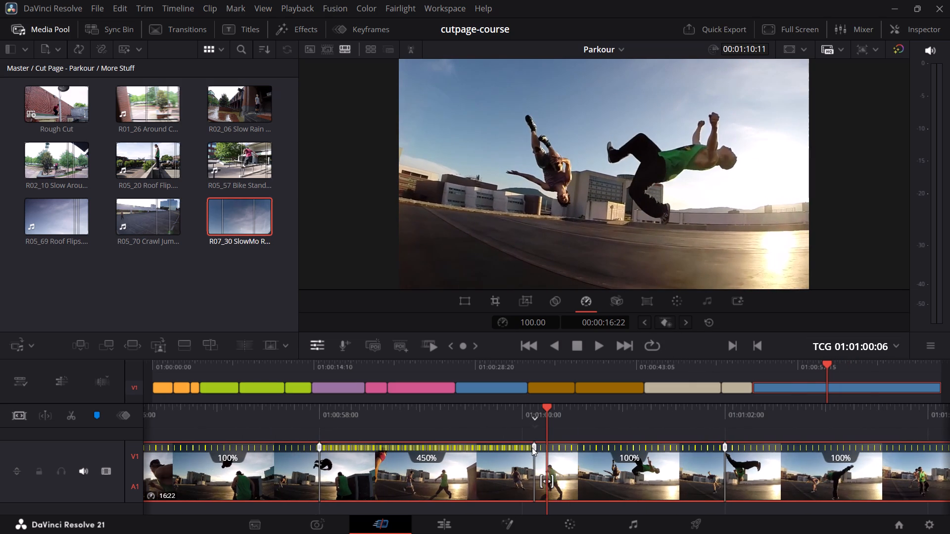
left_click_drag(535, 444, 526, 445)
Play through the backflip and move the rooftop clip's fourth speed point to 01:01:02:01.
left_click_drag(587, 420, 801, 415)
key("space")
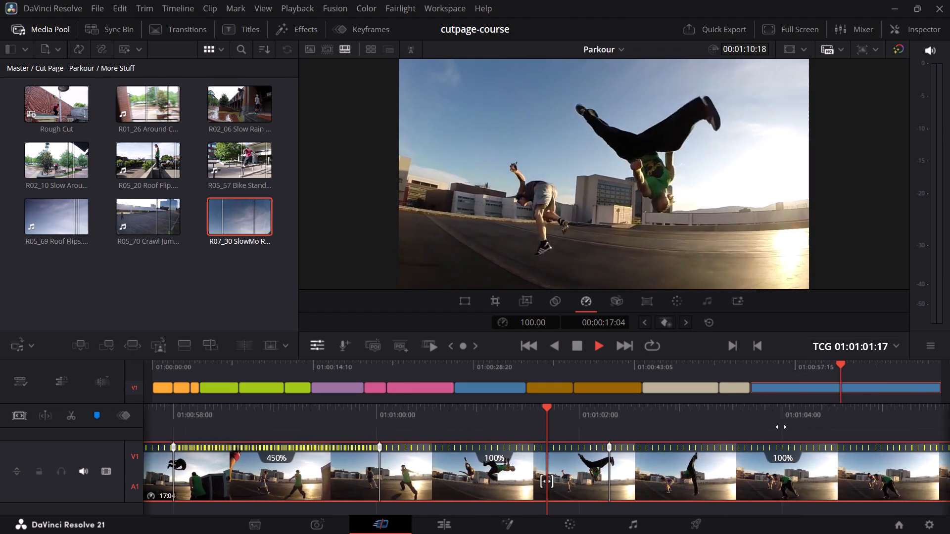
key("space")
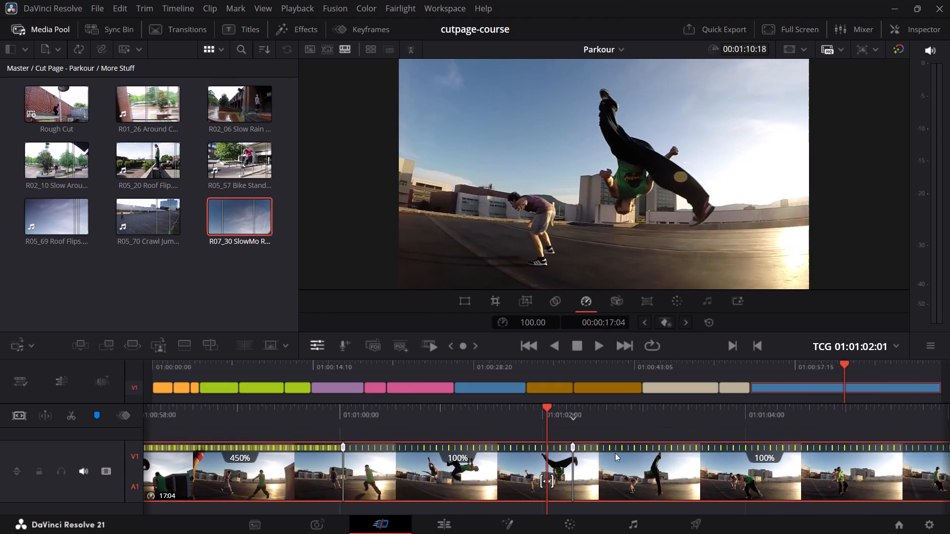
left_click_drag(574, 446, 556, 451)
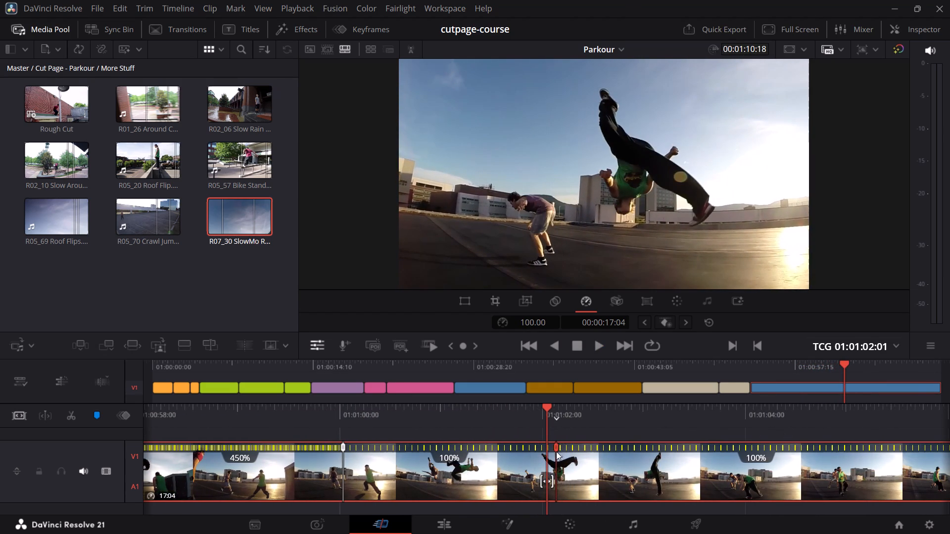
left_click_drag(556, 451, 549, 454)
Set the rooftop clip's final segment, after the fourth speed point, to 450%.
key("space")
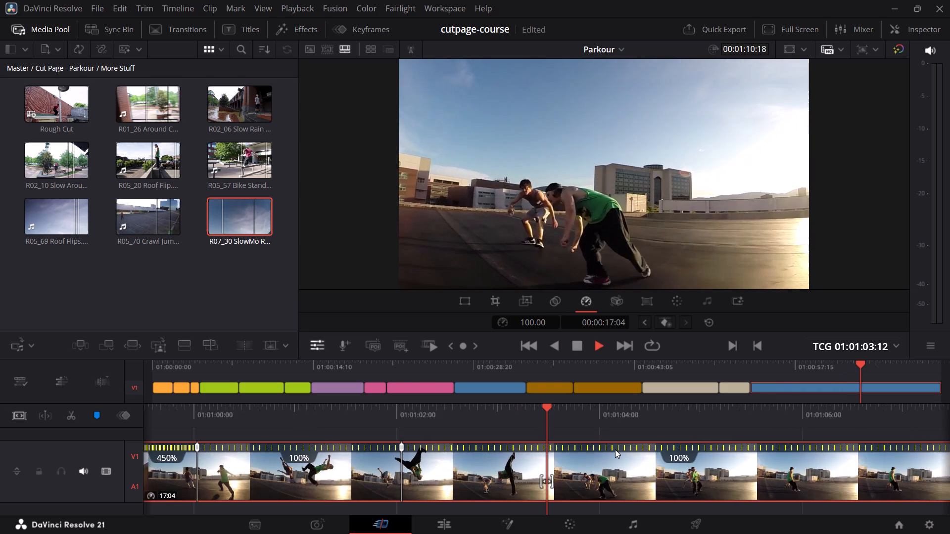
key("space")
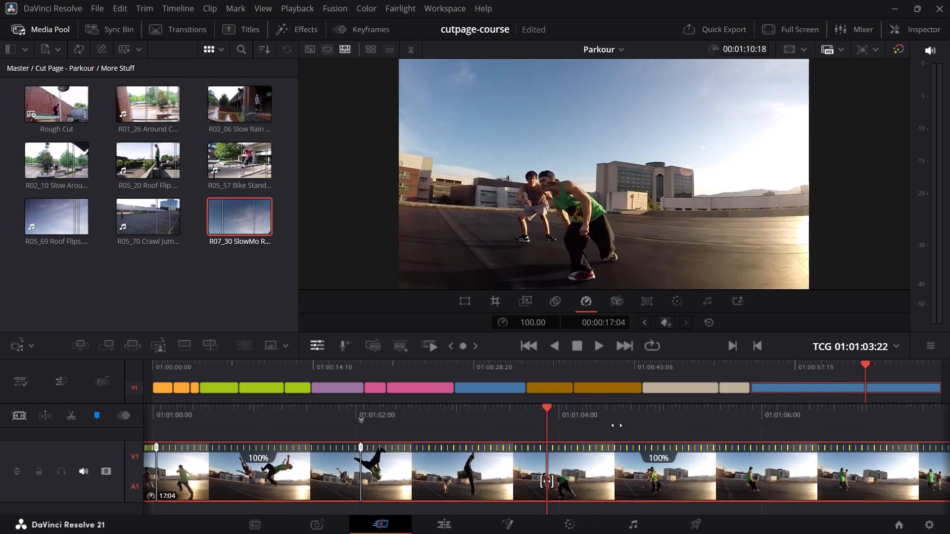
double_click(539, 323)
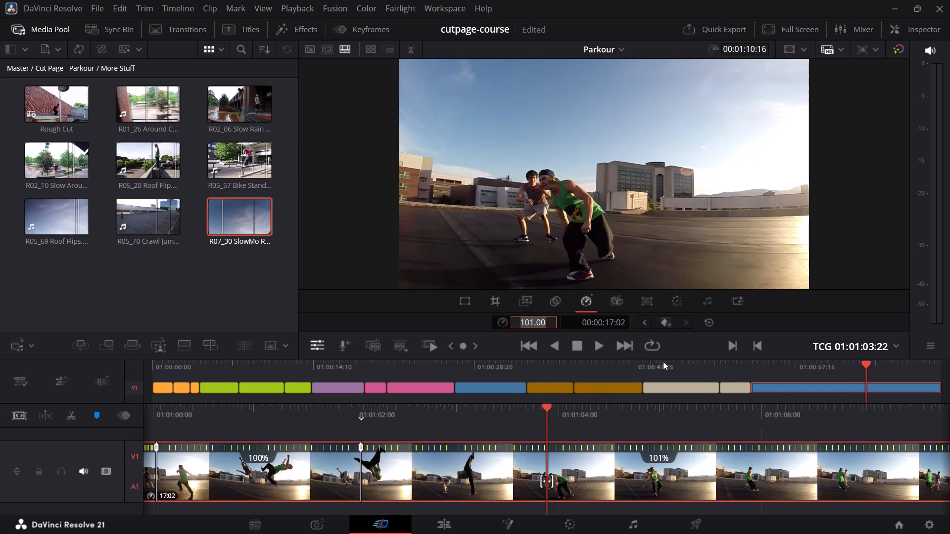
key("4")
key("5")
key("0")
key("Return")
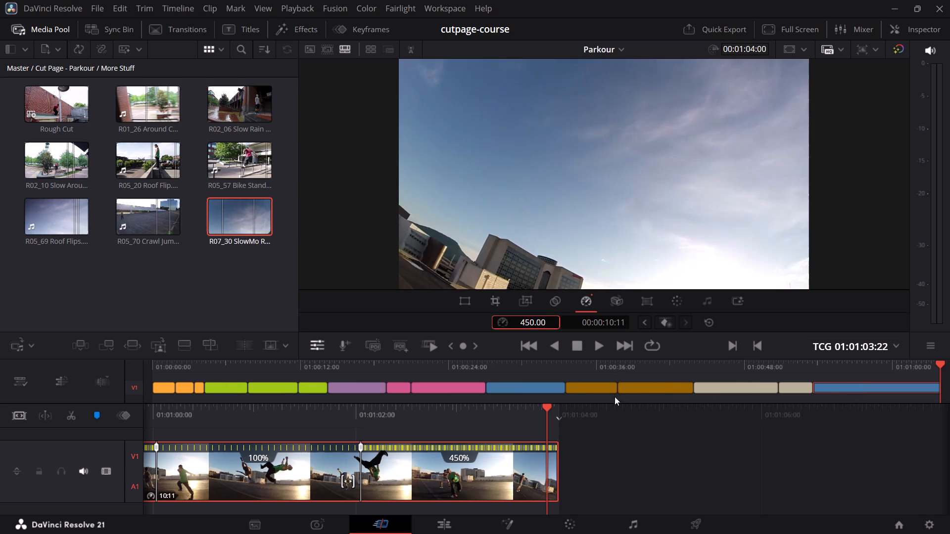
Replay the backflip and move the rooftop clip's fourth speed point earlier, to 01:01:01:22.
left_click_drag(506, 409, 807, 413)
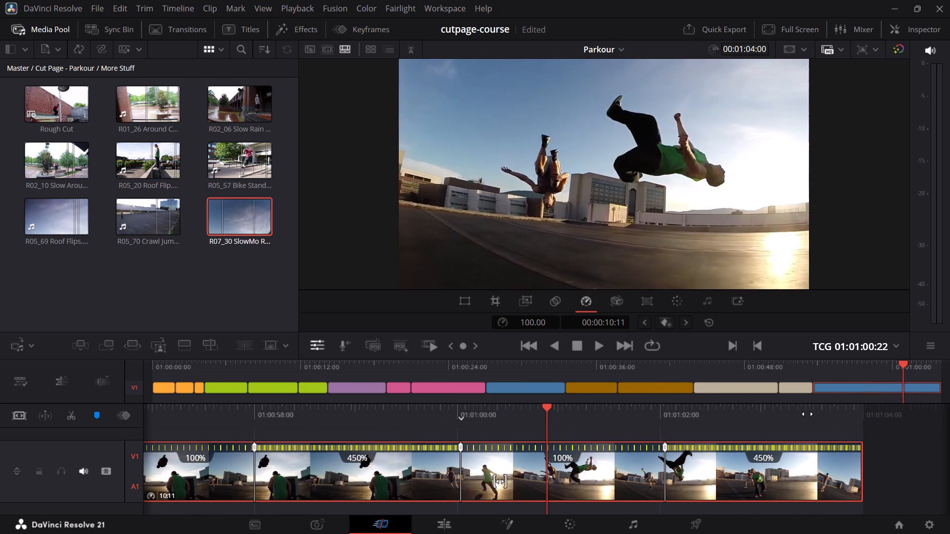
key("space")
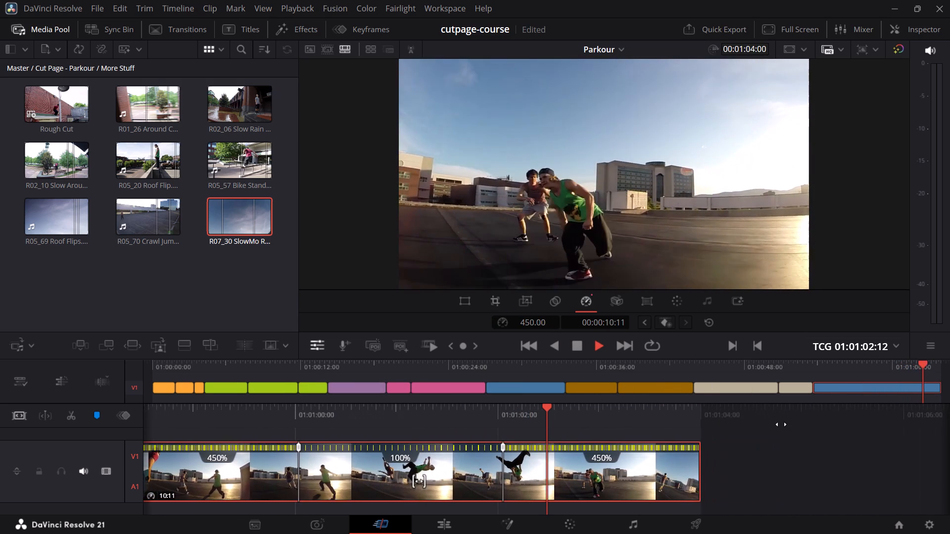
key("space")
left_click_drag(607, 422, 877, 436)
key("space")
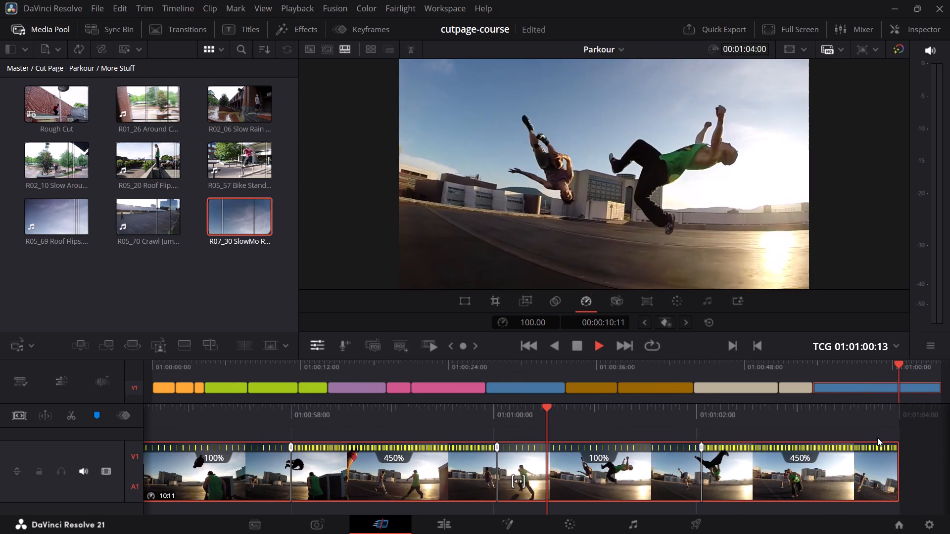
key("space")
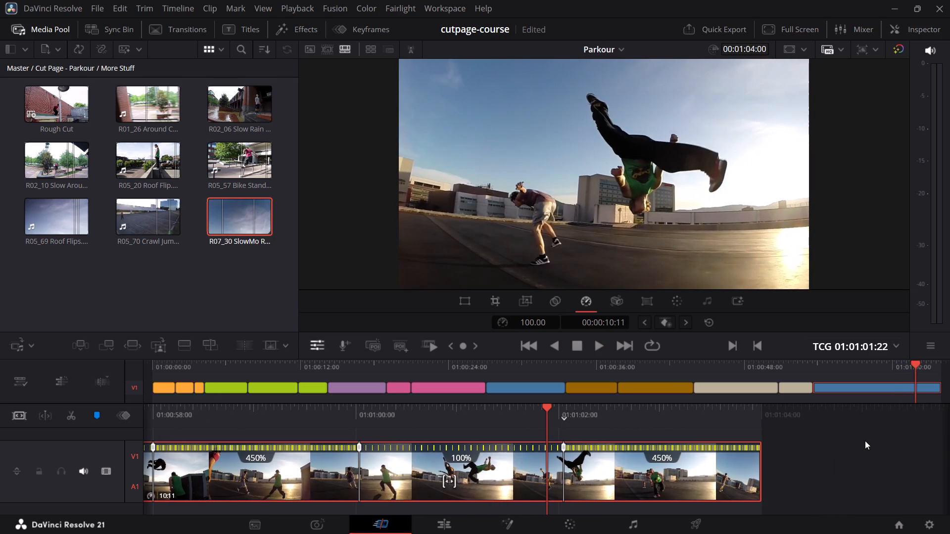
left_click_drag(563, 447, 563, 446)
left_click_drag(563, 446, 546, 445)
Replay the second run-up and backflip, and move the rooftop clip's third speed point later, to about 01:01:00:07.
key("space")
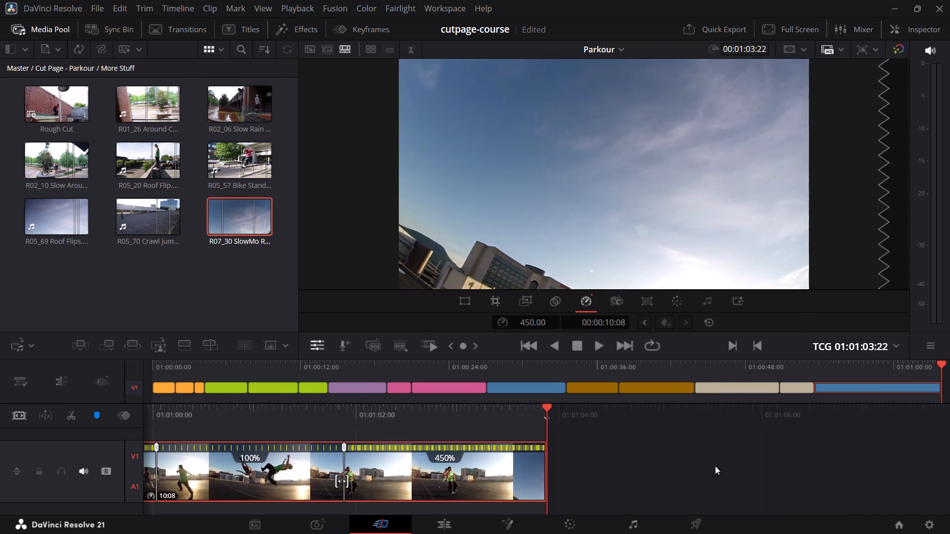
left_click_drag(488, 417, 949, 474)
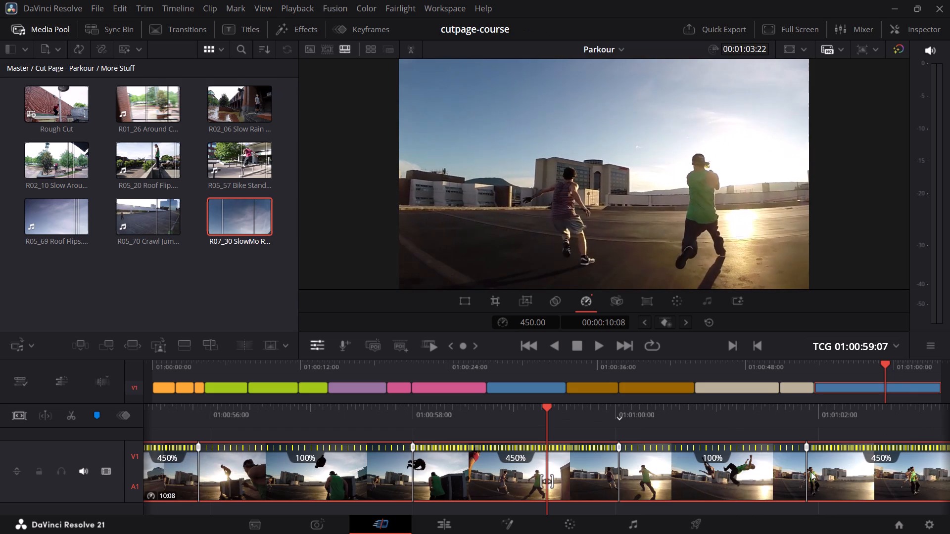
left_click_drag(726, 419, 803, 424)
key("space")
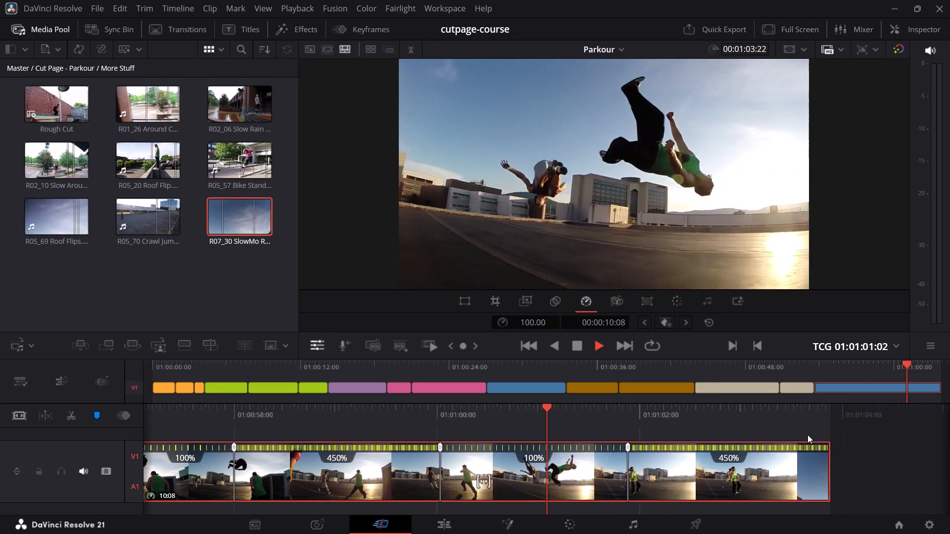
key("space")
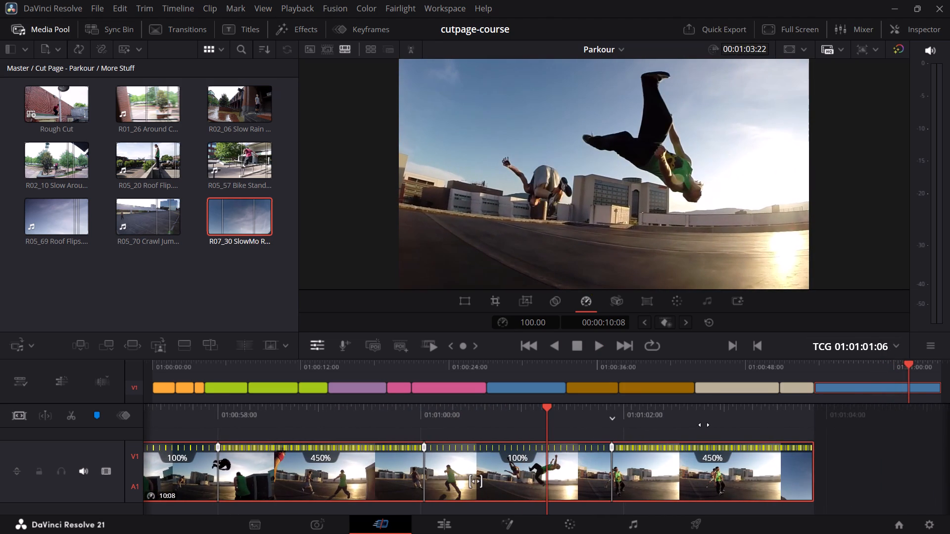
left_click_drag(708, 422, 821, 437)
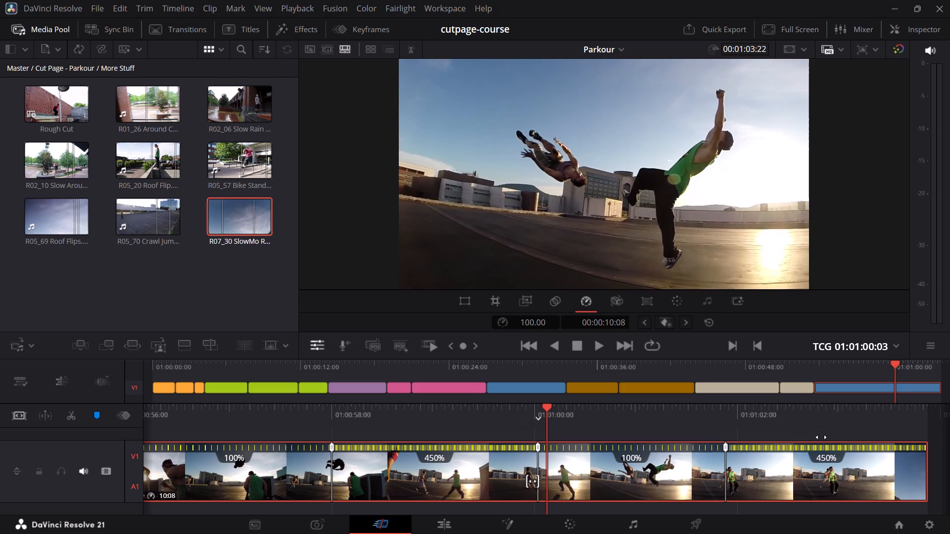
left_click_drag(821, 437, 819, 438)
left_click_drag(647, 413, 624, 417)
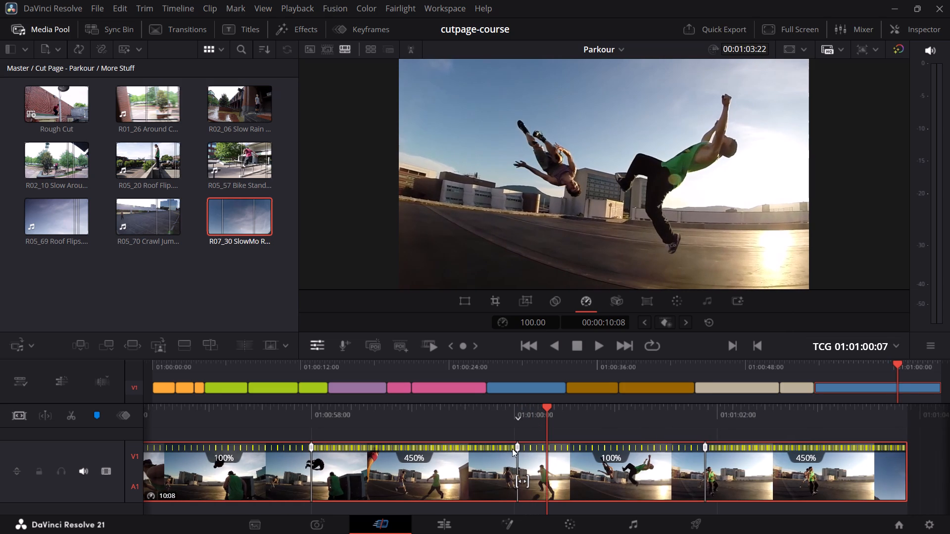
left_click_drag(520, 442, 549, 449)
Play through the backflip and move the rooftop clip's third speed point earlier, to about 01:01:00:05.
left_click_drag(623, 411, 761, 422)
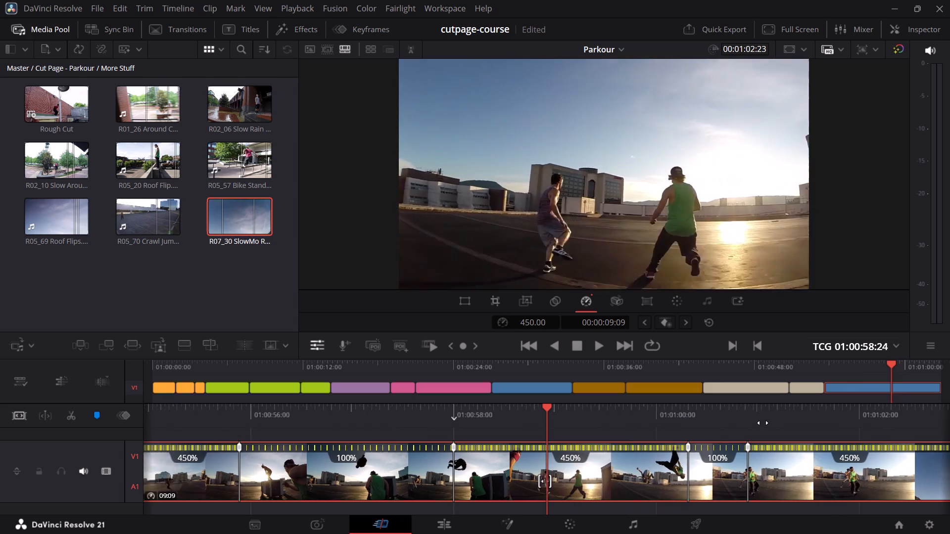
key("space")
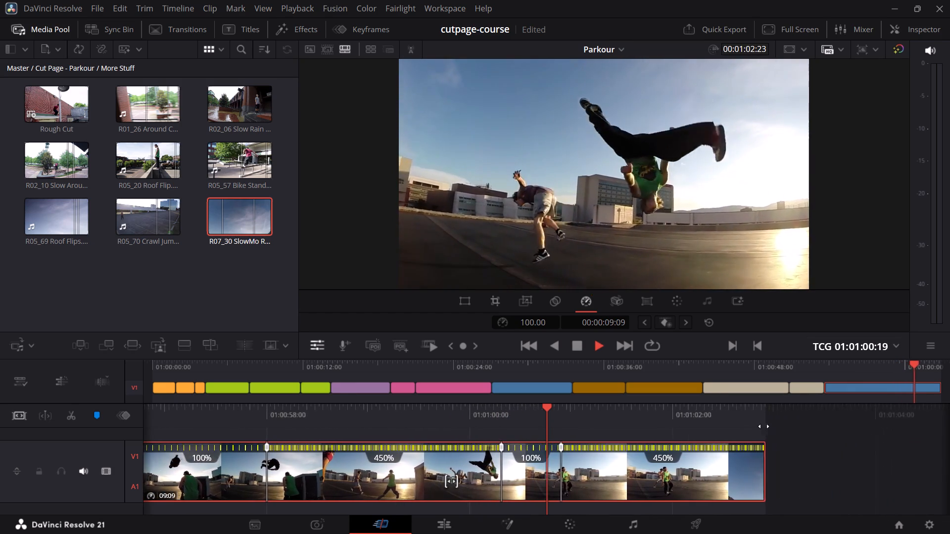
key("space")
left_click_drag(665, 418, 724, 425)
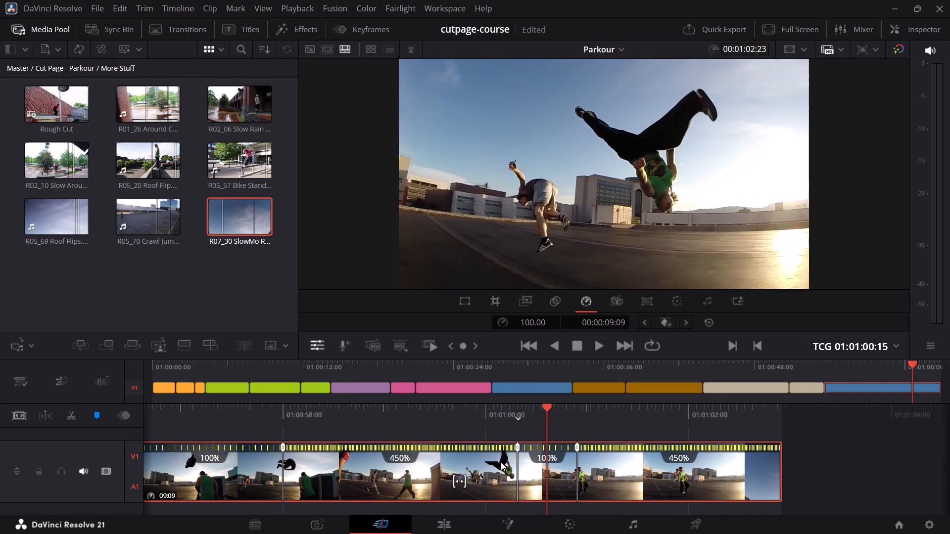
left_click_drag(518, 450, 508, 450)
Replay the second run-up and backflip several times to check the speed change at the rooftop clip's third speed point.
left_click_drag(571, 420, 608, 426)
key("space")
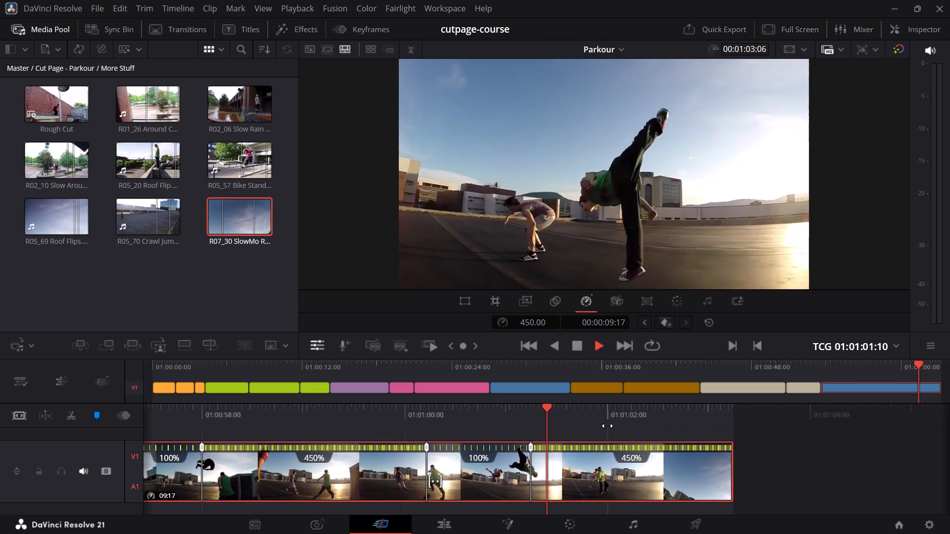
key("space")
left_click_drag(620, 420, 813, 427)
key("space")
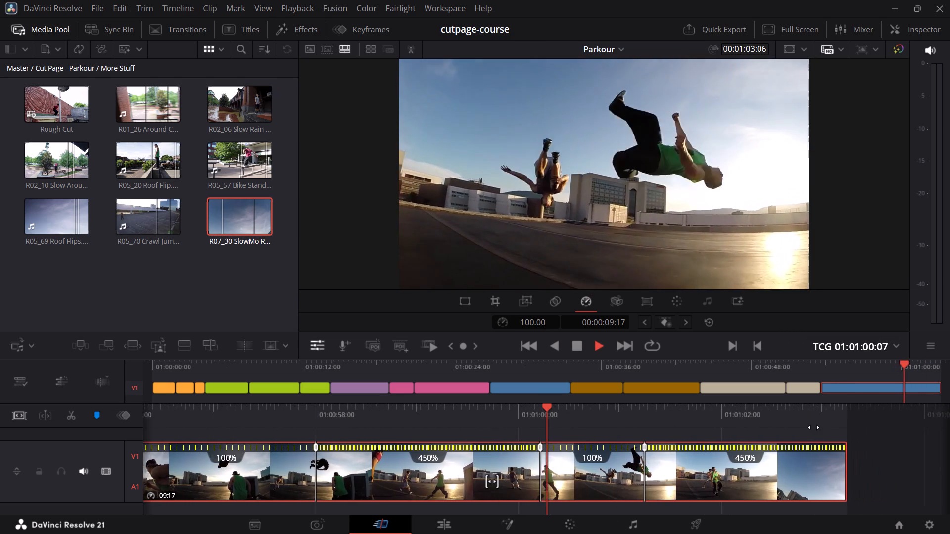
key("space")
left_click_drag(717, 420, 868, 433)
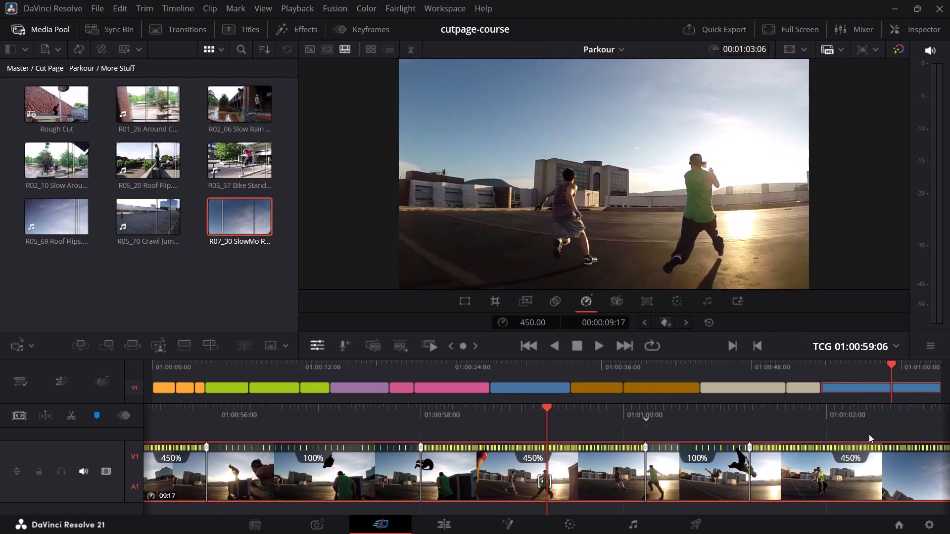
key("space")
key("space")
key("space")
key("space")
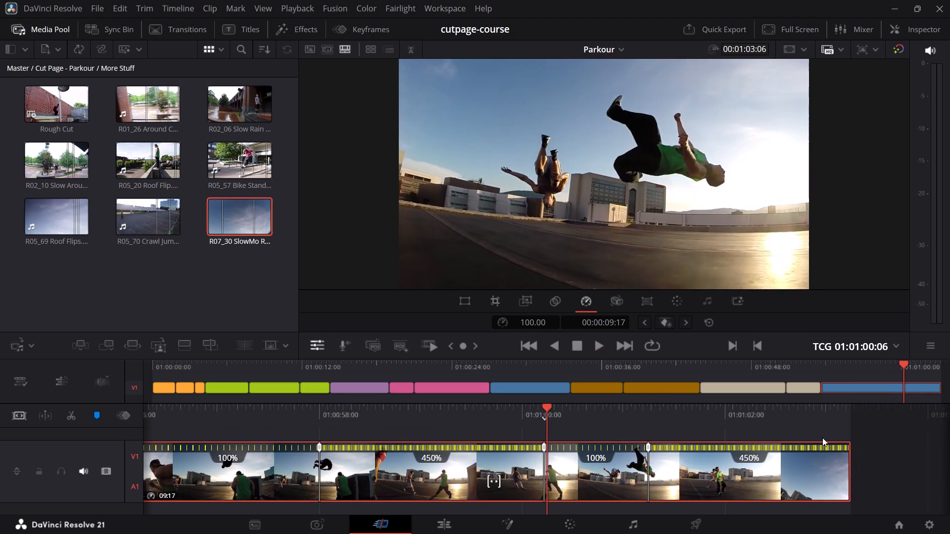
Find the start of the backflip and move the rooftop clip's third speed point slightly earlier, to about 01:01:00:04.
left_click_drag(797, 417, 815, 420)
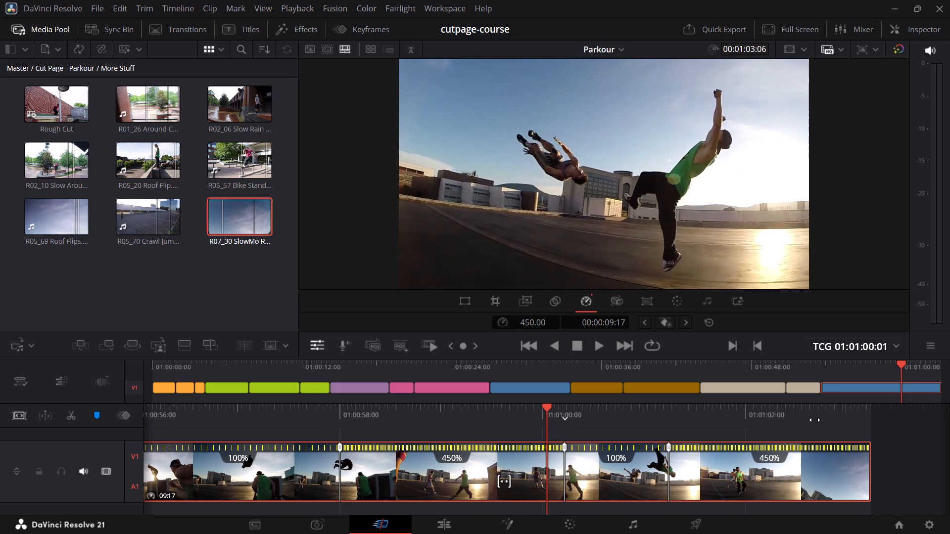
left_click_drag(815, 420, 799, 410)
left_click(800, 410)
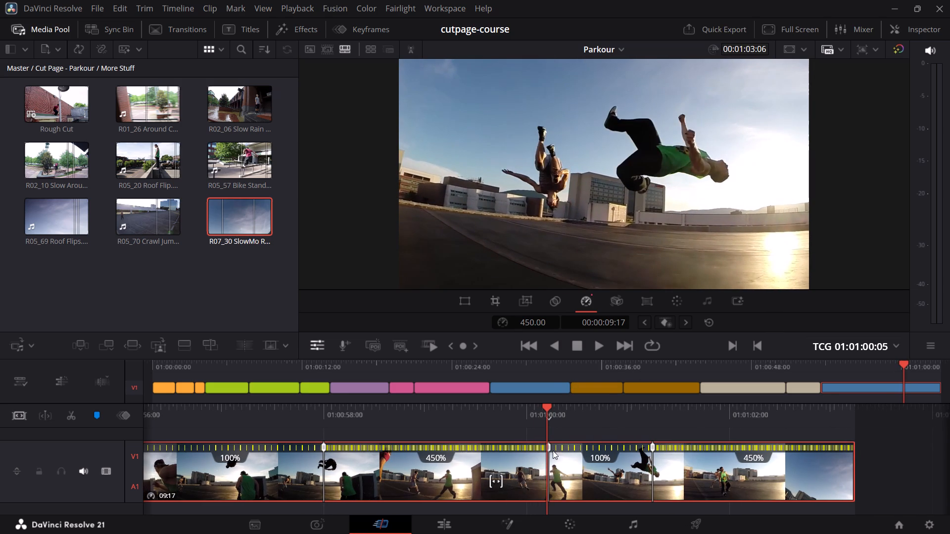
left_click_drag(550, 447, 547, 446)
left_click_drag(547, 446, 542, 449)
Play the rooftop clip from before the backflip to its end to check the speed ramp and the closing frames.
left_click_drag(634, 416, 653, 419)
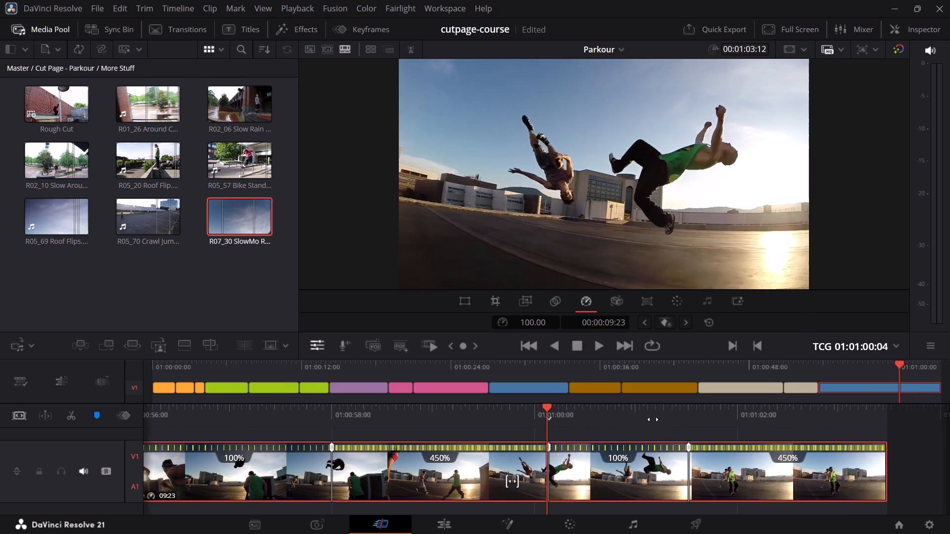
left_click_drag(653, 419, 715, 424)
key("space")
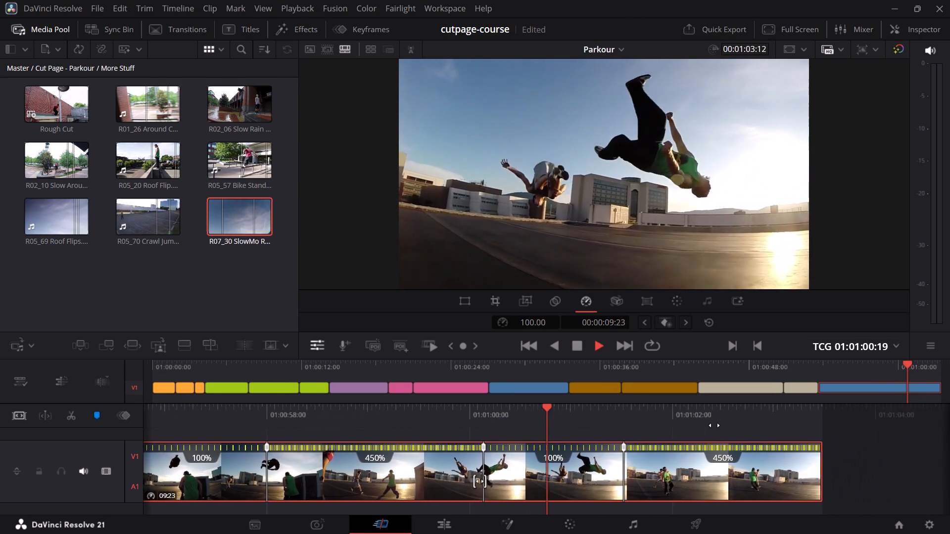
key("space")
key("space")
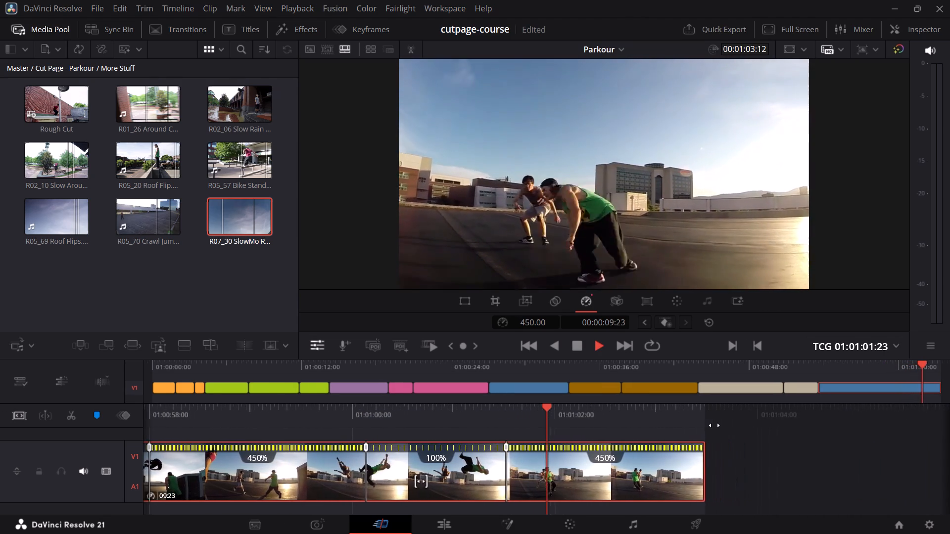
key("space")
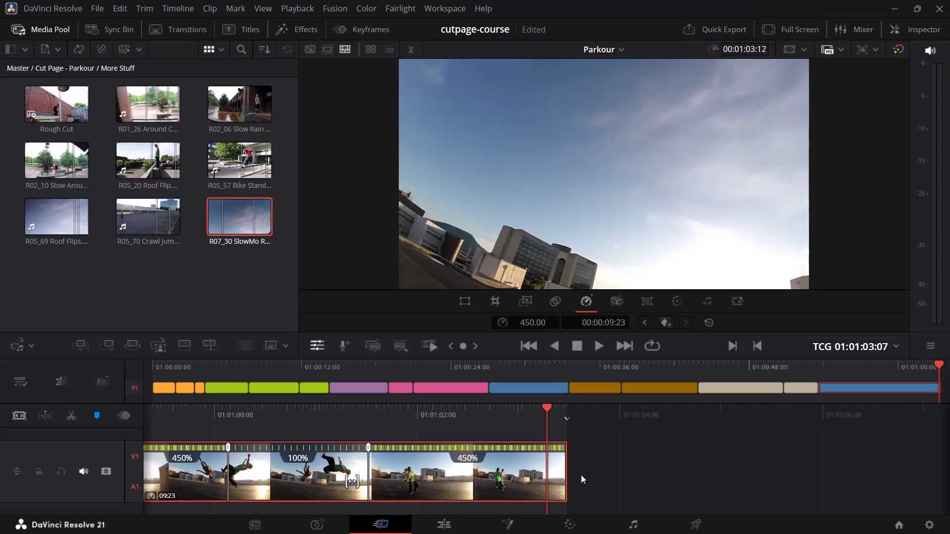
key("space")
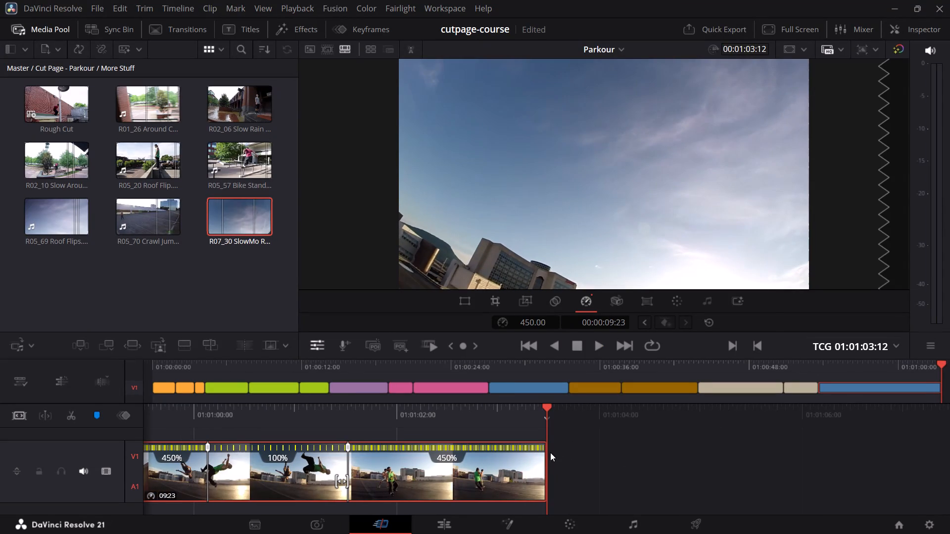
Trim two frames off the end of the rooftop clip so the timeline ends at 01:01:03:10.
left_click_drag(542, 459, 532, 460)
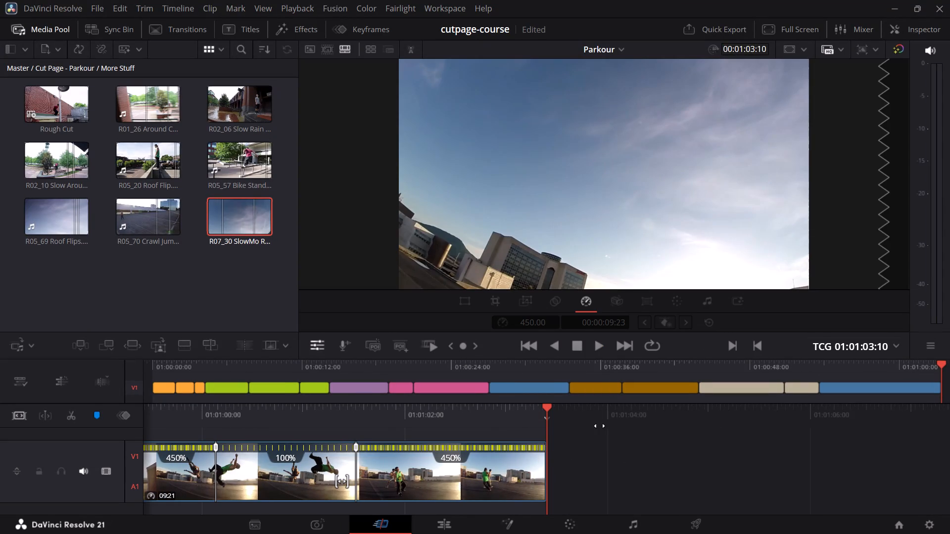
left_click_drag(603, 428, 627, 430)
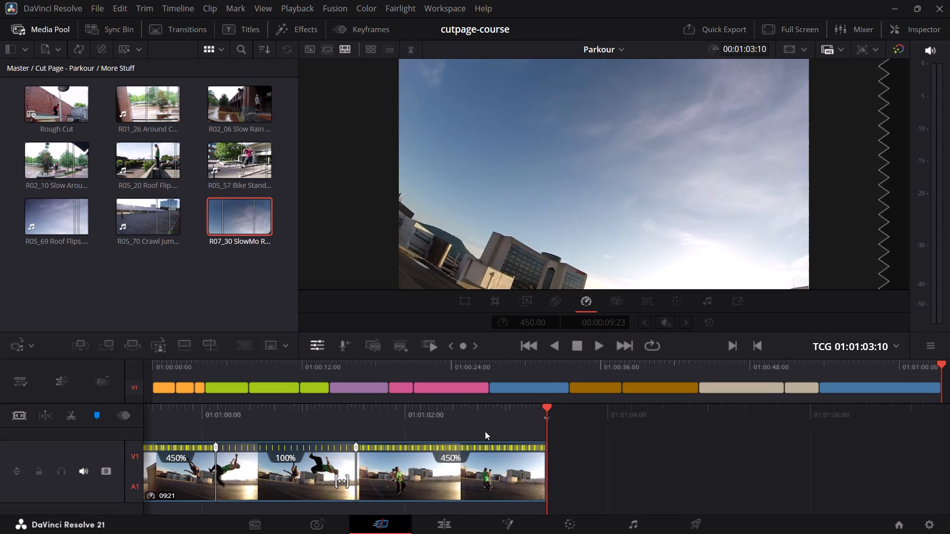
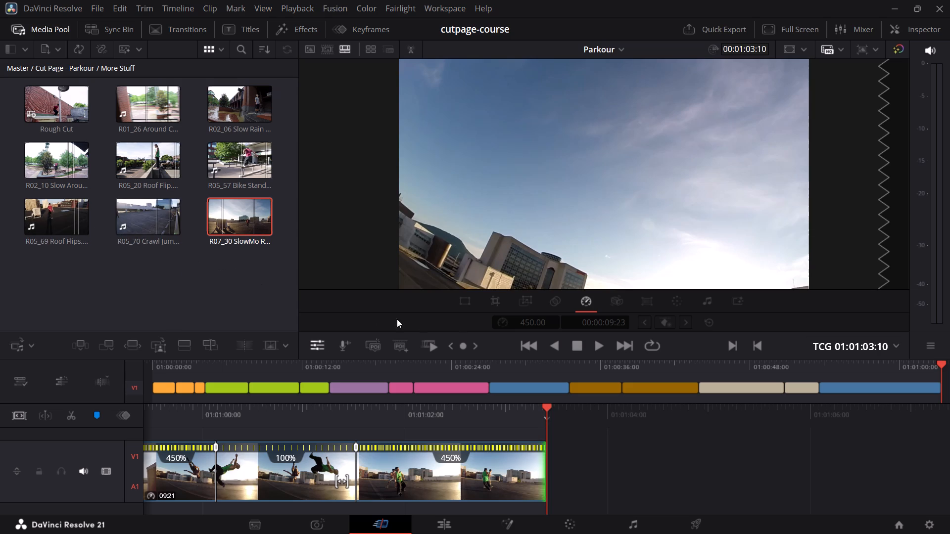
Skim the first third of the Parkour timeline and park at the start of the green fountain clip, 01:00:04:05.
left_click_drag(576, 369, 170, 373)
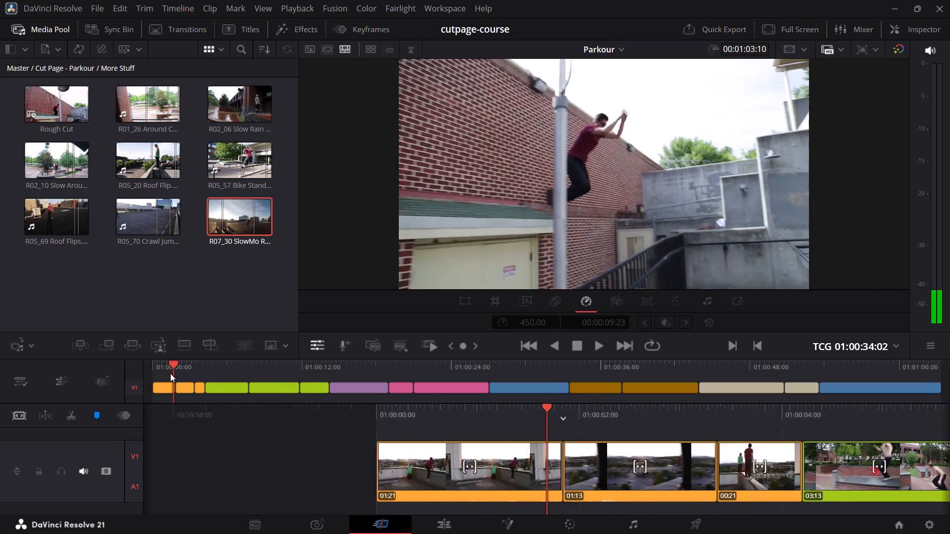
left_click_drag(170, 373, 157, 373)
left_click_drag(157, 373, 299, 359)
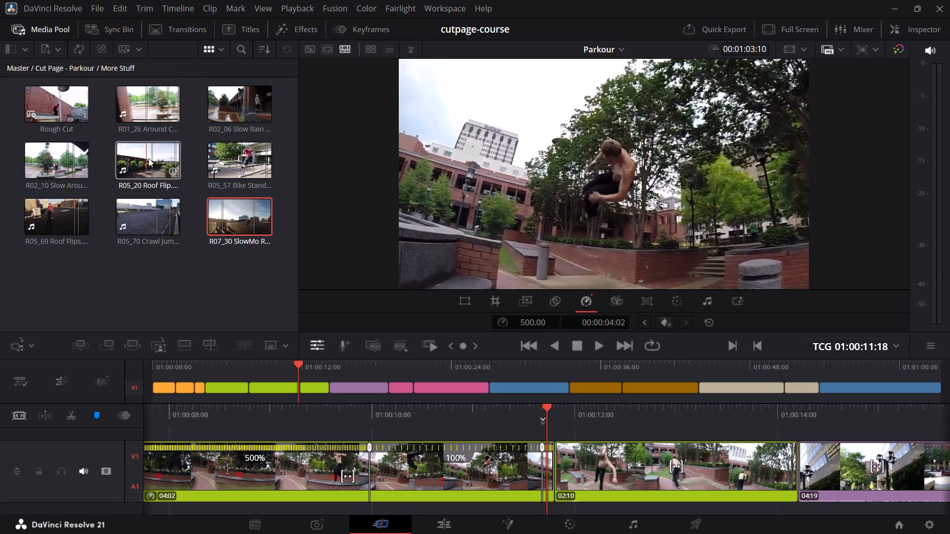
left_click_drag(295, 363, 207, 380)
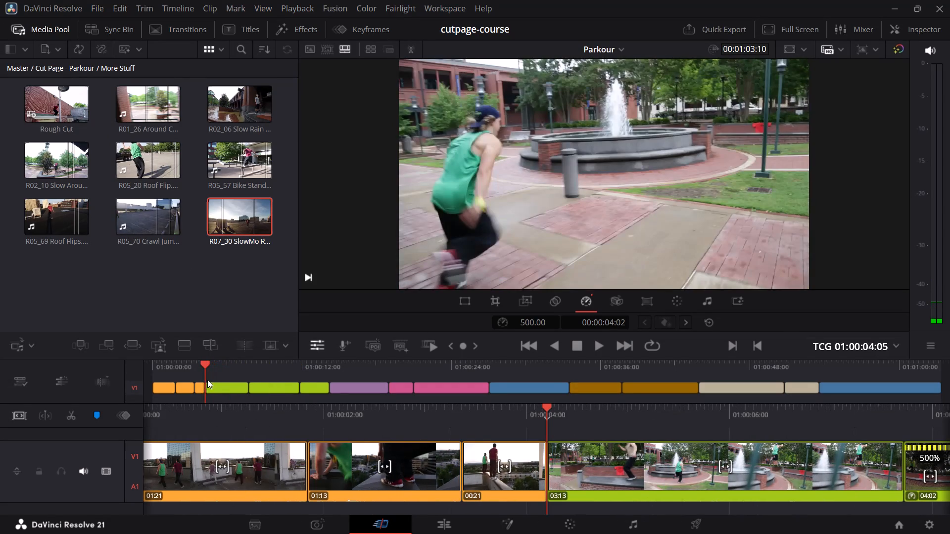
left_click_drag(207, 380, 252, 380)
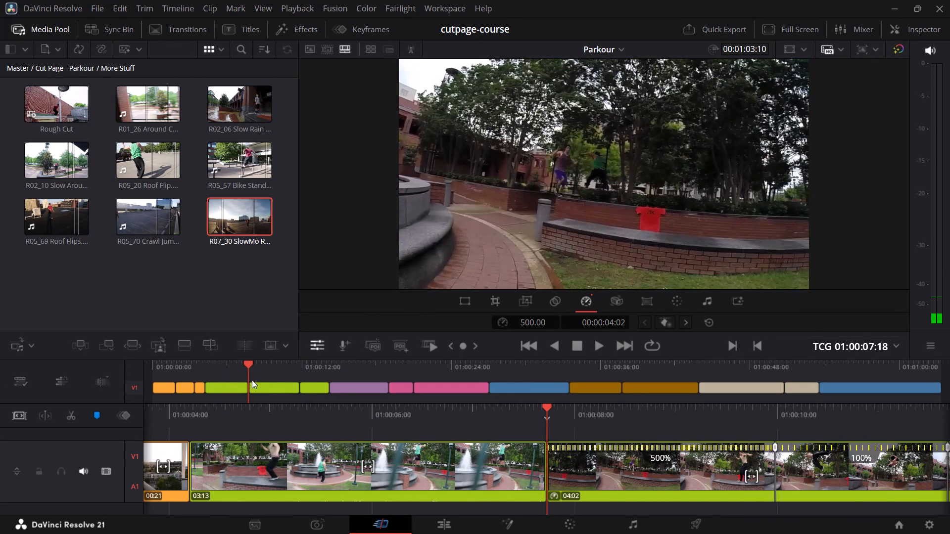
left_click_drag(252, 380, 232, 391)
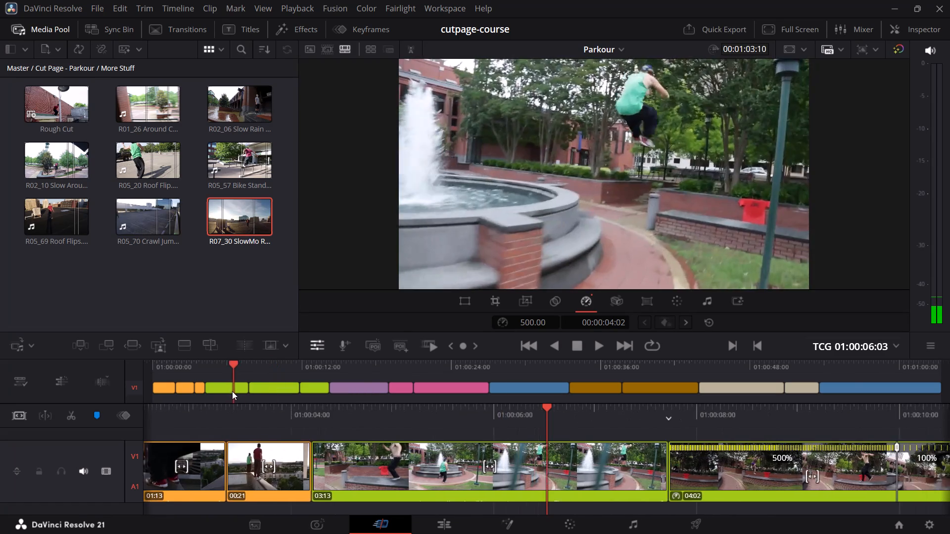
left_click_drag(232, 391, 206, 394)
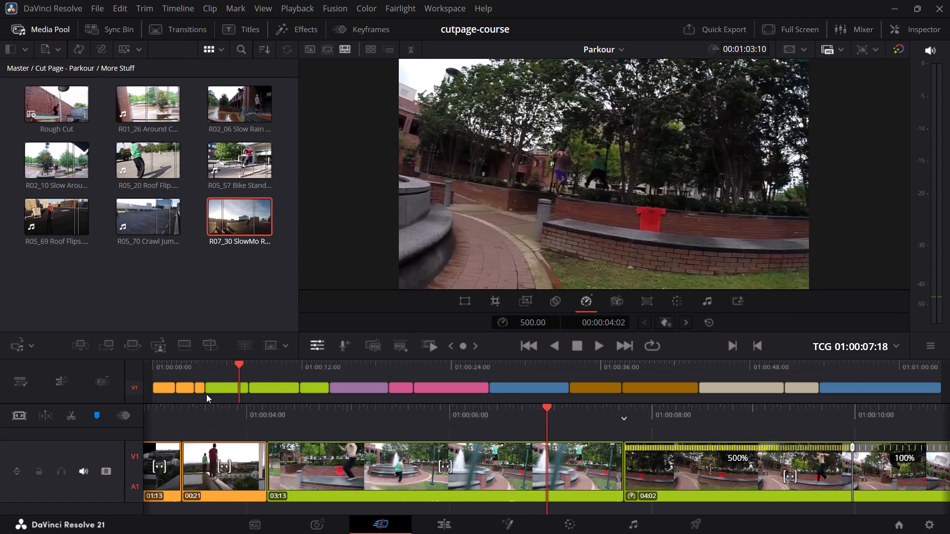
left_click_drag(206, 394, 194, 391)
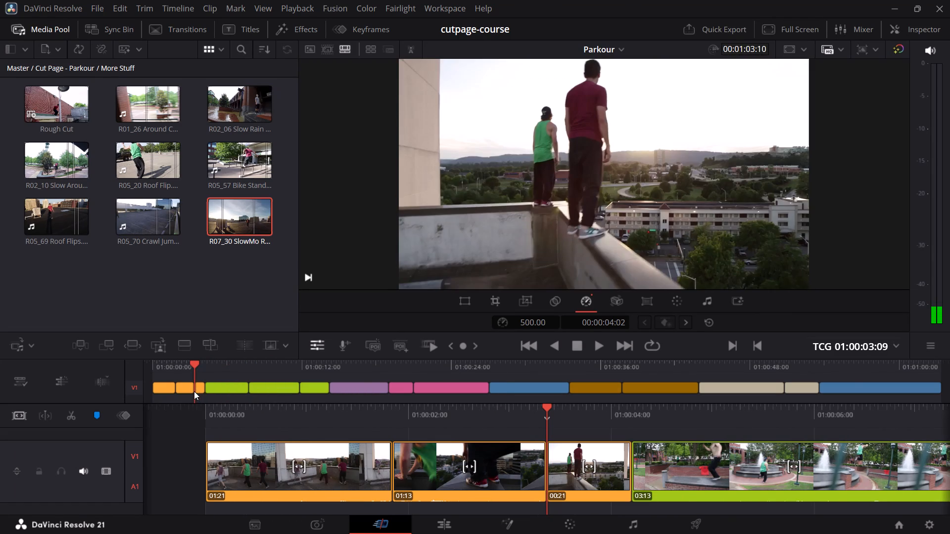
left_click_drag(194, 391, 238, 395)
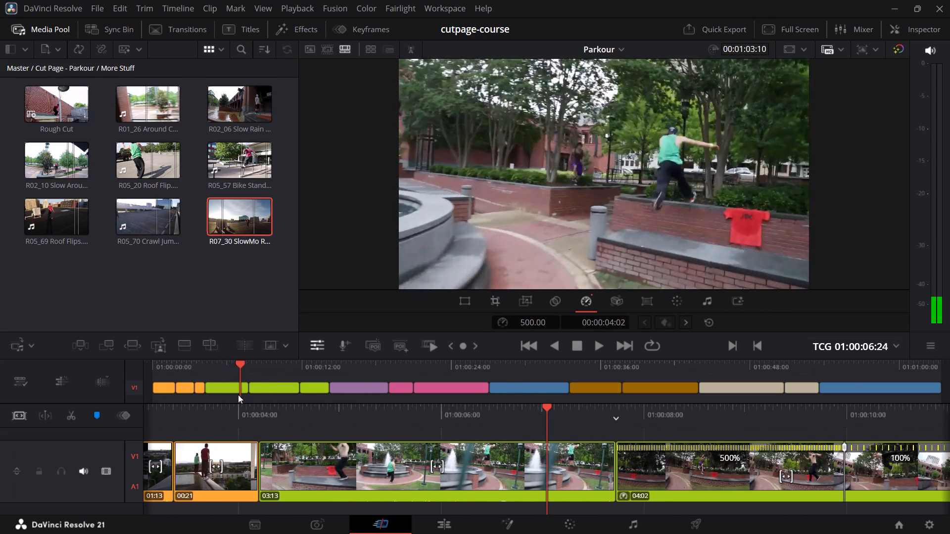
left_click_drag(238, 395, 303, 400)
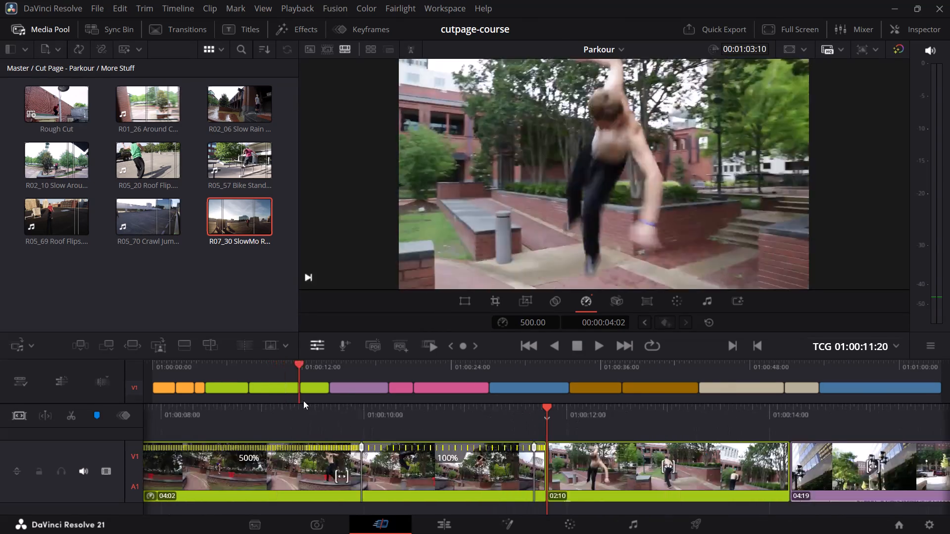
left_click_drag(303, 400, 424, 418)
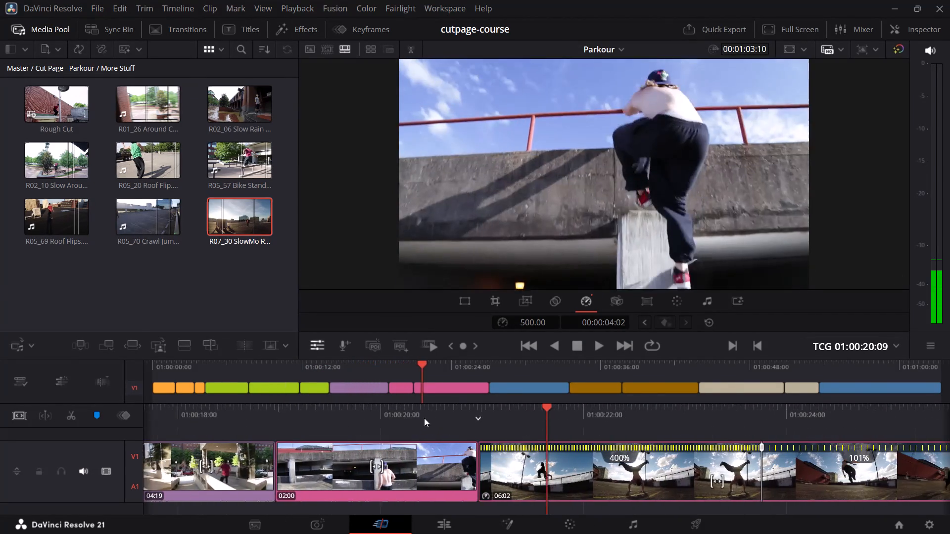
left_click_drag(424, 418, 312, 405)
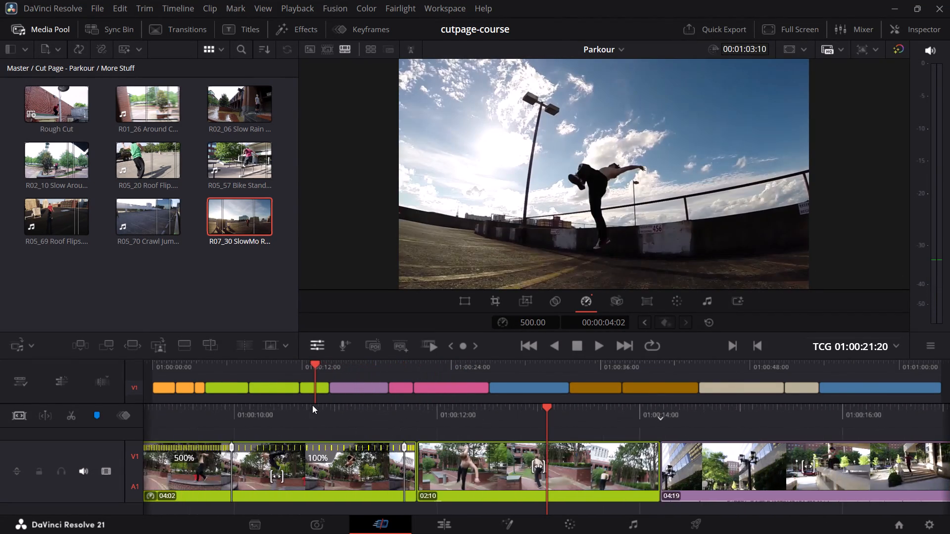
left_click_drag(312, 405, 206, 396)
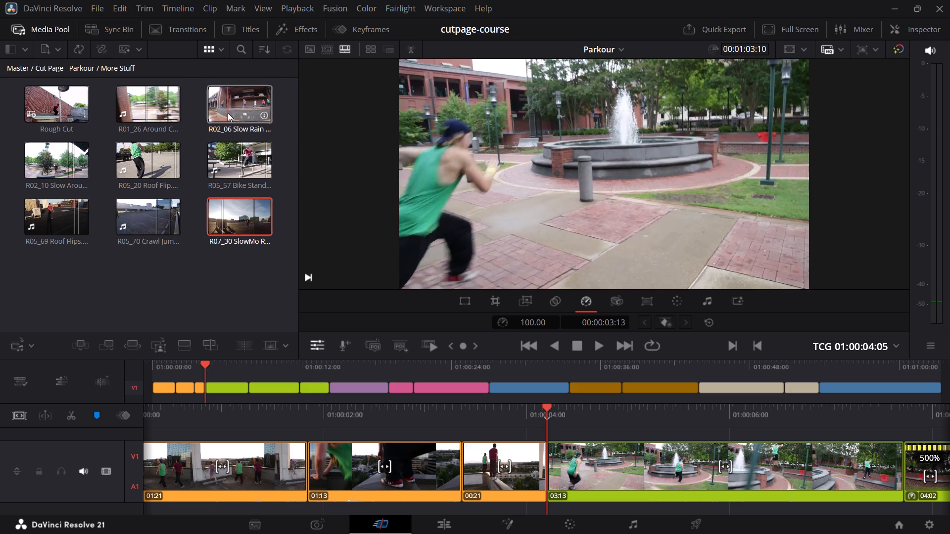
Open the R01_26 Around Corner source clip, review its marked range and move the out point earlier, to 00:00:19:20.
left_click(160, 109)
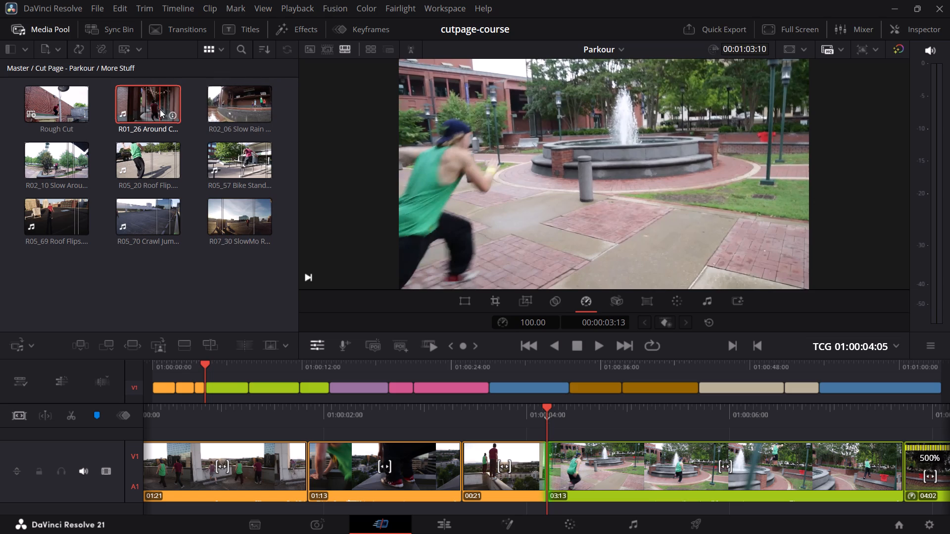
double_click(160, 109)
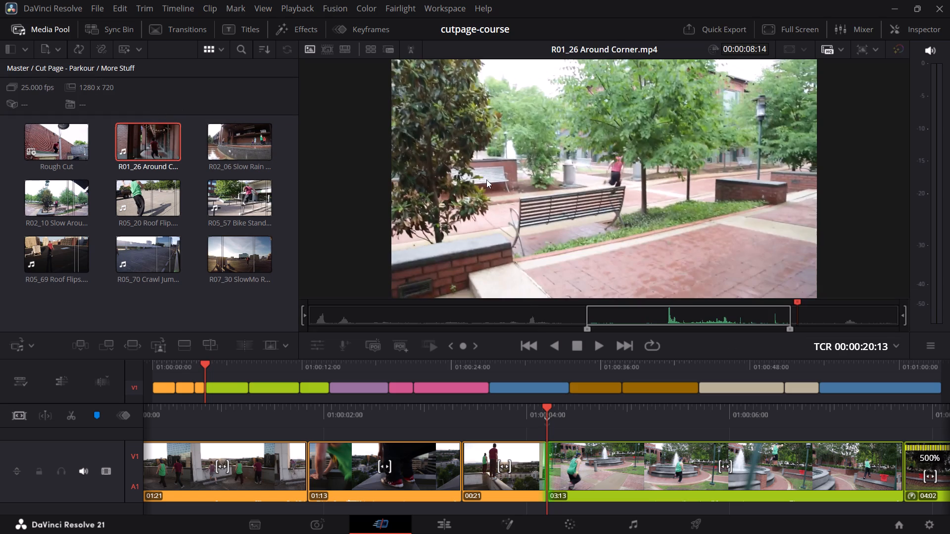
left_click_drag(533, 320, 588, 326)
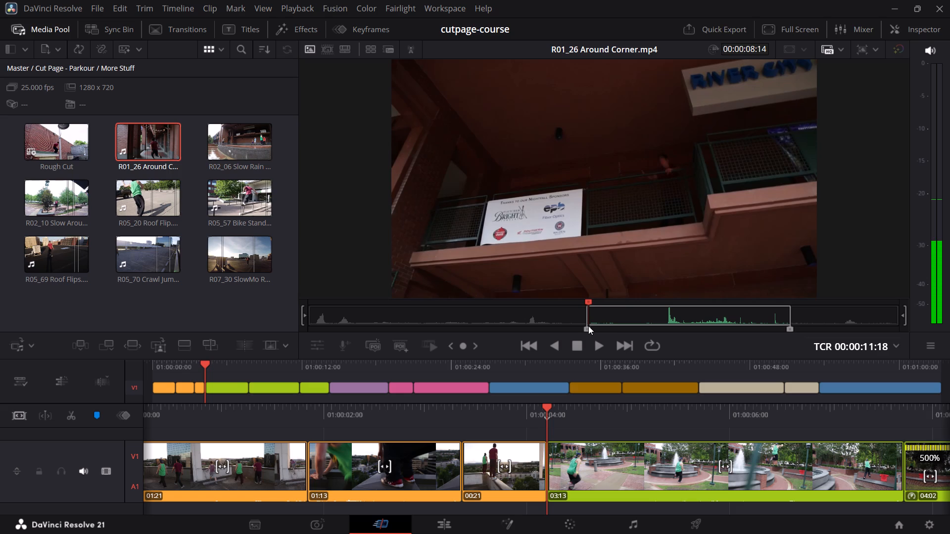
left_click_drag(588, 326, 757, 321)
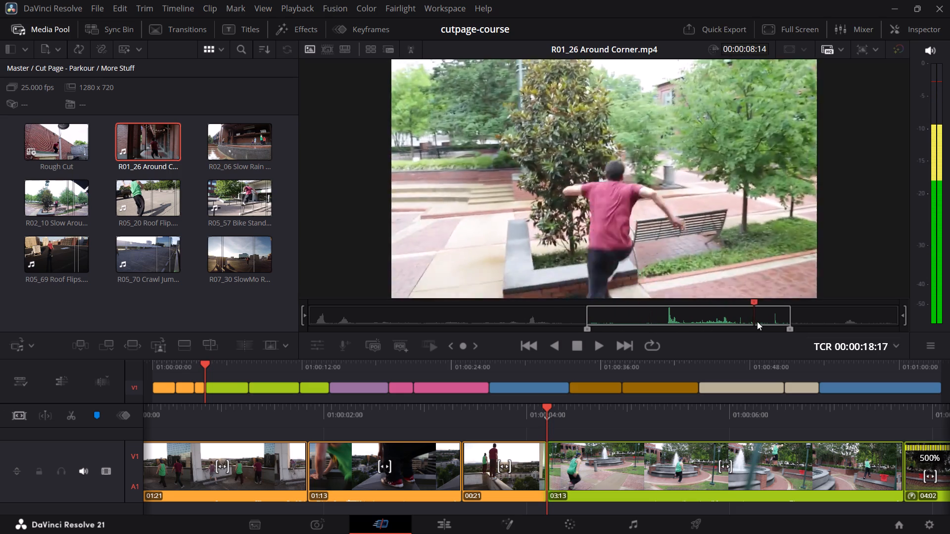
left_click_drag(757, 321, 792, 321)
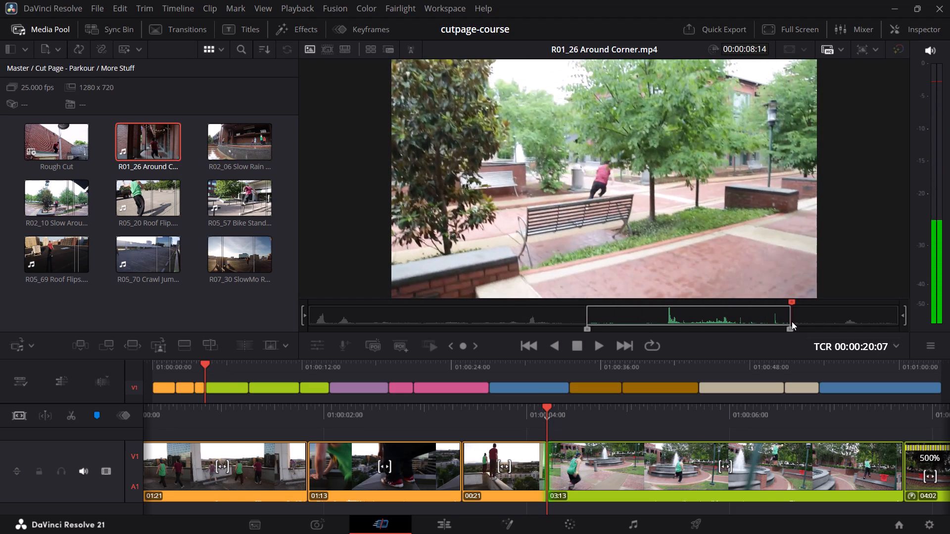
left_click_drag(792, 321, 693, 327)
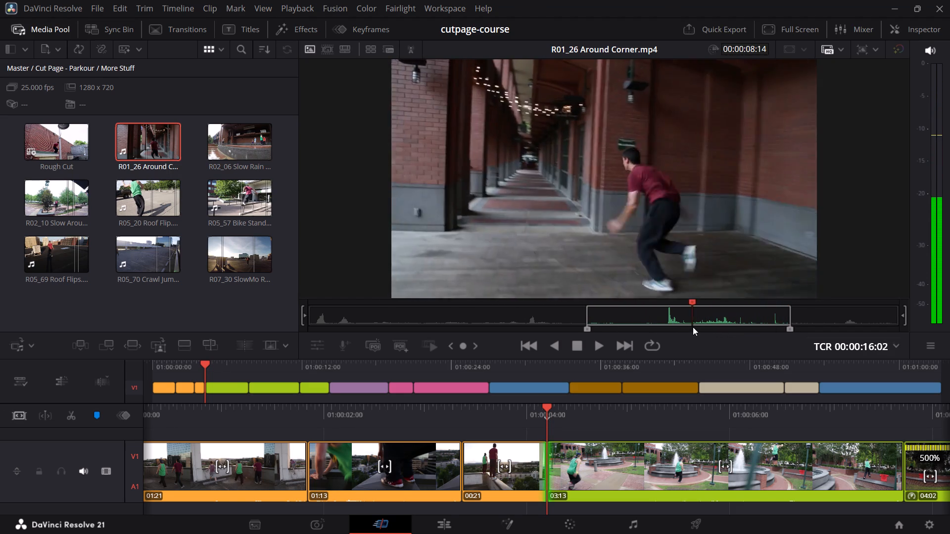
left_click_drag(693, 327, 731, 323)
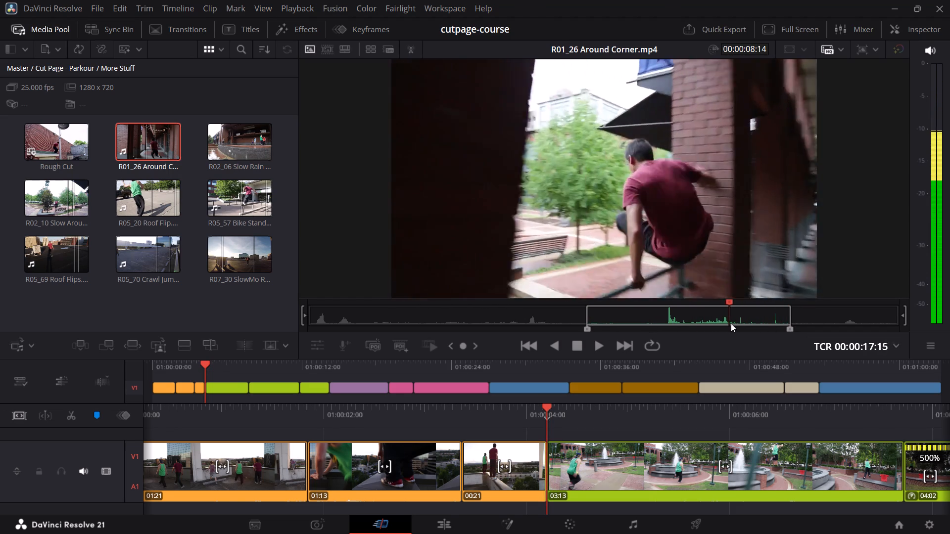
left_click_drag(731, 323, 768, 319)
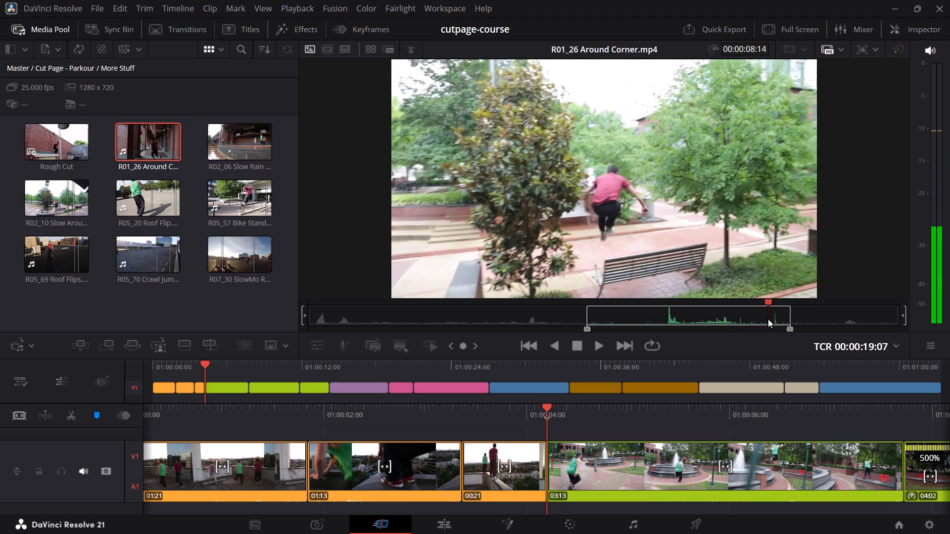
left_click_drag(768, 319, 768, 319)
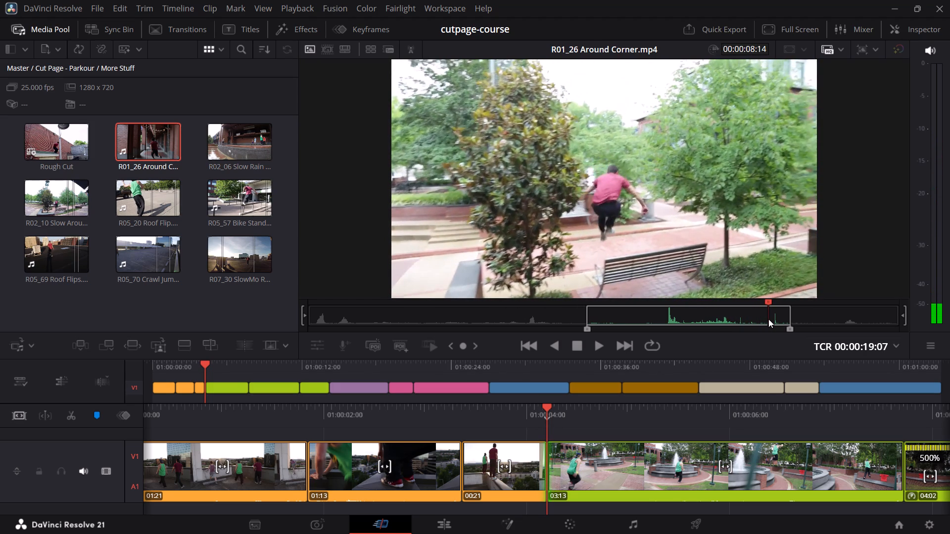
left_click_drag(768, 319, 771, 319)
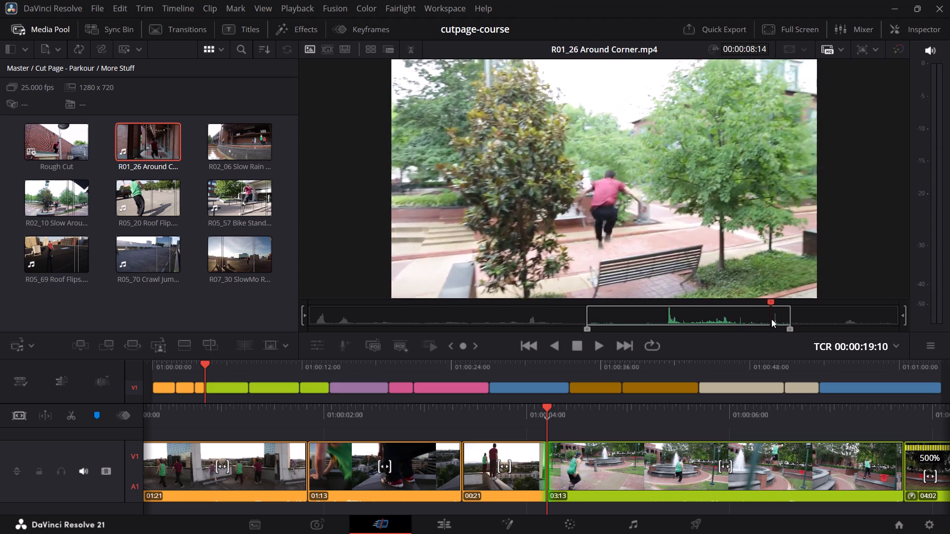
left_click_drag(771, 319, 780, 319)
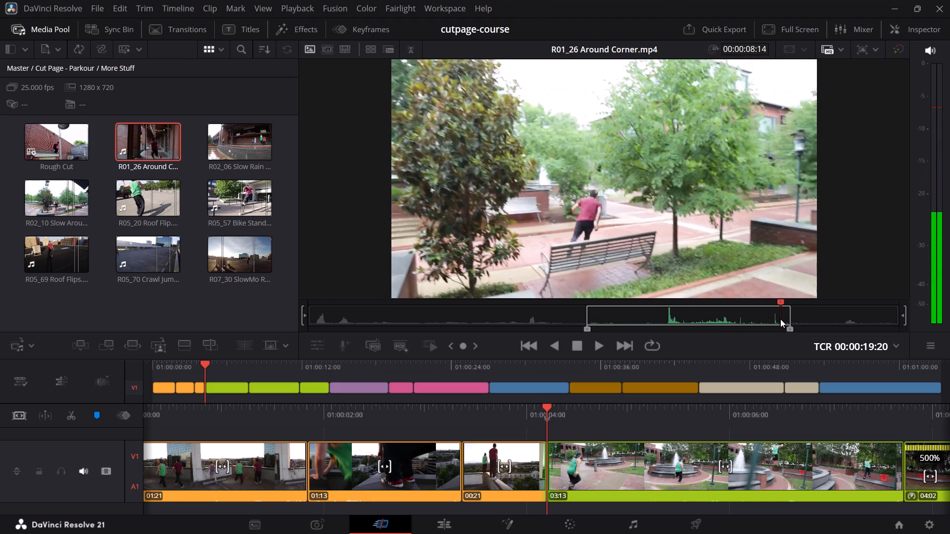
left_click_drag(780, 319, 781, 319)
left_click_drag(793, 328, 786, 328)
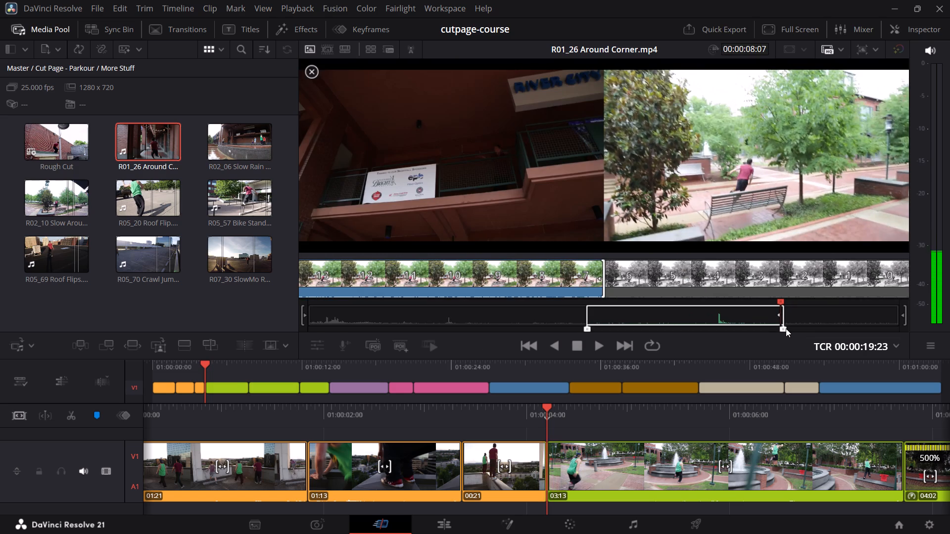
left_click_drag(786, 328, 782, 328)
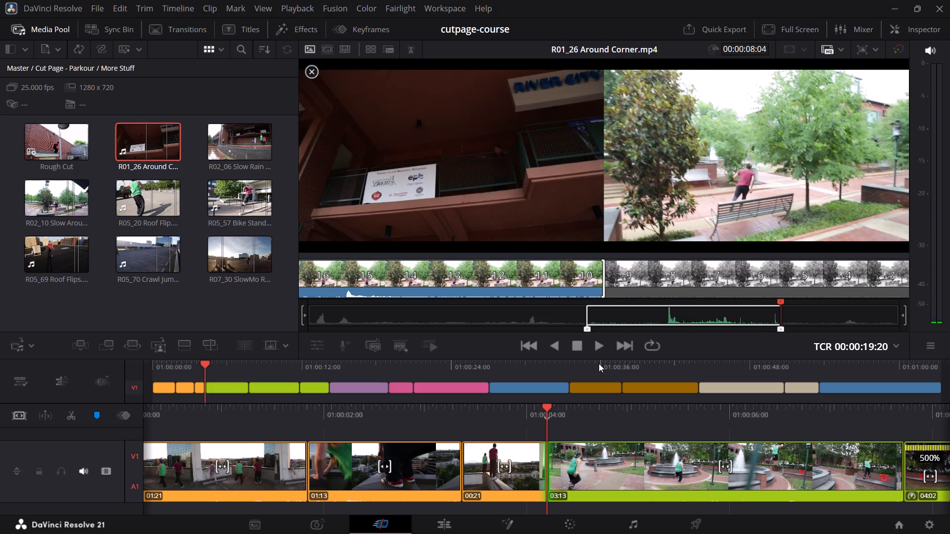
Ripple overwrite the green 03:13 fountain clip in the timeline with the marked range of R01_26 Around Corner.
key("shift+F10")
Play the timeline across the new Around Corner clip into the following shot, and skim the whole edit back to its first frame.
left_click(191, 364)
key("space")
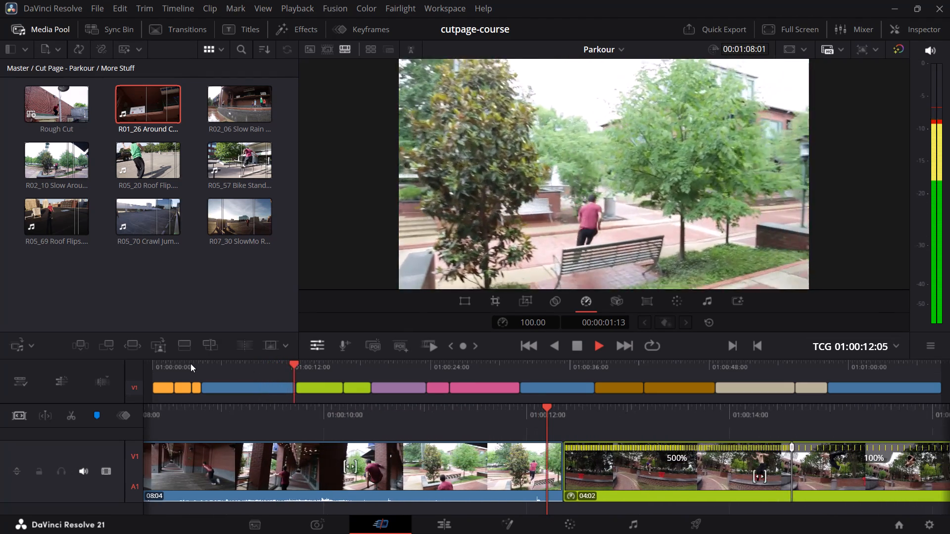
key("space")
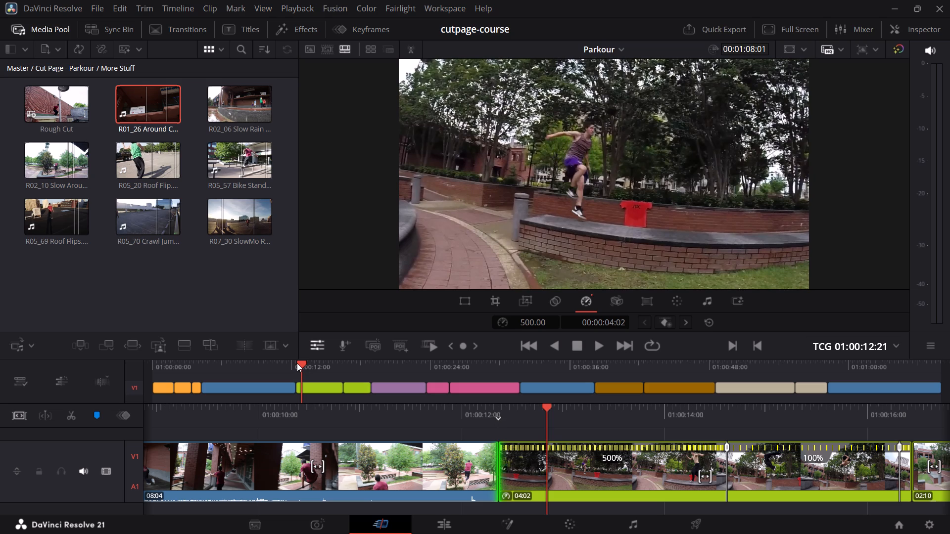
scroll(107, 475, "down", 3)
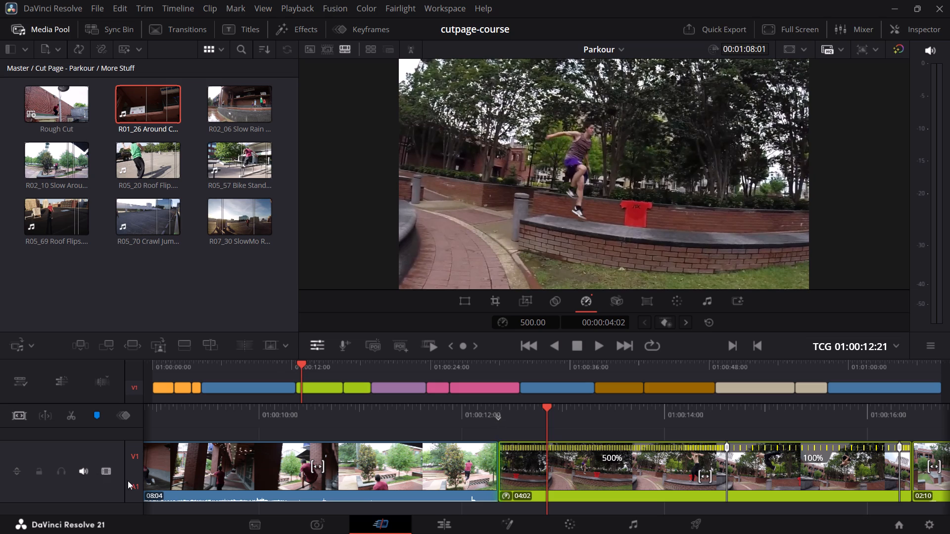
scroll(128, 481, "down", 2)
scroll(365, 438, "down", 4)
left_click_drag(300, 363, 198, 389)
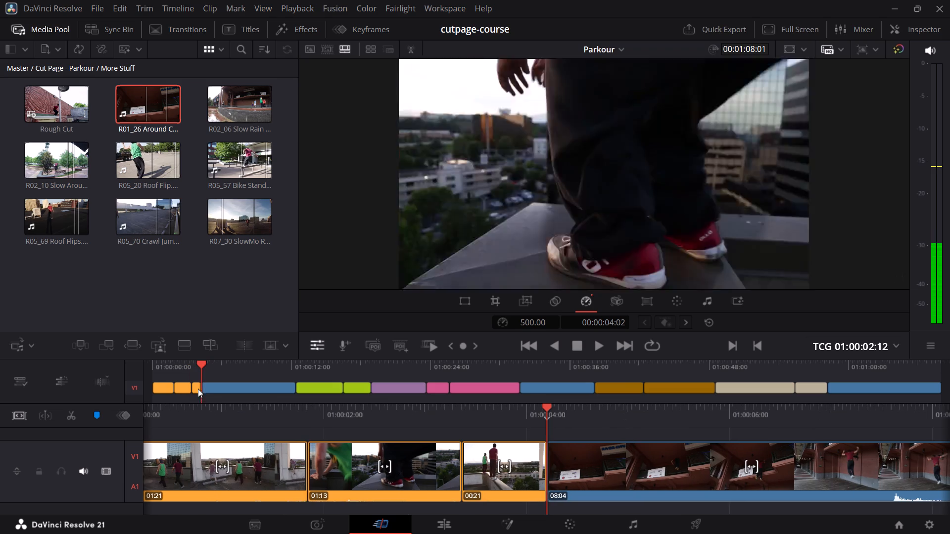
left_click_drag(198, 389, 415, 379)
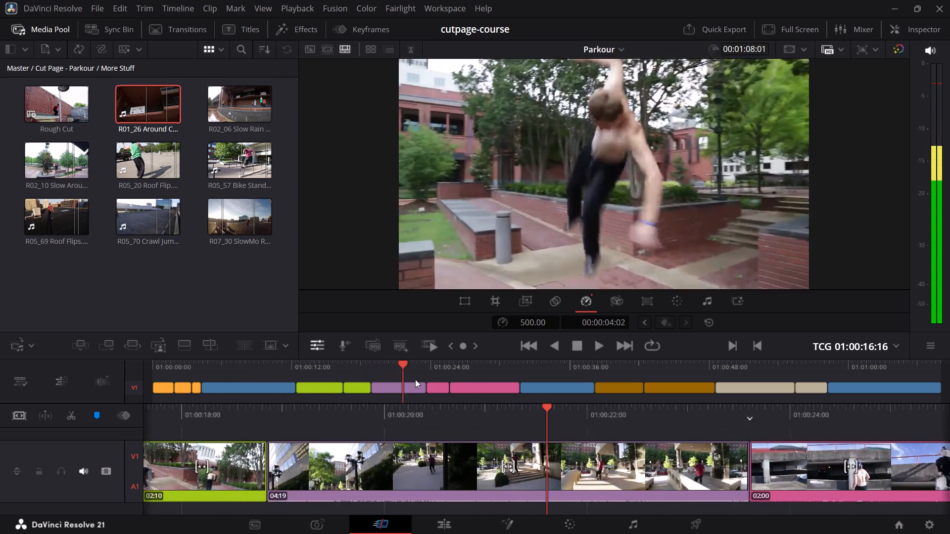
left_click_drag(415, 379, 833, 365)
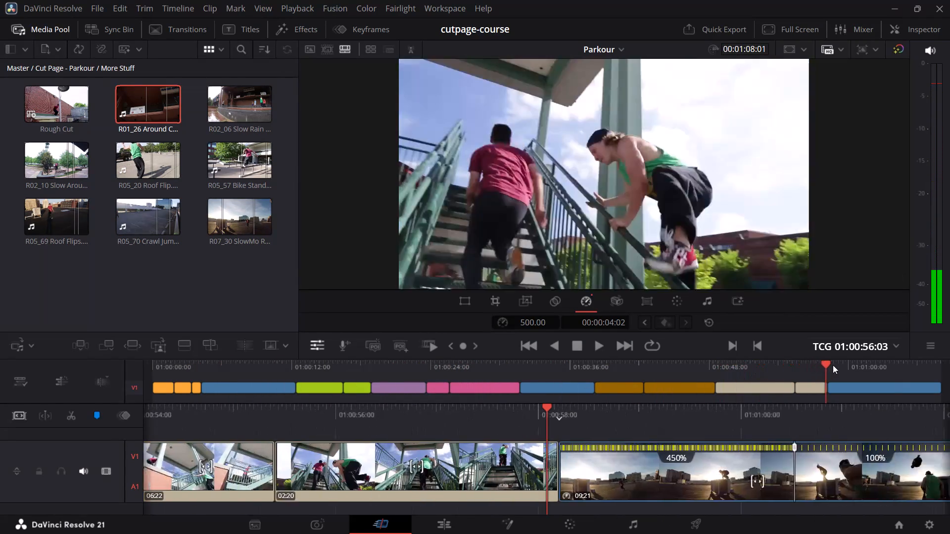
left_click_drag(833, 365, 459, 401)
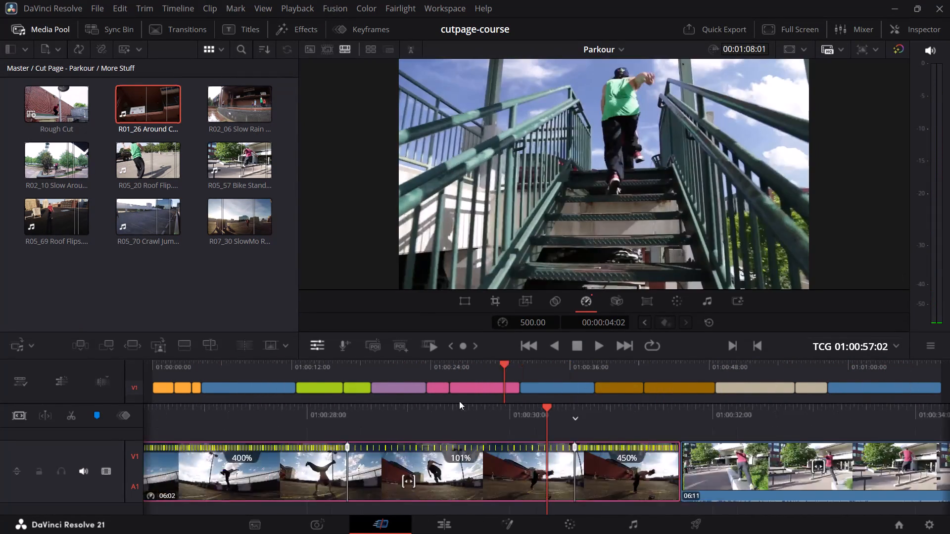
left_click_drag(459, 401, 142, 388)
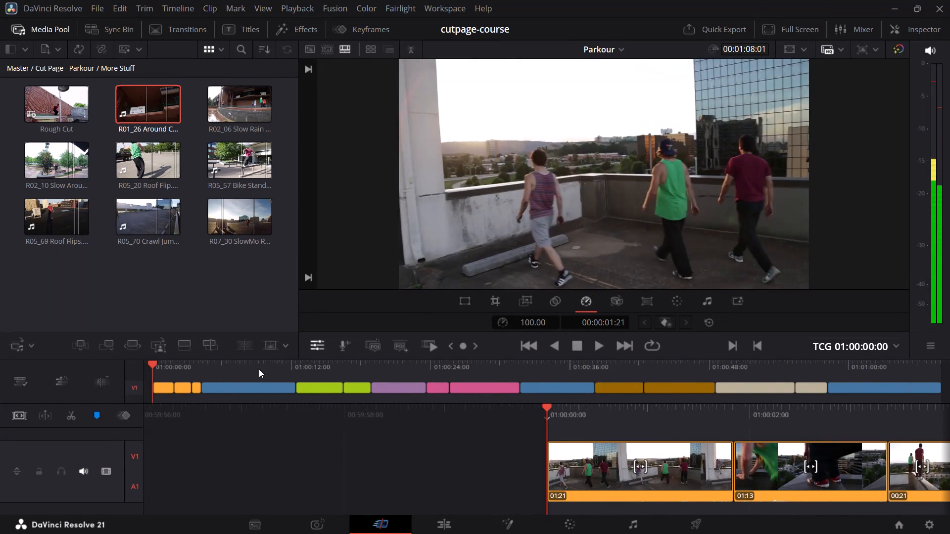
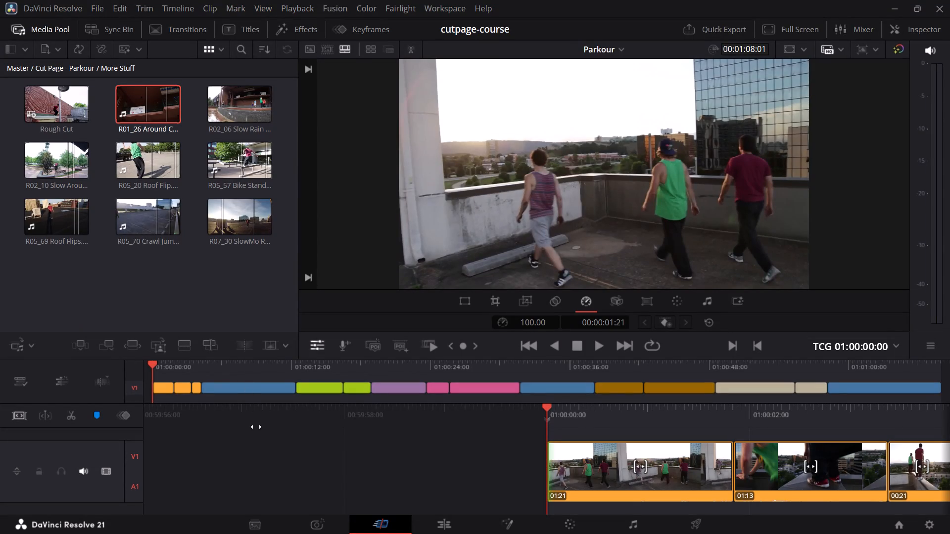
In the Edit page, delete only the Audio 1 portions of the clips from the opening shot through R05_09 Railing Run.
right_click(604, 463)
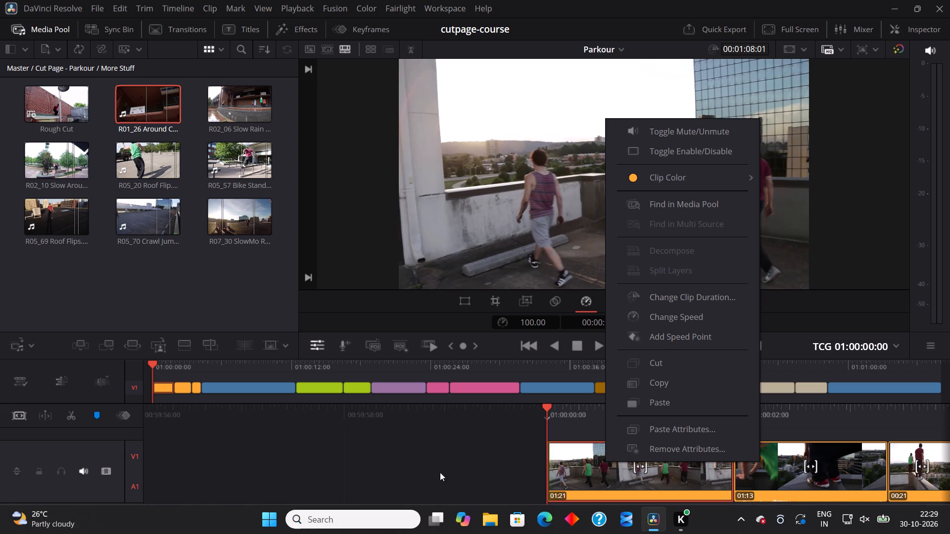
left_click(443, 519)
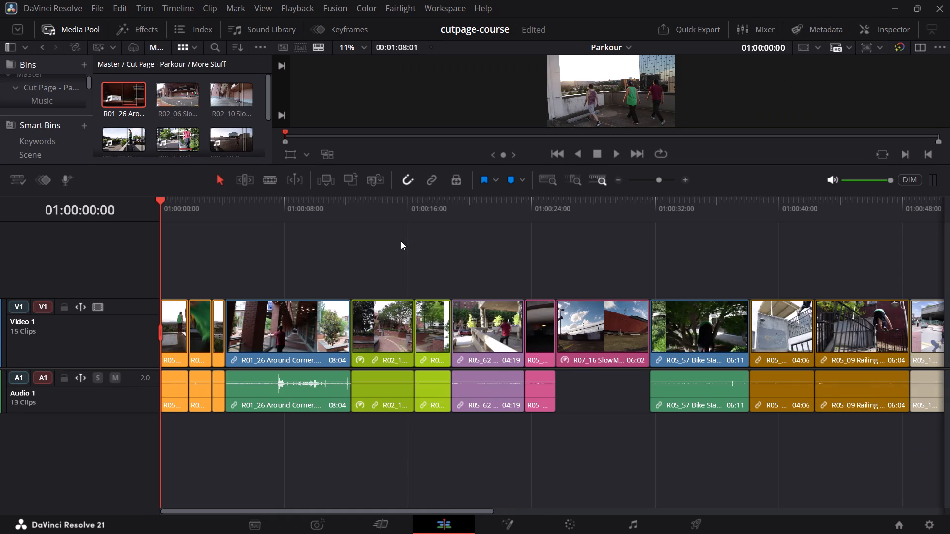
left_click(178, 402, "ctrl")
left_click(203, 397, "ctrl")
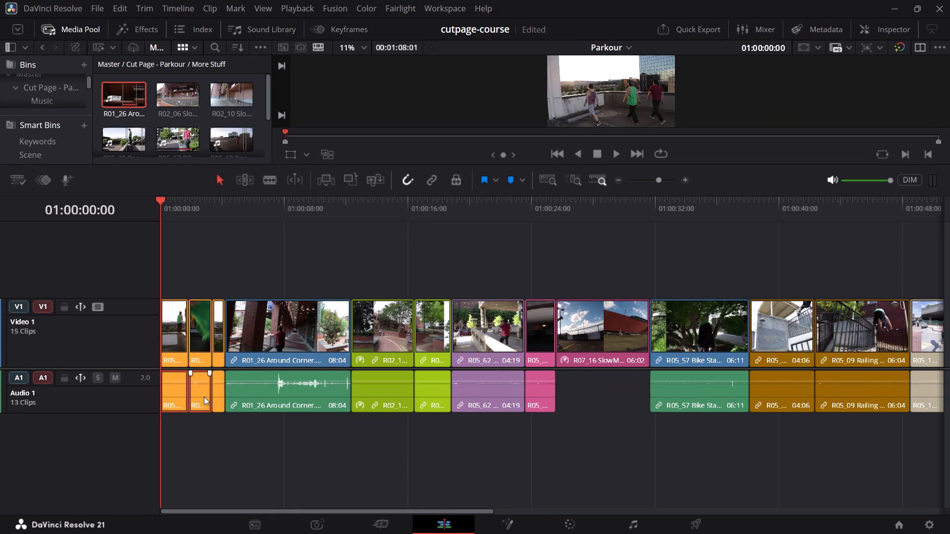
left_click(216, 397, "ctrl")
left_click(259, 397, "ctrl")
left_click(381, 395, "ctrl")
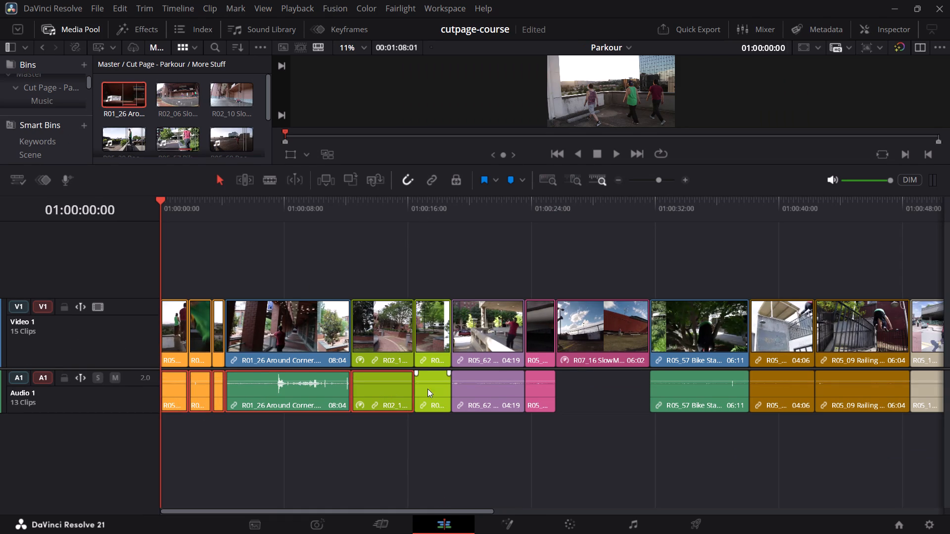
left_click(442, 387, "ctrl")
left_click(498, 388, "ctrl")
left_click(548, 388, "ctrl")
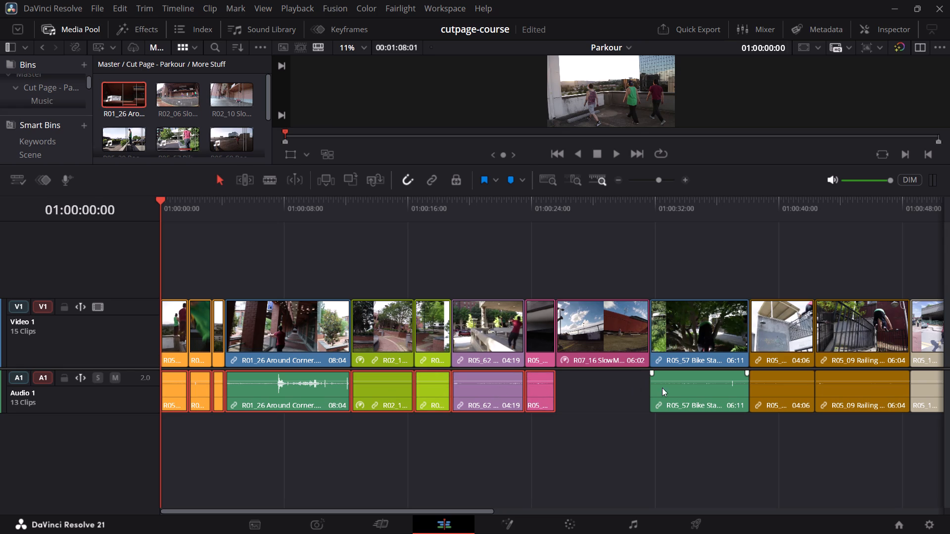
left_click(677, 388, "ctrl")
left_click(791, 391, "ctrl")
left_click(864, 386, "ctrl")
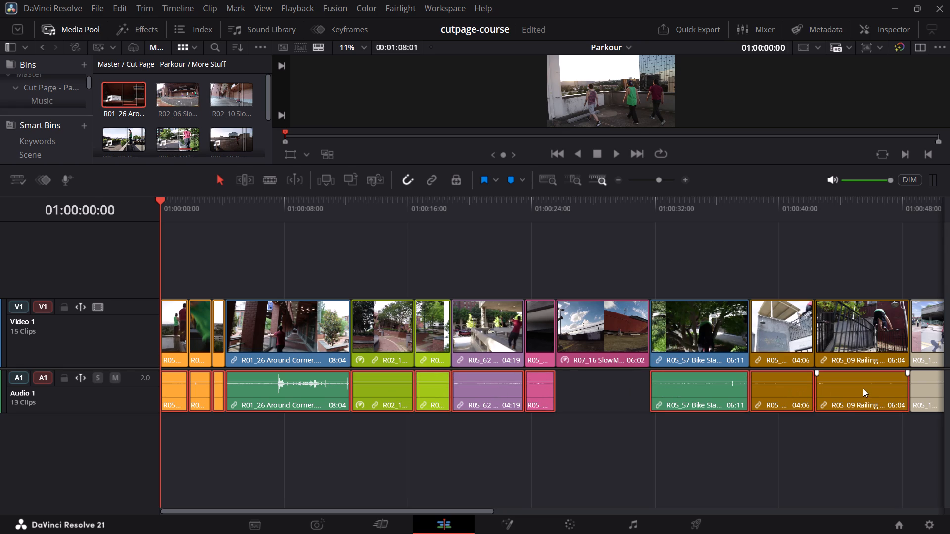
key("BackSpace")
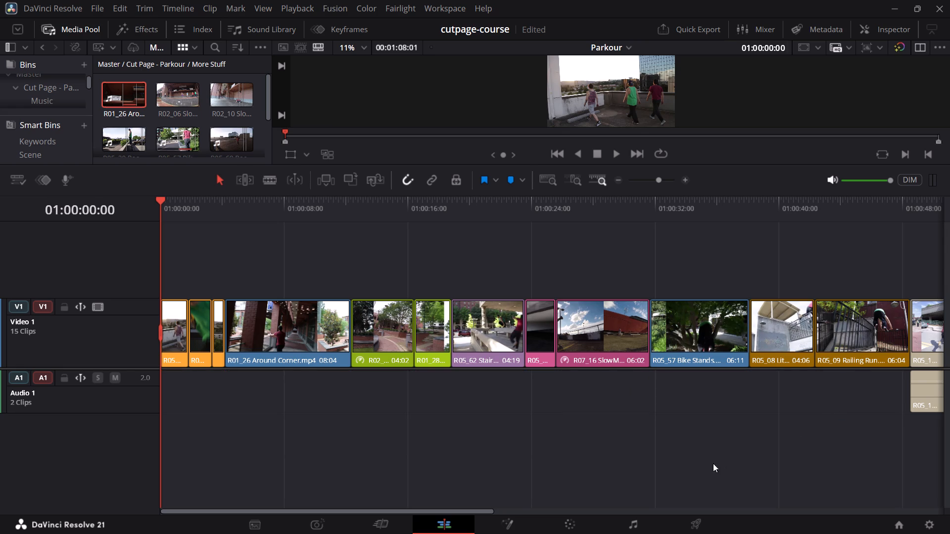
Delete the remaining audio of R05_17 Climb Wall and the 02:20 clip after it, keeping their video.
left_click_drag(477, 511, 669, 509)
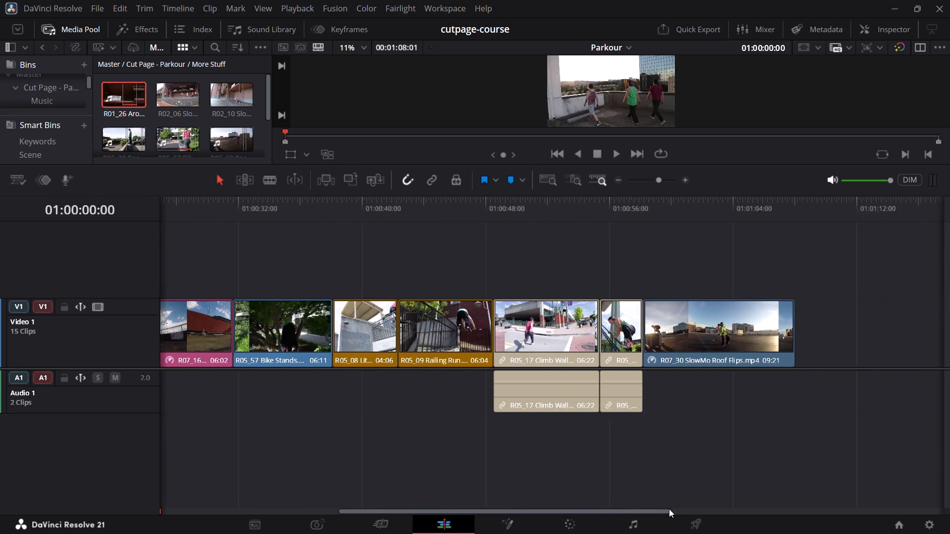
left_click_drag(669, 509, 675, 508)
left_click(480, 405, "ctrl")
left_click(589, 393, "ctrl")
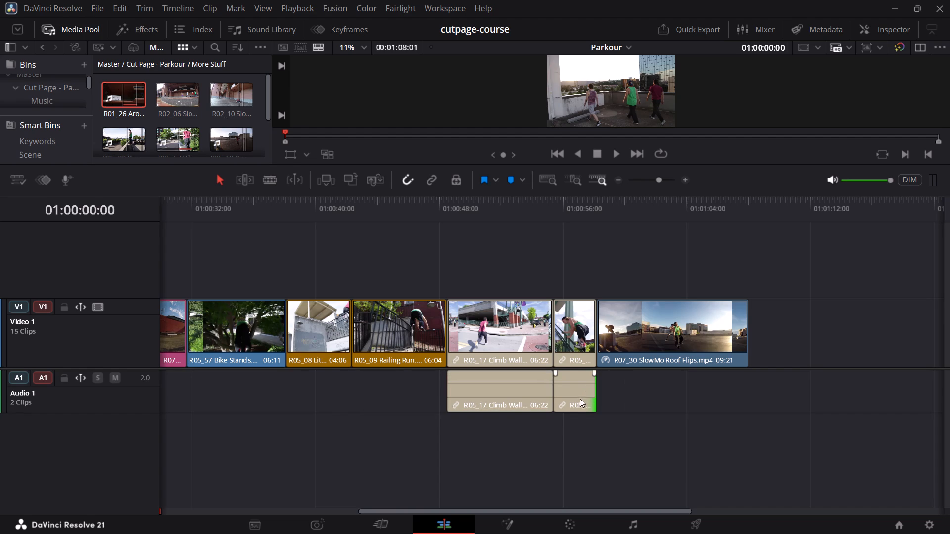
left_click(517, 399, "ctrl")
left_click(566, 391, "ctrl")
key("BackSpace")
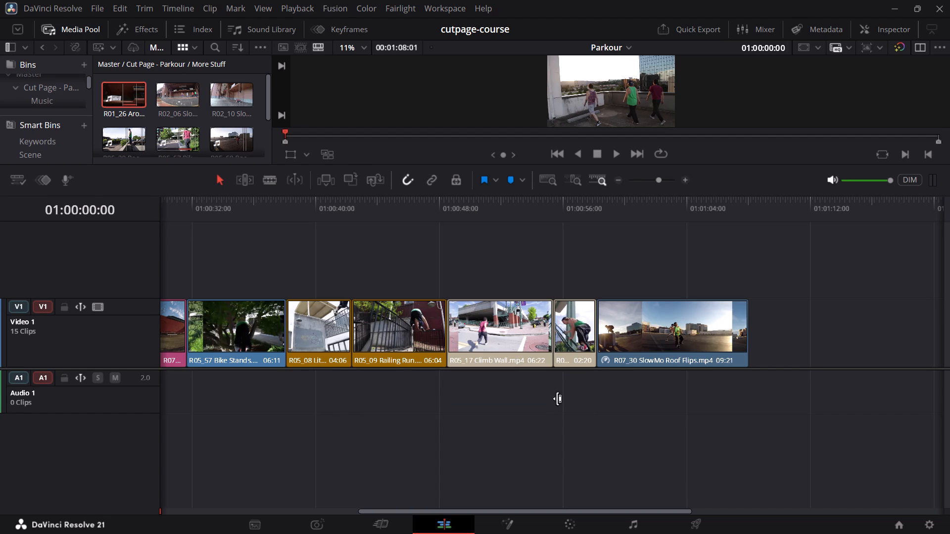
Back in the Cut page, play the edit into the green 04:02 speed-ramped clip and park on its first frame, 01:00:12:09.
left_click(384, 521)
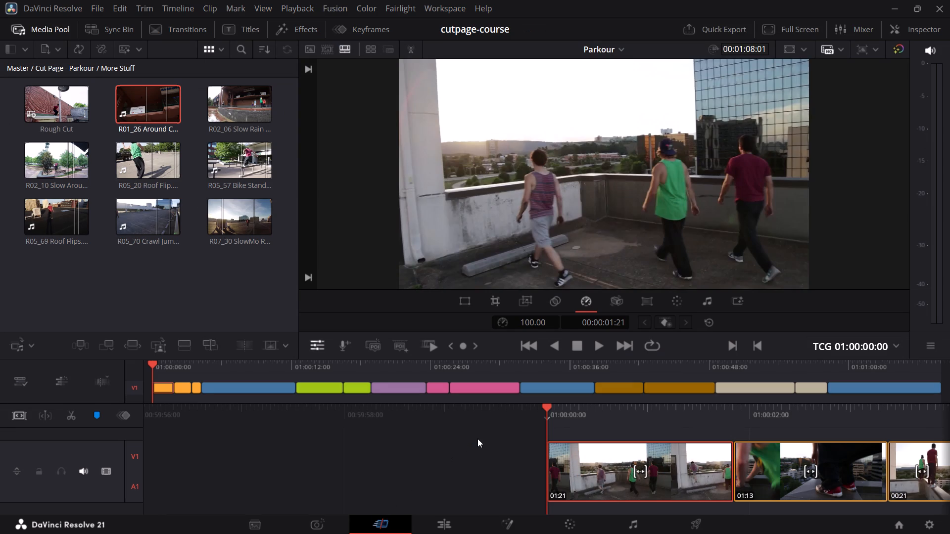
key("space")
key("space")
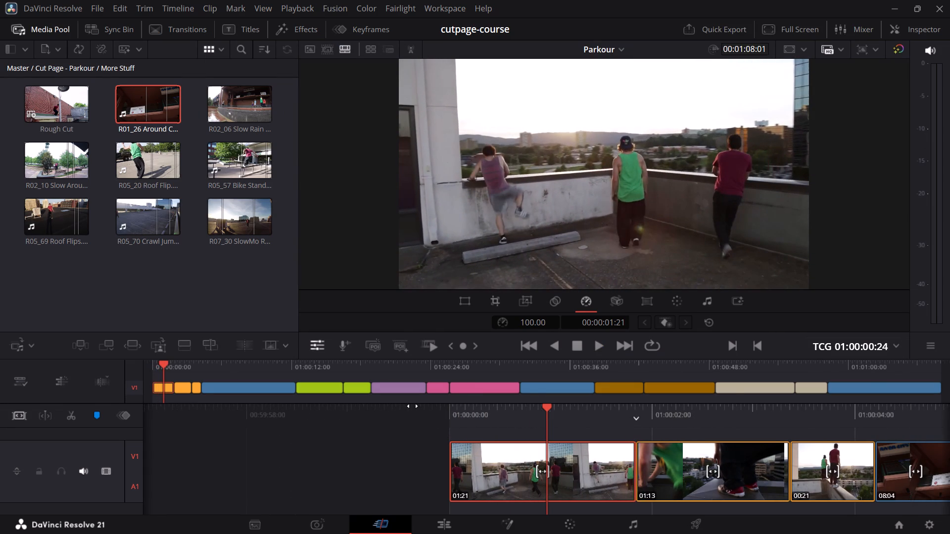
key("space")
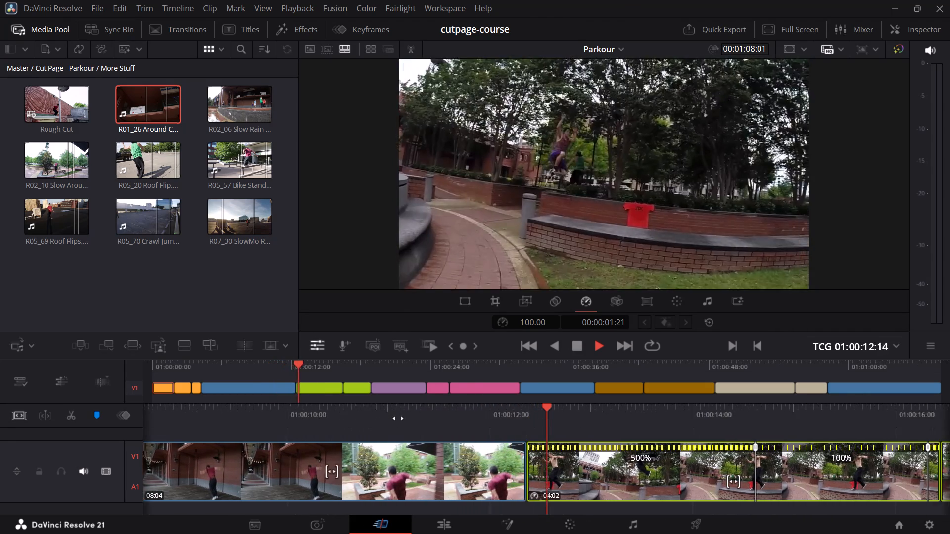
key("space")
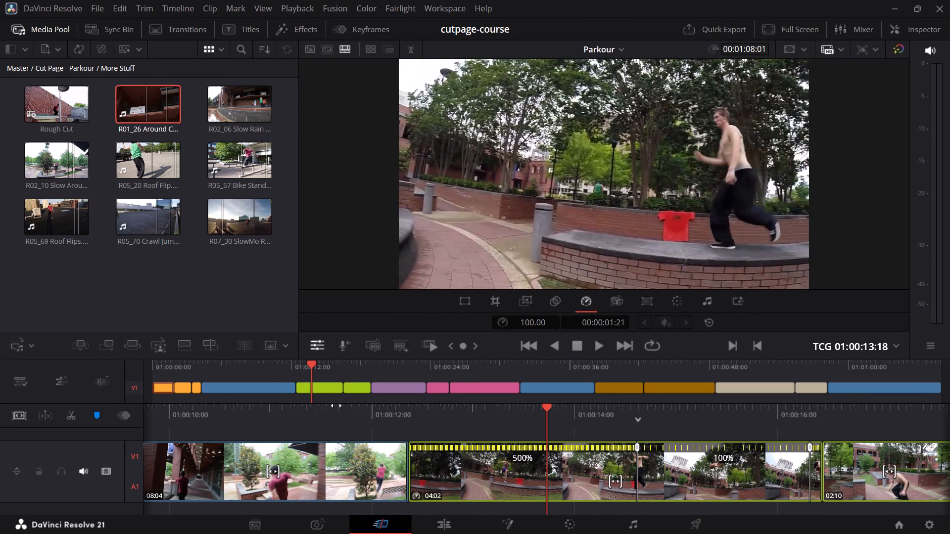
left_click_drag(310, 363, 303, 366)
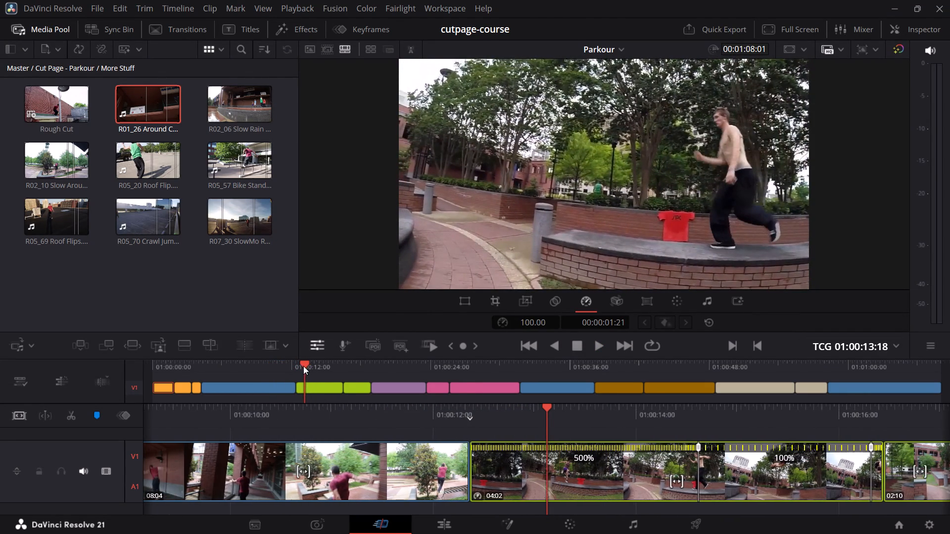
left_click_drag(303, 366, 294, 369)
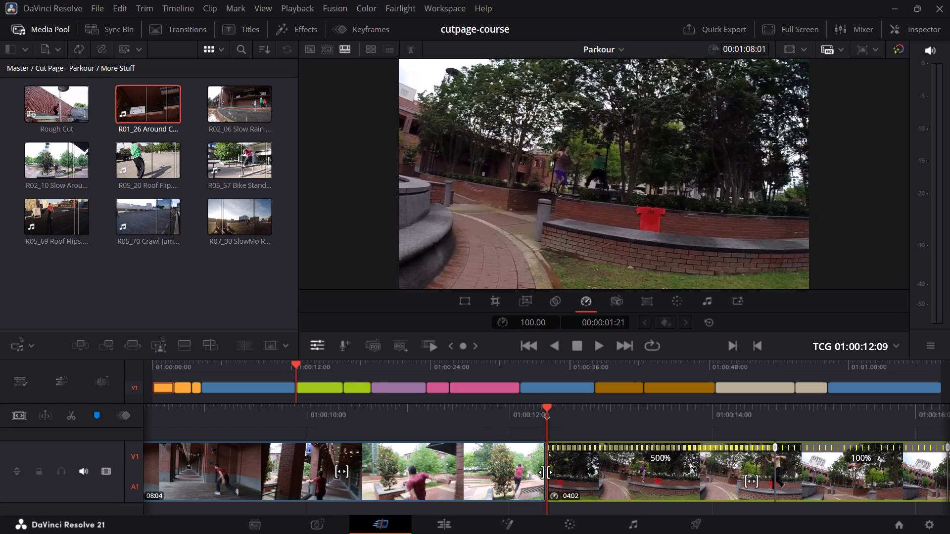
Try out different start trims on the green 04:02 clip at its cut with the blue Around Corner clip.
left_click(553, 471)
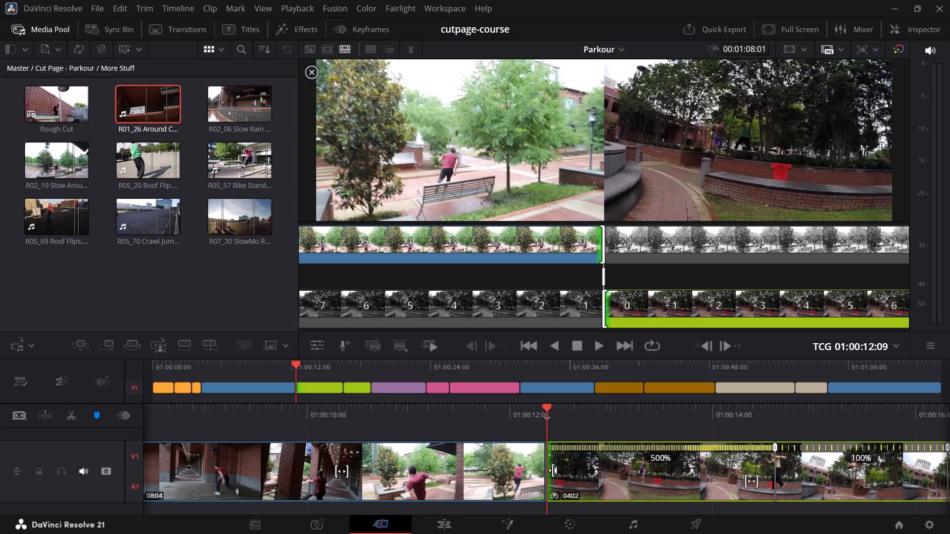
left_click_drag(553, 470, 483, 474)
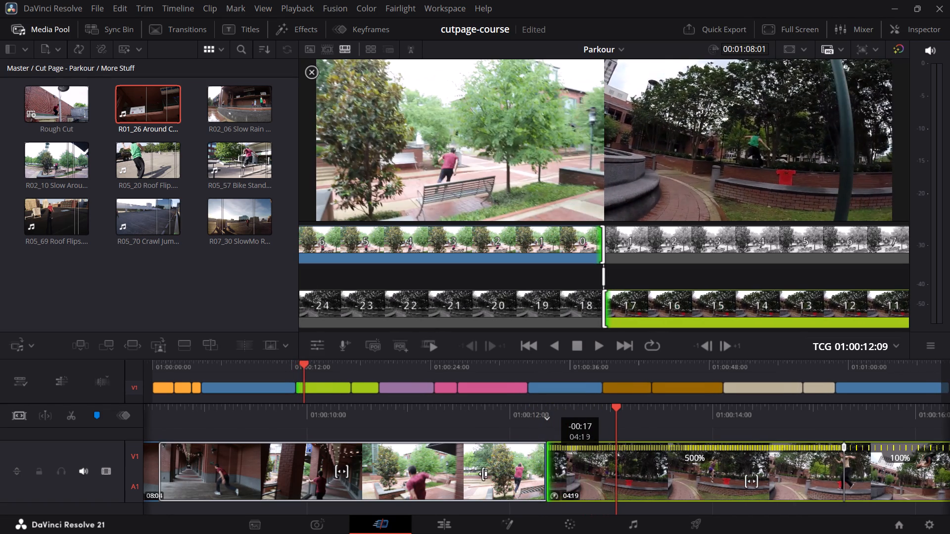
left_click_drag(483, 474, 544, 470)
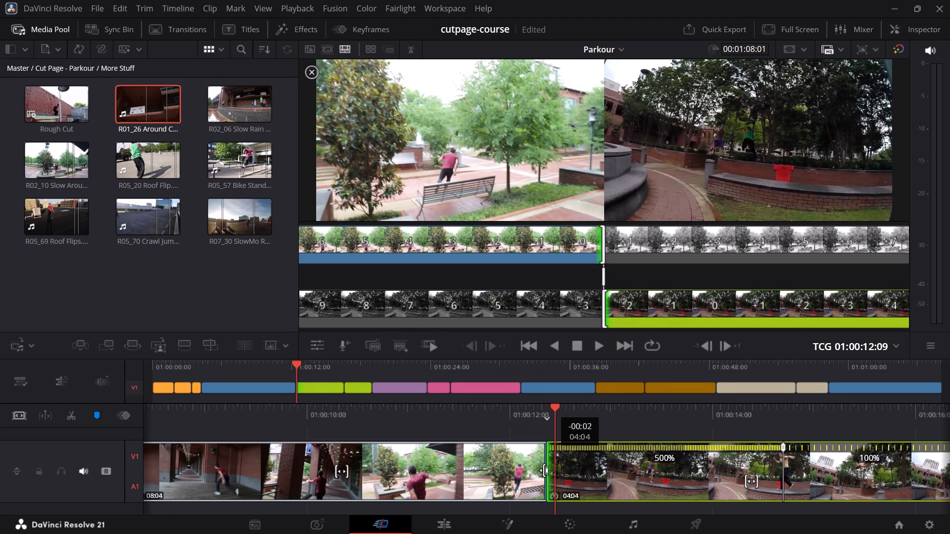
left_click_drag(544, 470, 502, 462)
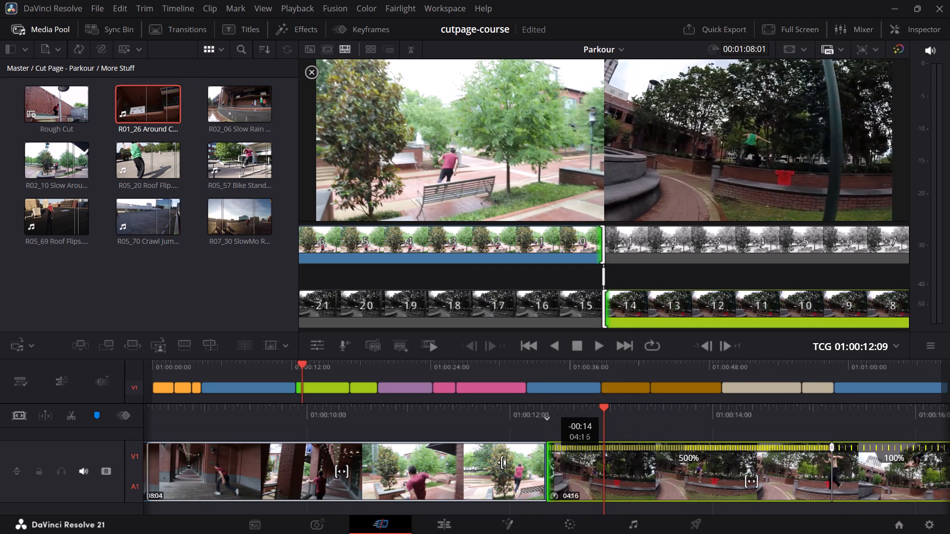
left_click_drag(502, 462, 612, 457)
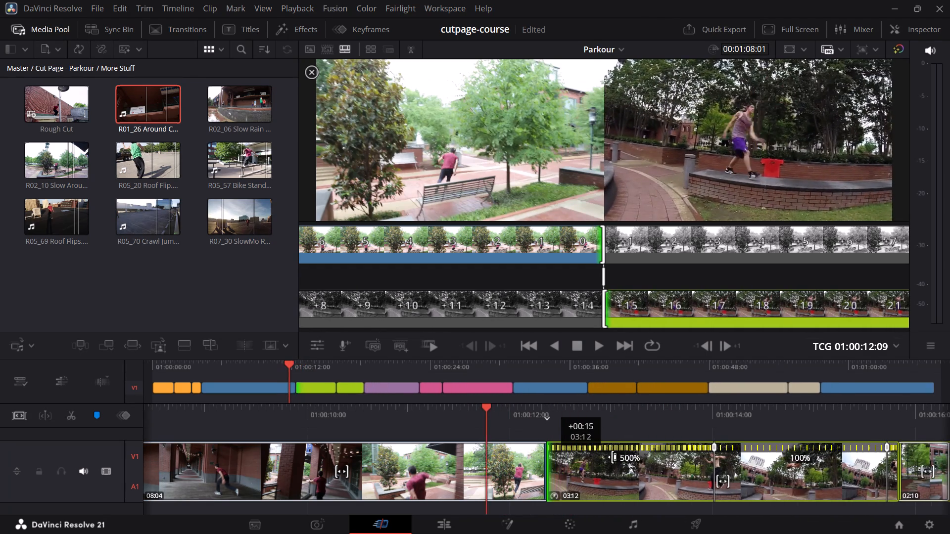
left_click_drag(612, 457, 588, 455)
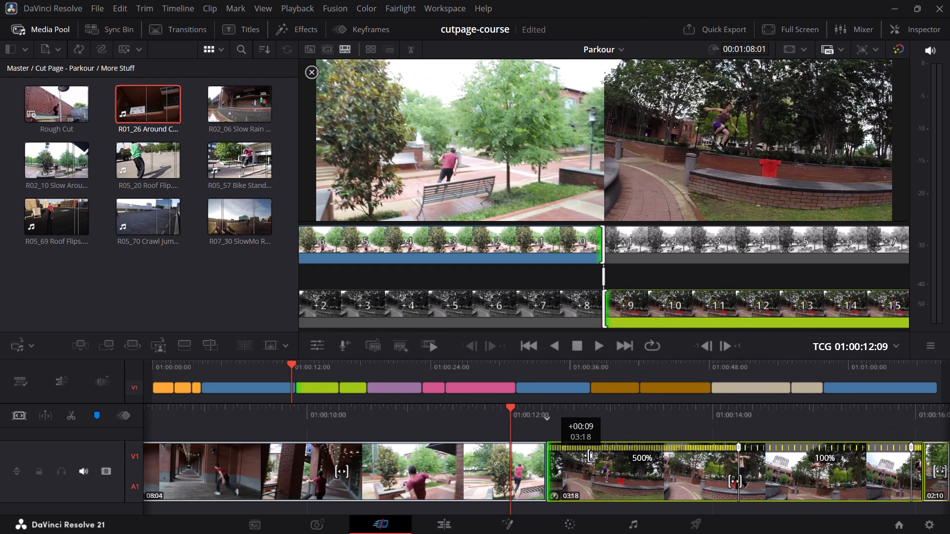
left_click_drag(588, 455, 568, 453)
Undo the trim, the audio deletions and the Around Corner ripple overwrite, and check the clips' audio in the Edit page.
key("ctrl+z")
key("ctrl+z")
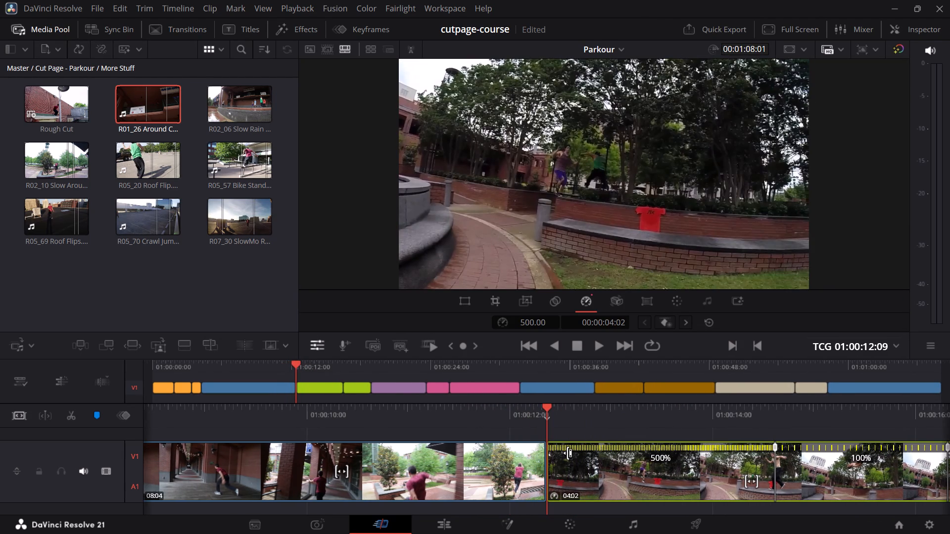
key("ctrl+z")
key("ctrl+z")
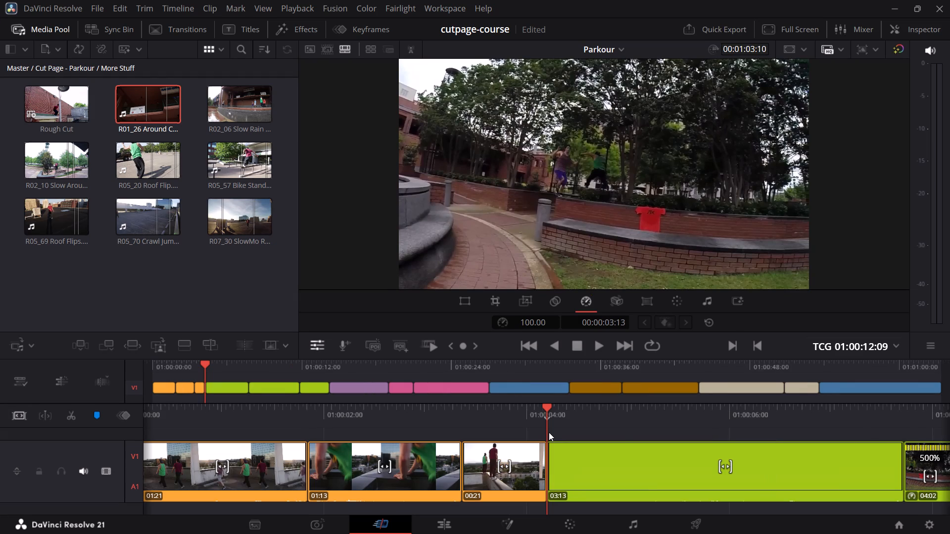
scroll(500, 457, "down", 1)
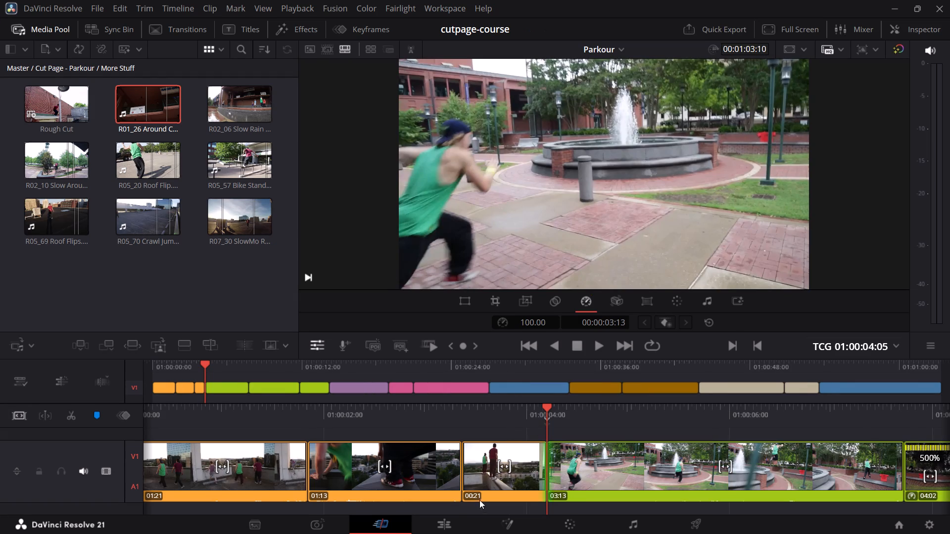
left_click(448, 520)
key("ctrl+z")
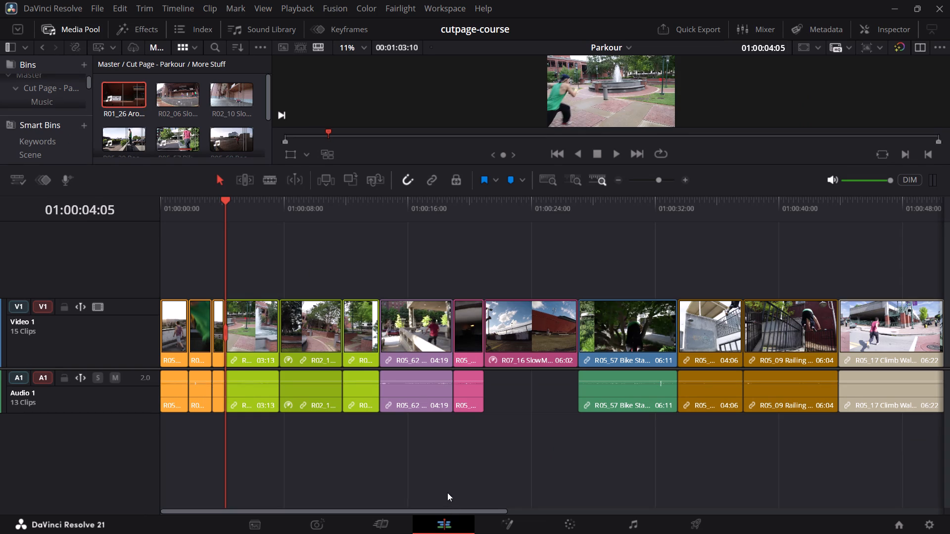
left_click(390, 520)
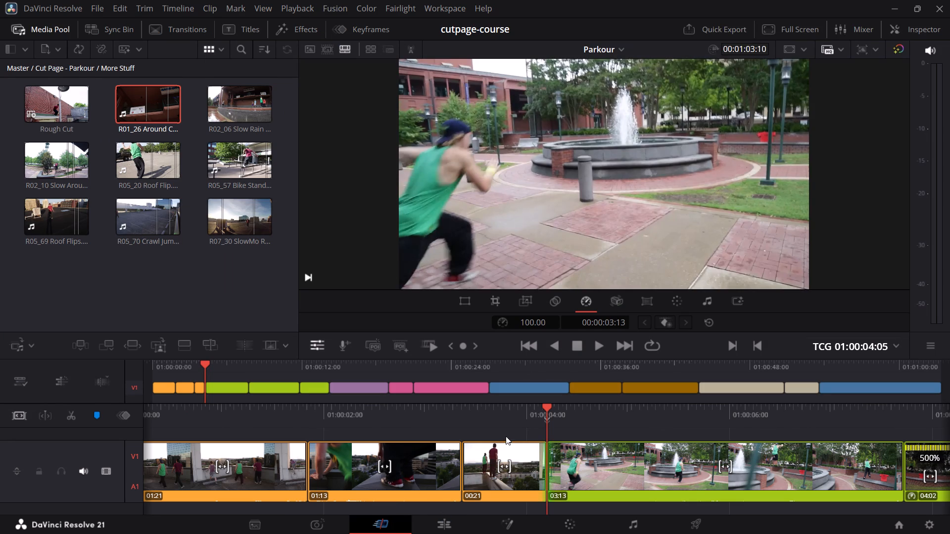
Insert the marked range of R01_26 Around Corner at 01:00:04:05, ahead of the green fountain clip, after undoing a trial ripple overwrite.
key("space")
key("space")
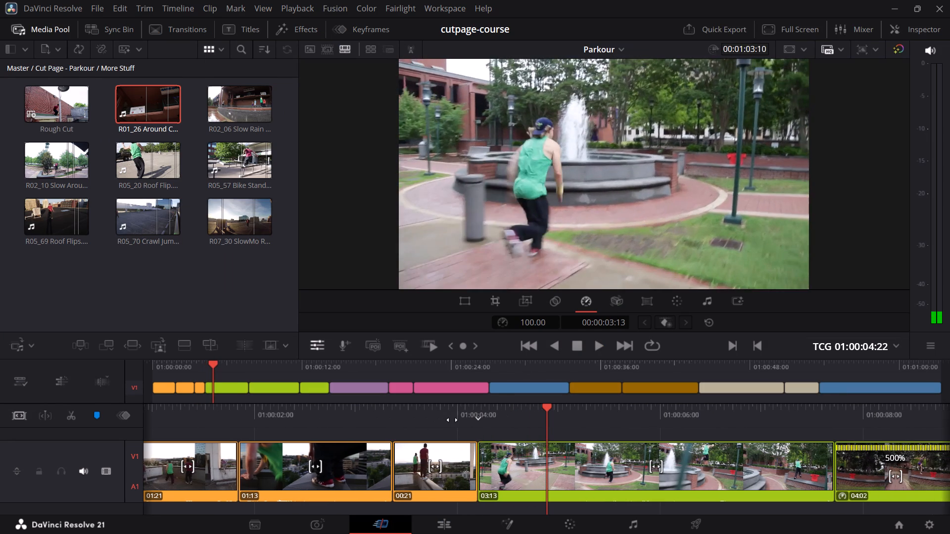
left_click_drag(574, 416, 637, 431)
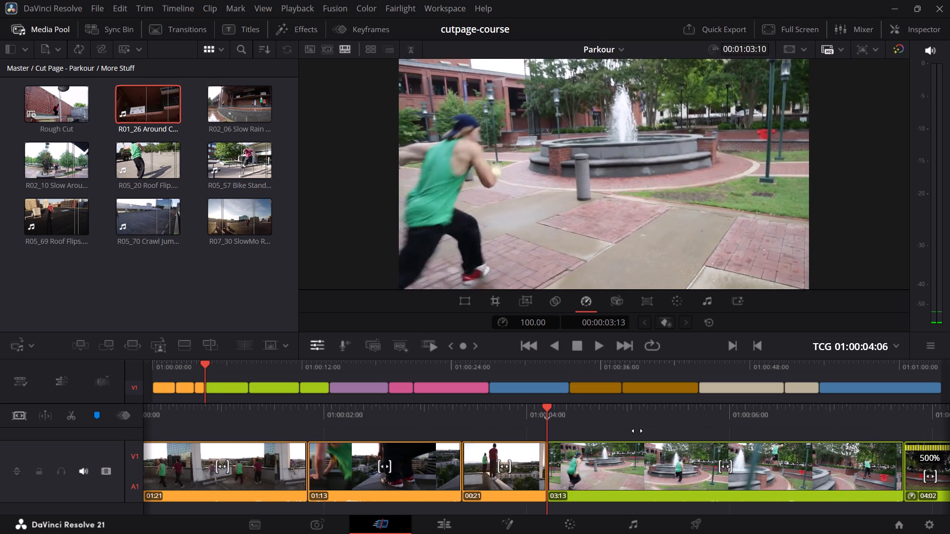
left_click_drag(637, 431, 640, 432)
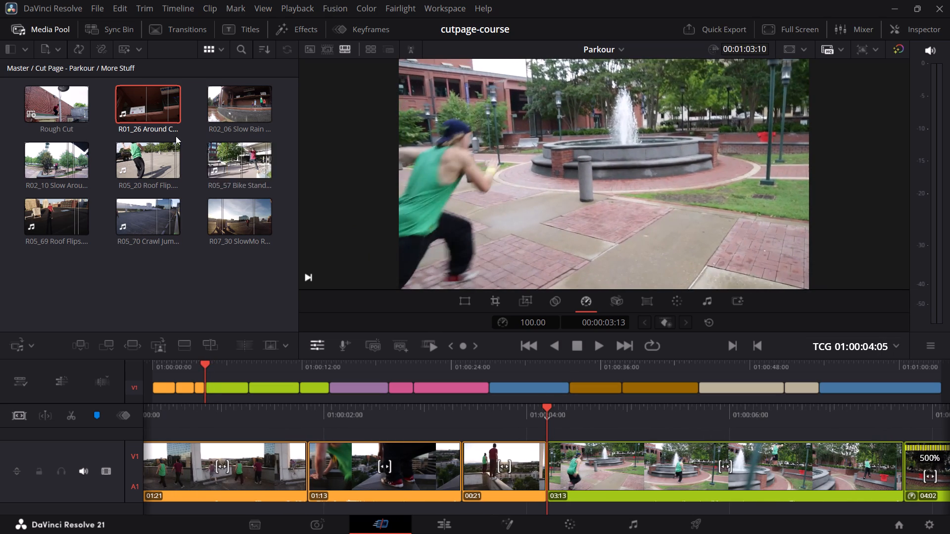
double_click(149, 107)
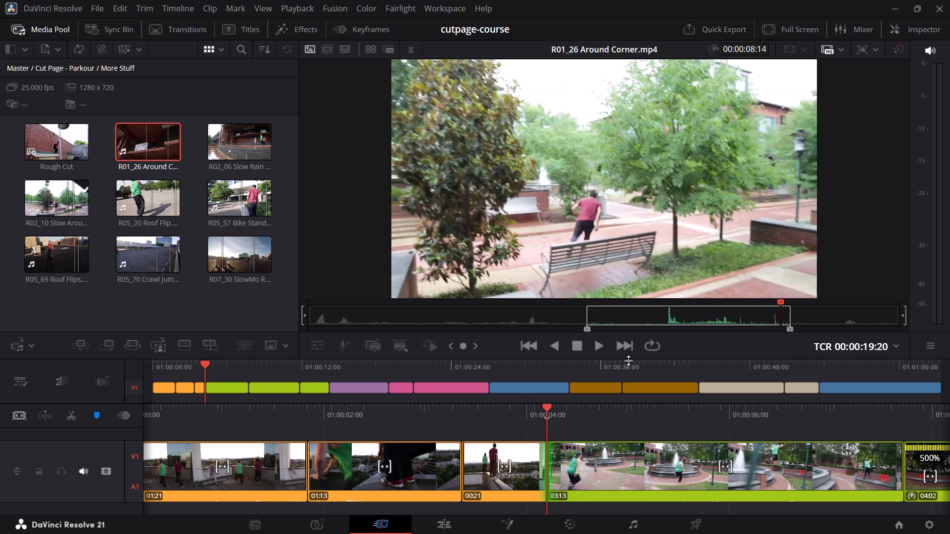
key("shift+F10")
key("ctrl+z")
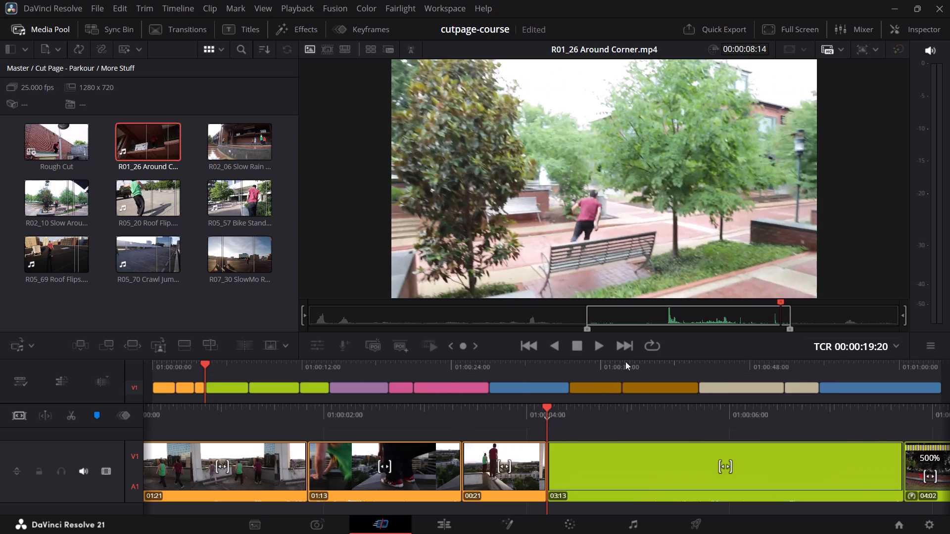
key("F9")
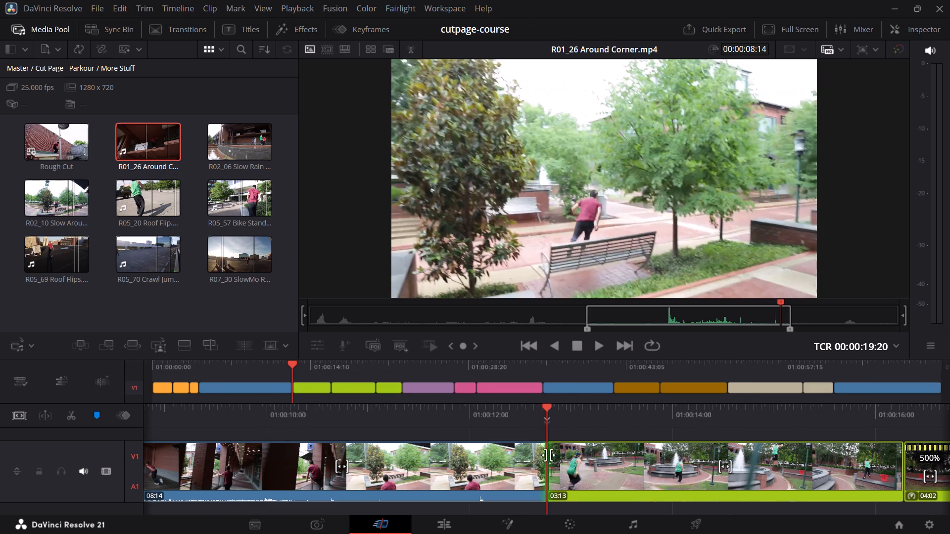
In the Edit page, delete the audio of all clips on the Audio 1 track, leaving the video clips in place.
left_click(459, 518)
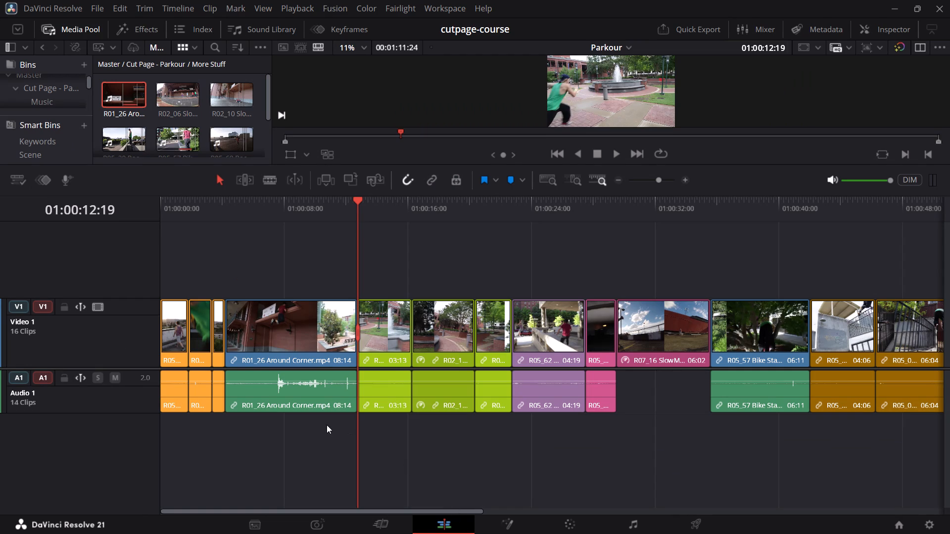
left_click_drag(178, 438, 174, 429)
left_click_drag(174, 429, 949, 388)
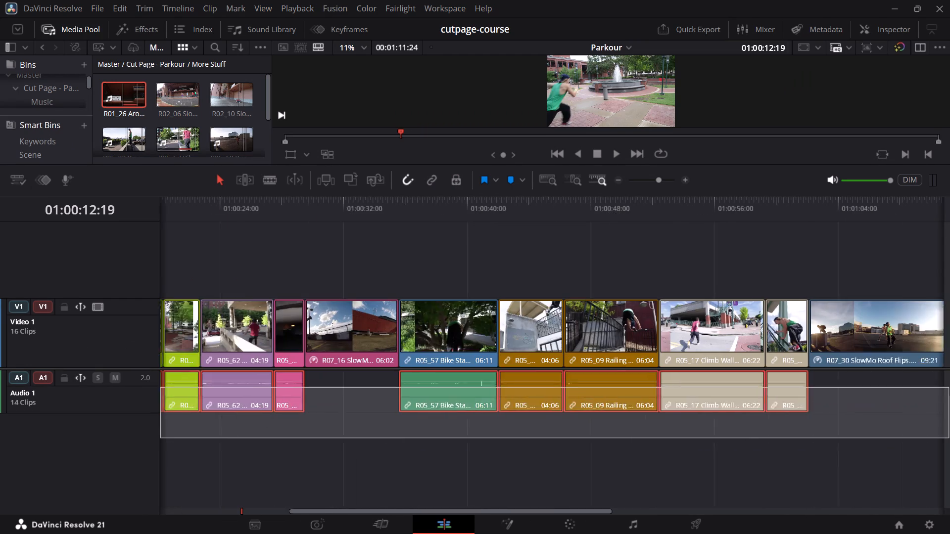
left_click_drag(949, 388, 390, 402)
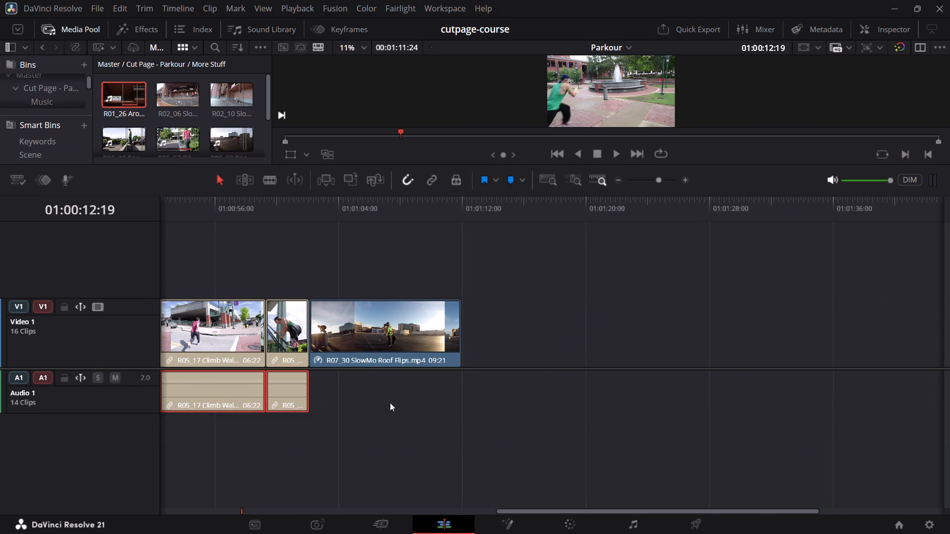
key("BackSpace")
left_click_drag(539, 510, 441, 519)
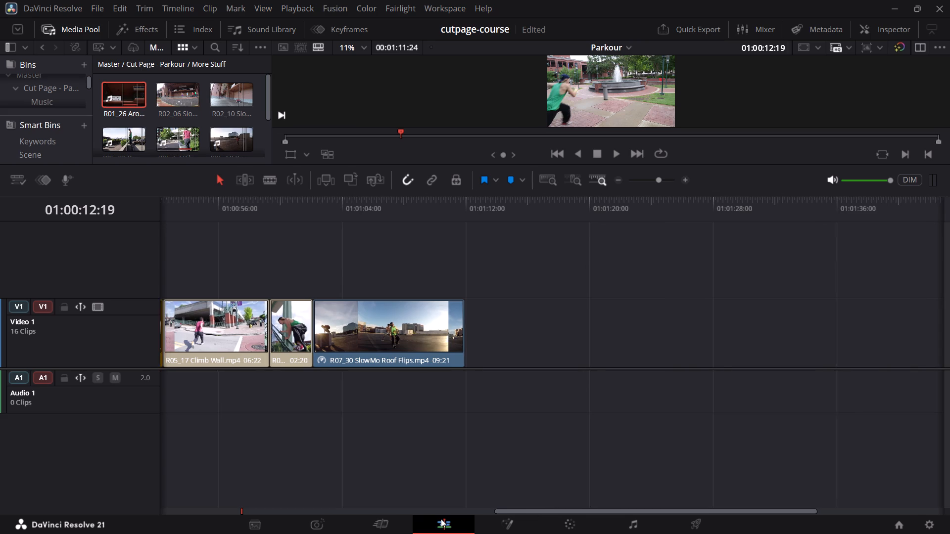
left_click_drag(441, 519, 179, 507)
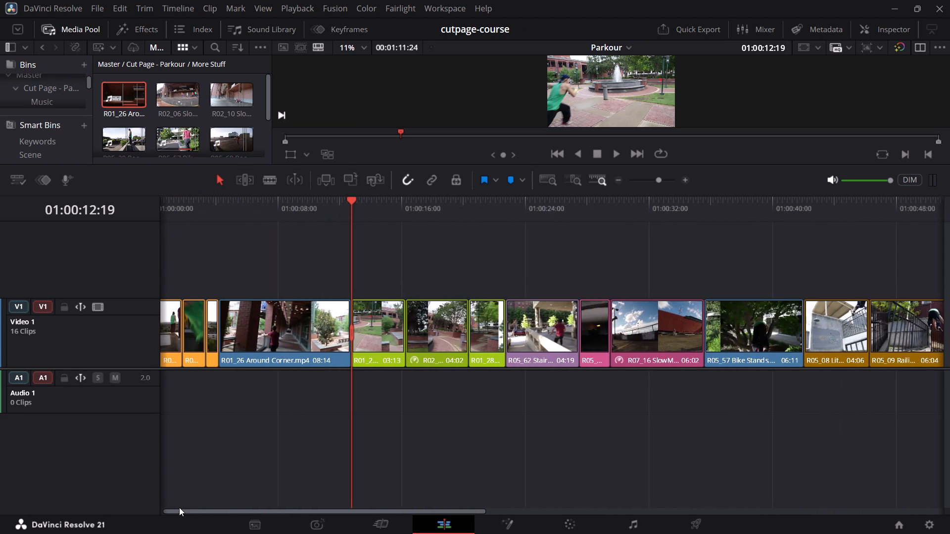
left_click_drag(179, 507, 233, 504)
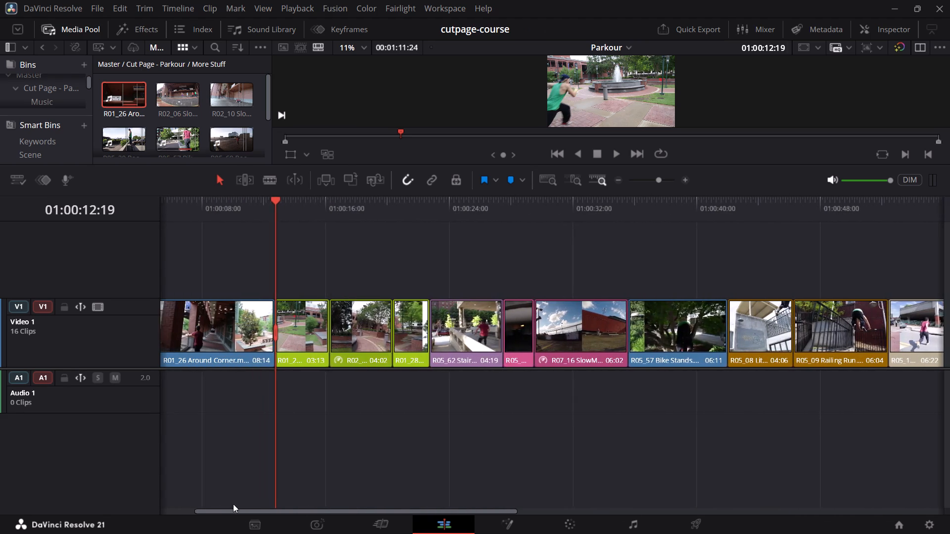
left_click_drag(233, 504, 193, 503)
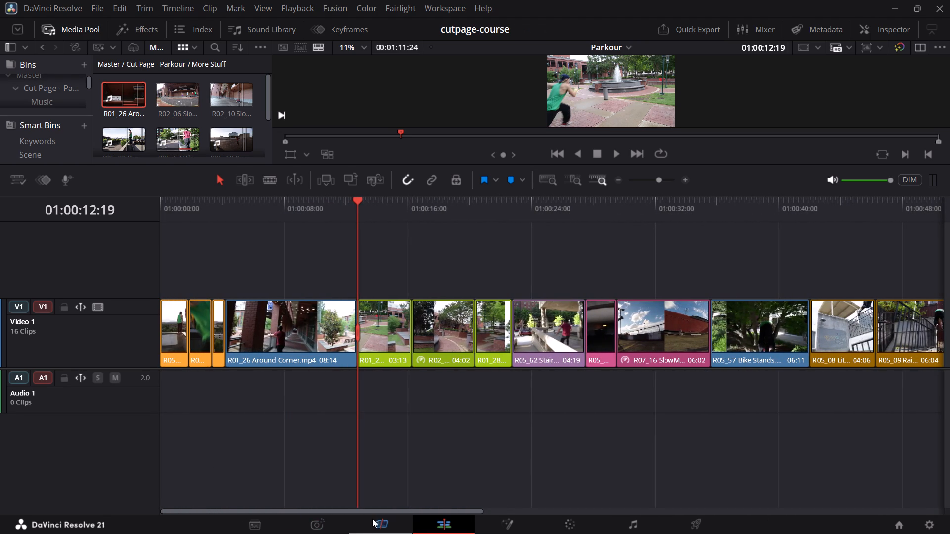
Back in the Cut page, play from the Around Corner clip and review the cut into the green 04:02 speed-ramped clip.
left_click(372, 517)
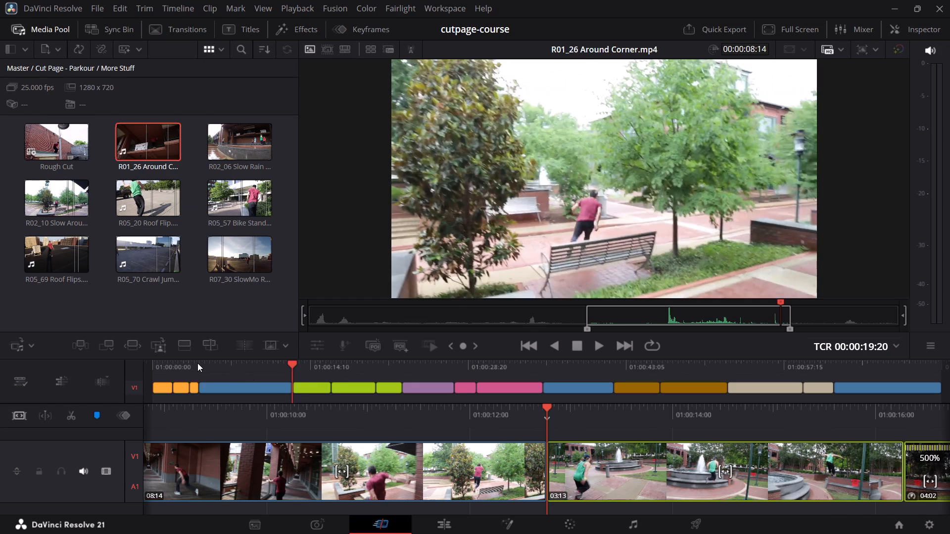
left_click(198, 363)
key("space")
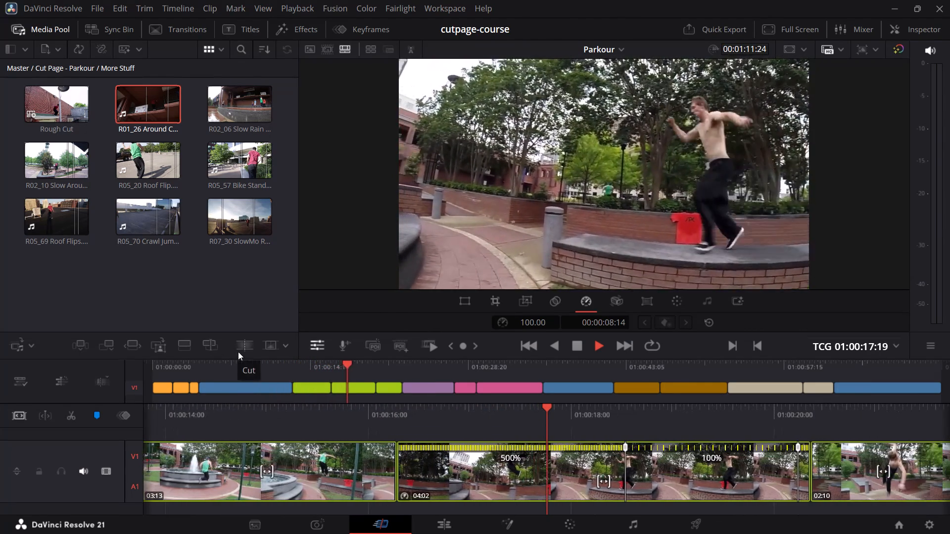
key("space")
left_click(332, 366)
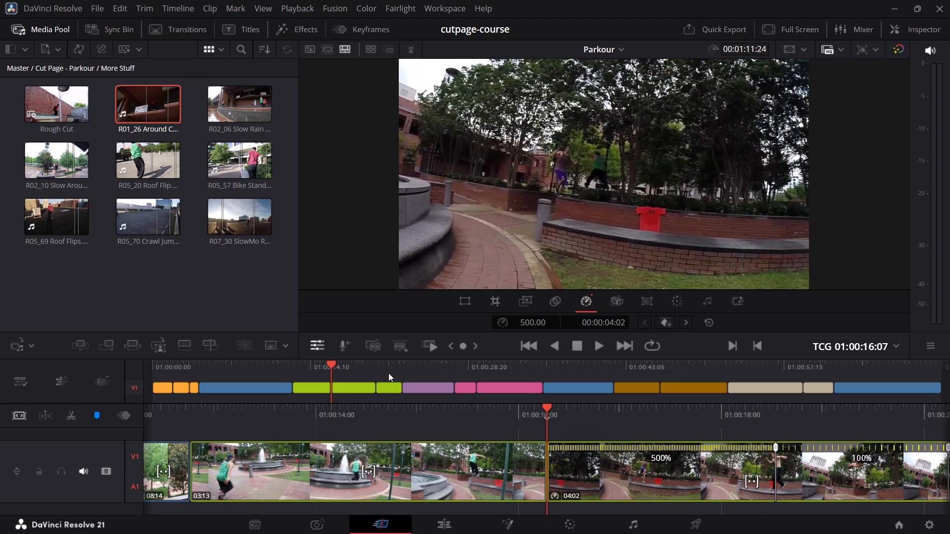
key("slash")
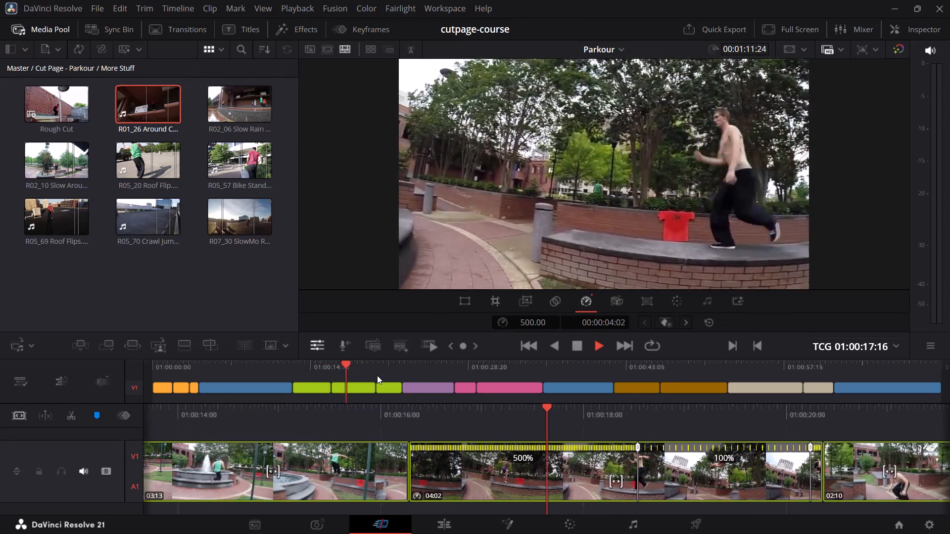
key("space")
key("slash")
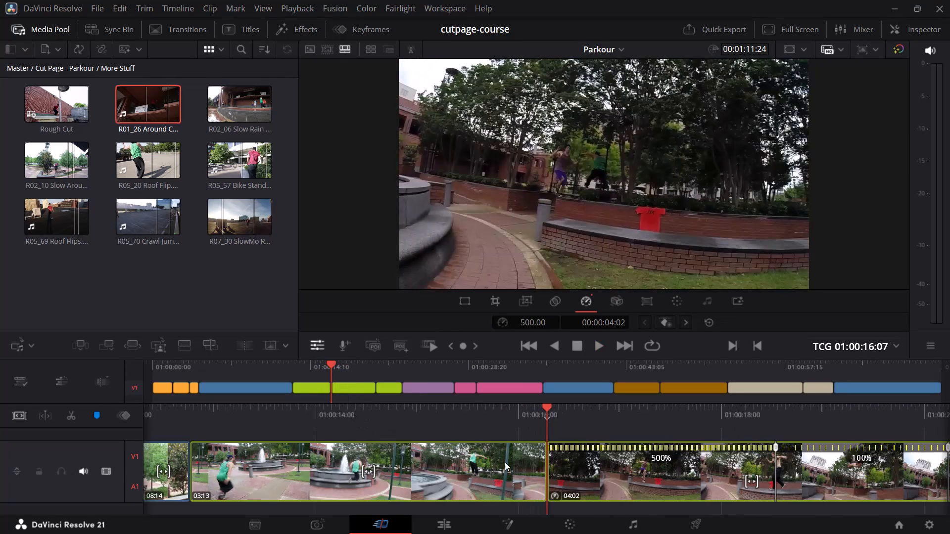
At the cut between the green clips, extend the speed-ramped clip's start to 04:03, shorten the fountain clip's end to 03:12, and preview it.
left_click(551, 458)
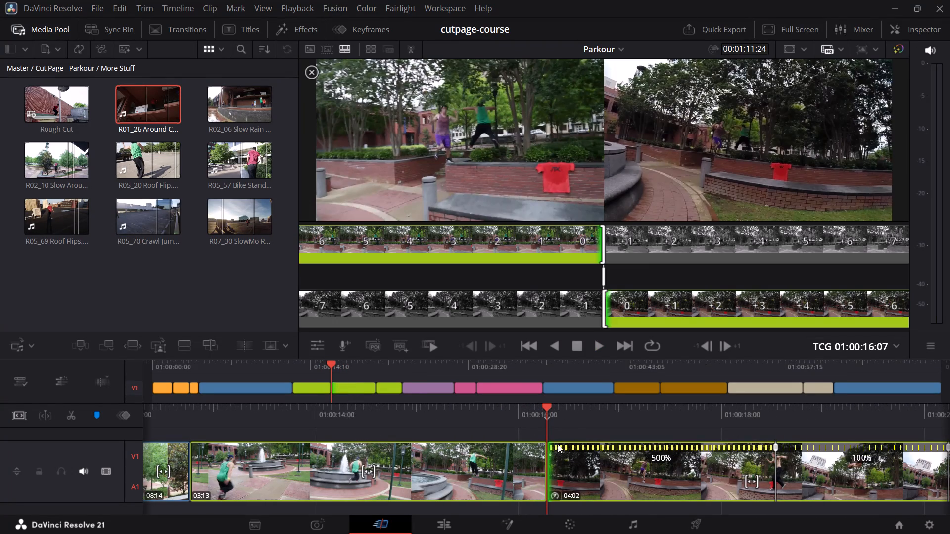
left_click(701, 349)
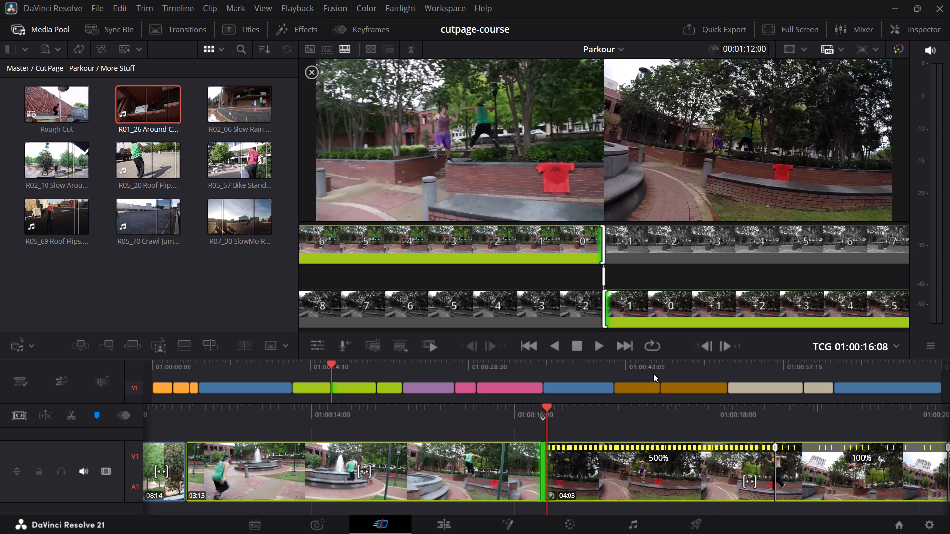
left_click(538, 455)
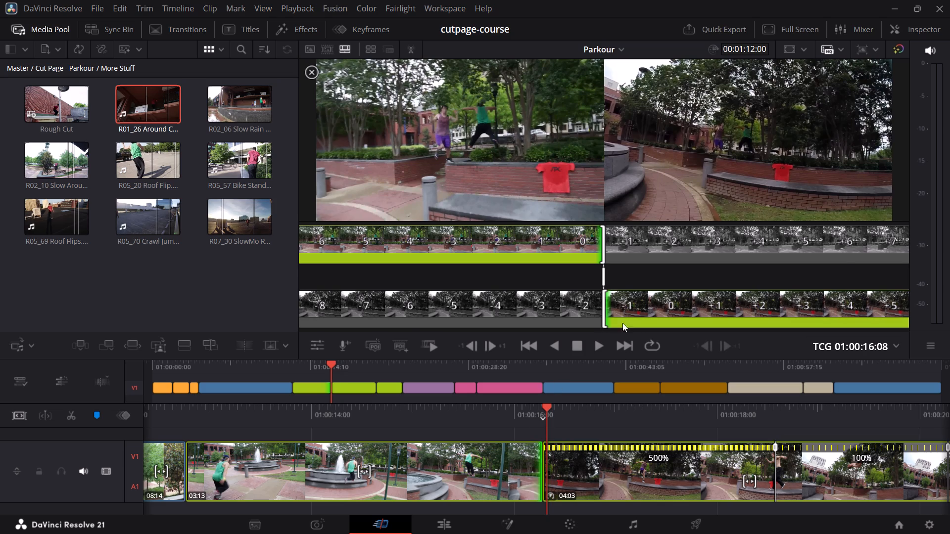
left_click(475, 344)
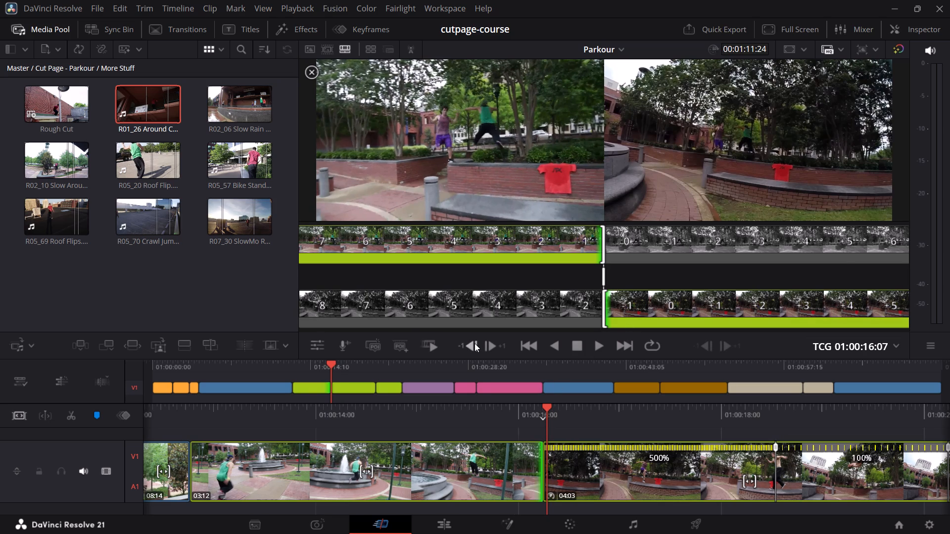
key("slash")
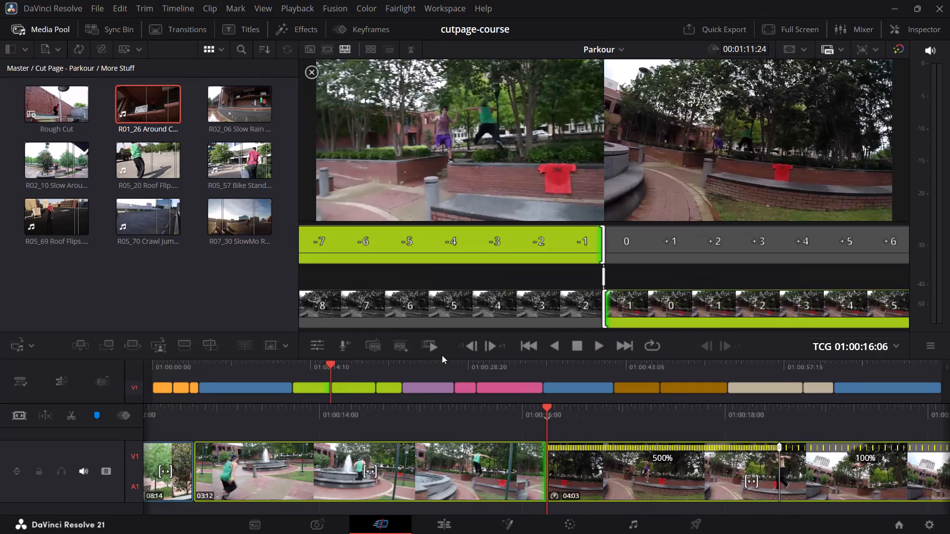
Play on from the green clips, trim two frames off the end of the purple clip to make it 04:17, and preview the cut.
left_click(302, 366)
key("space")
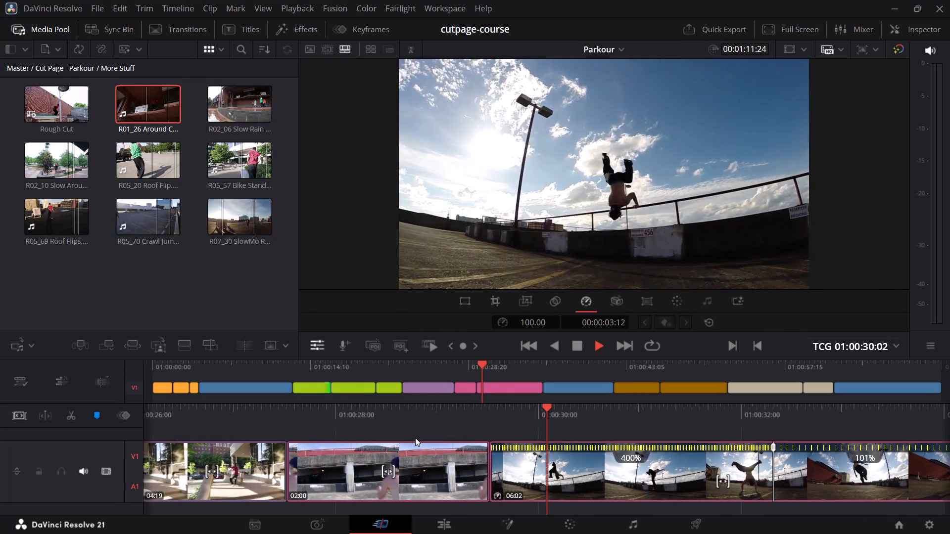
key("space")
left_click(453, 366)
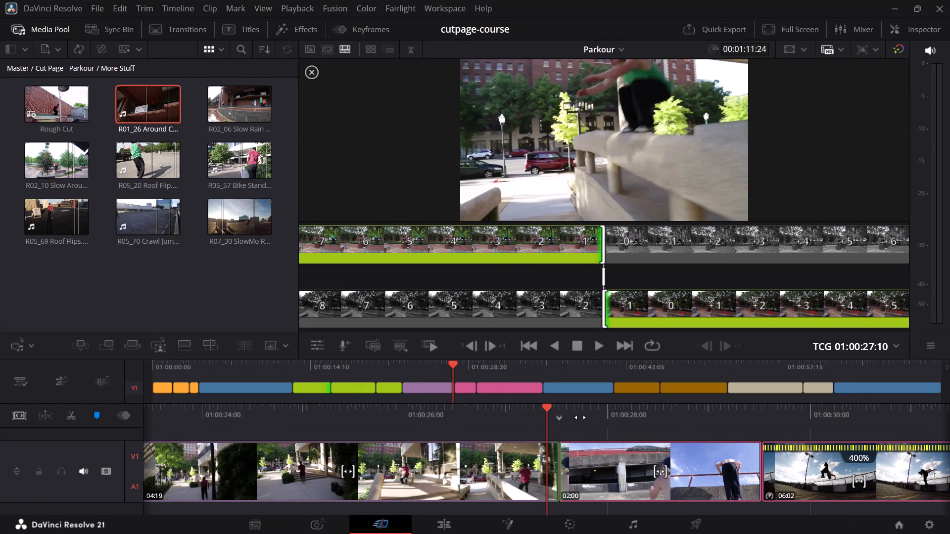
left_click_drag(581, 416, 570, 416)
left_click(538, 459)
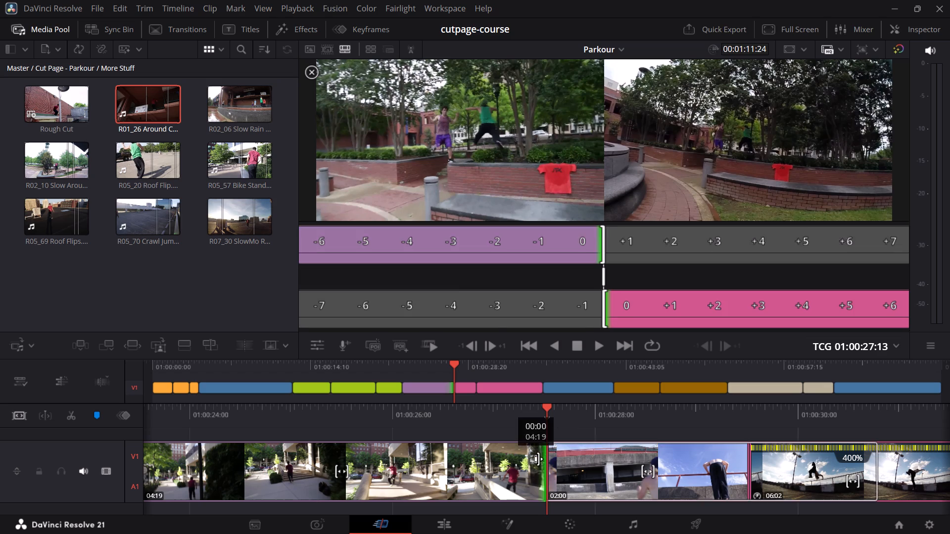
double_click(477, 347)
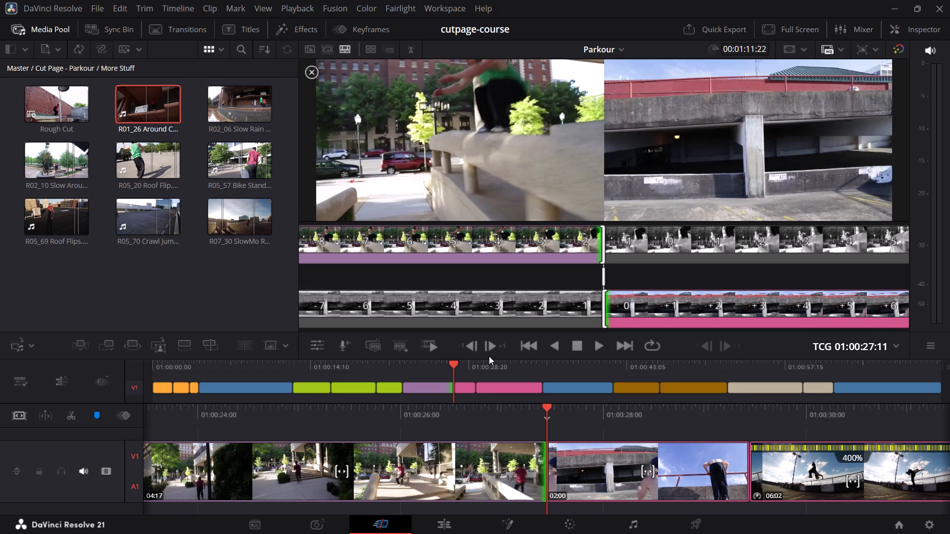
key("slash")
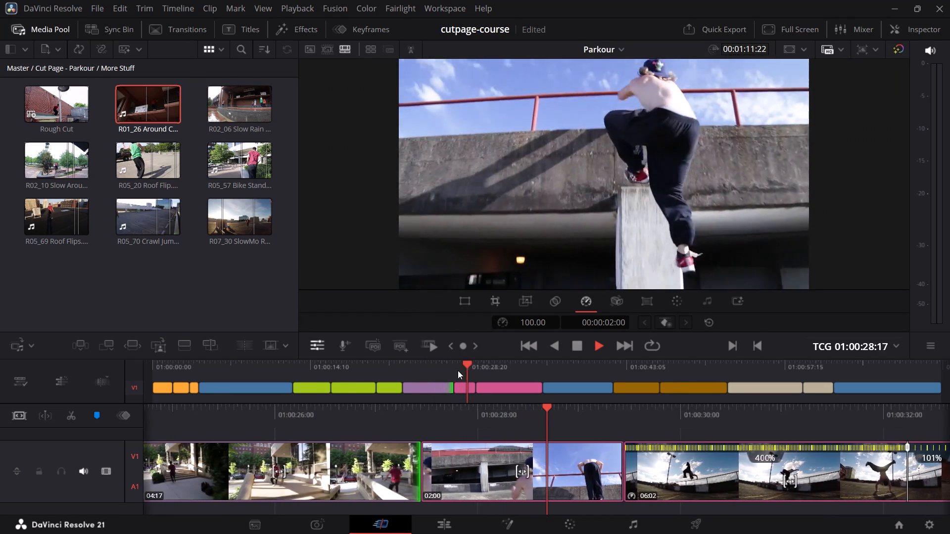
Play on through the pink, blue and brown clips, and examine the cuts around the brown and beige clips.
key("space")
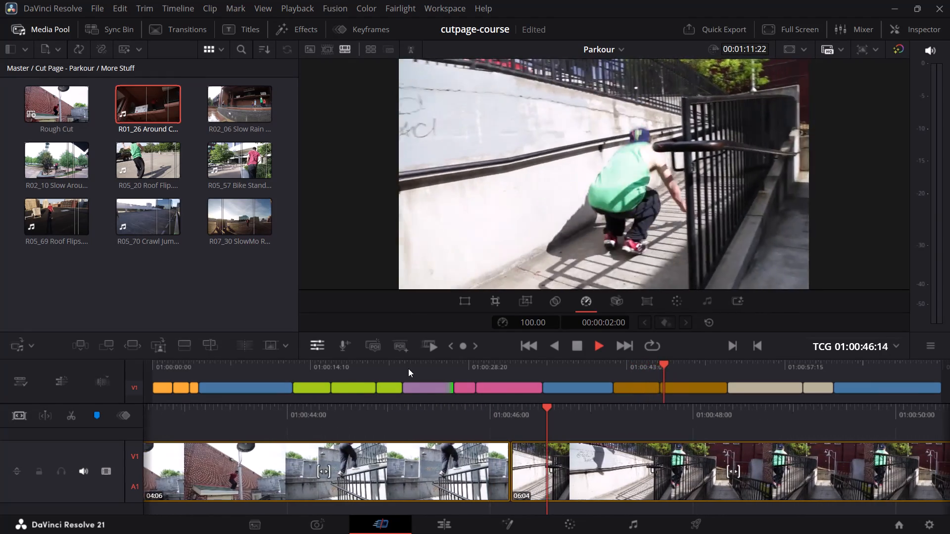
key("space")
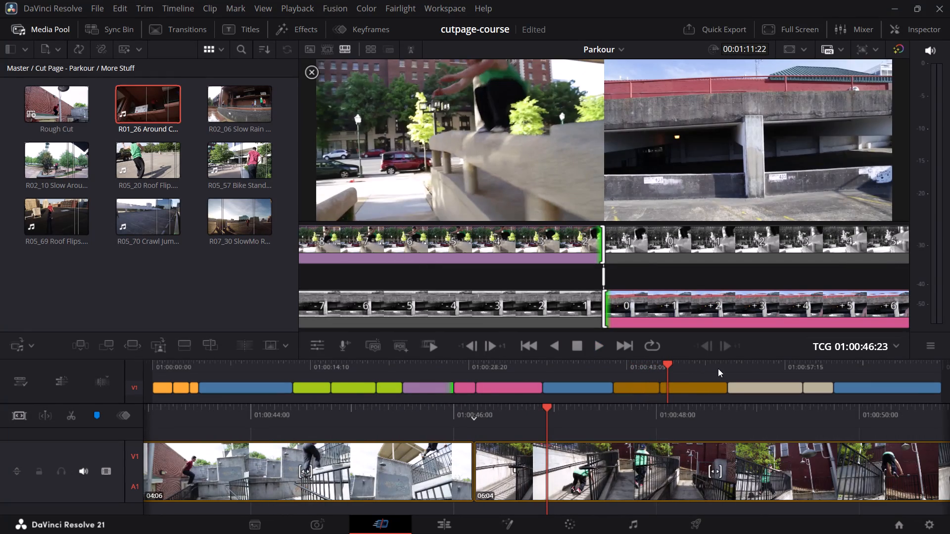
left_click(732, 369)
left_click_drag(728, 366, 723, 366)
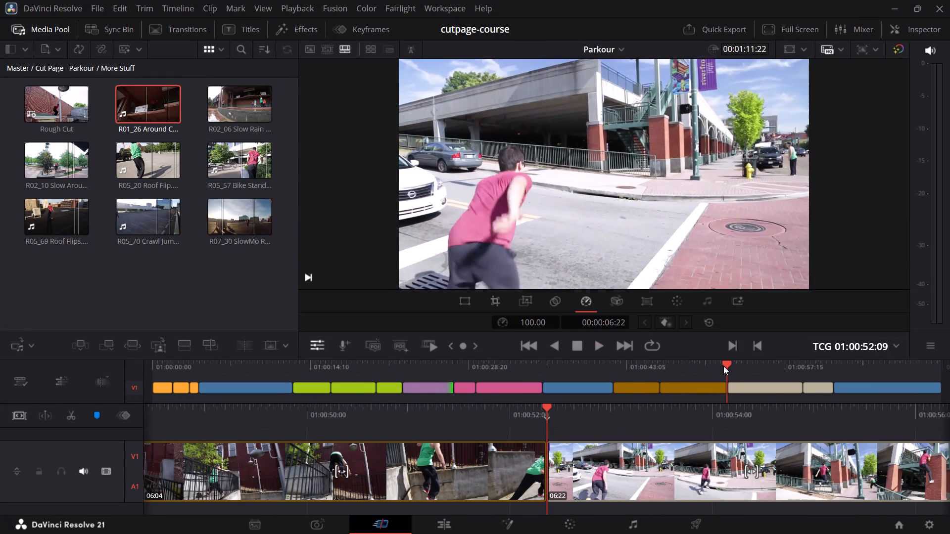
left_click_drag(723, 366, 800, 363)
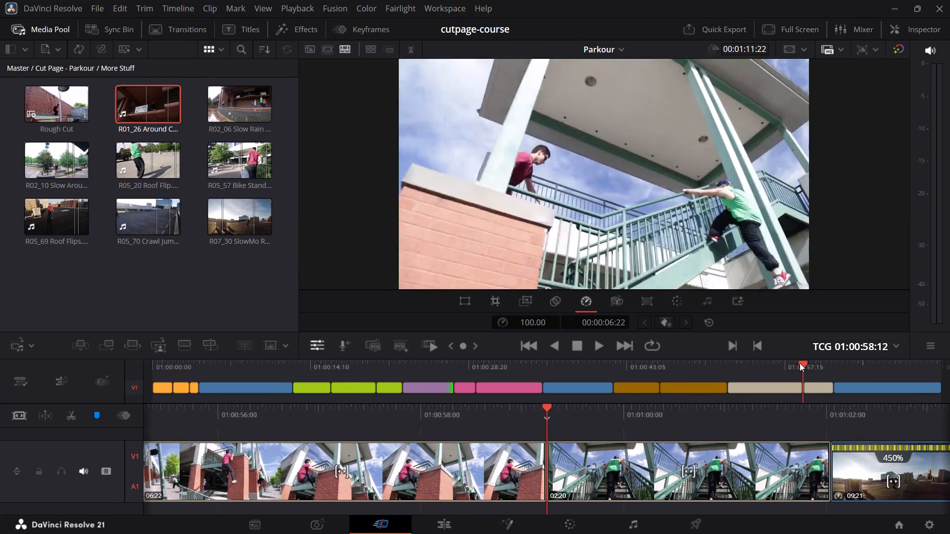
left_click_drag(800, 363, 773, 366)
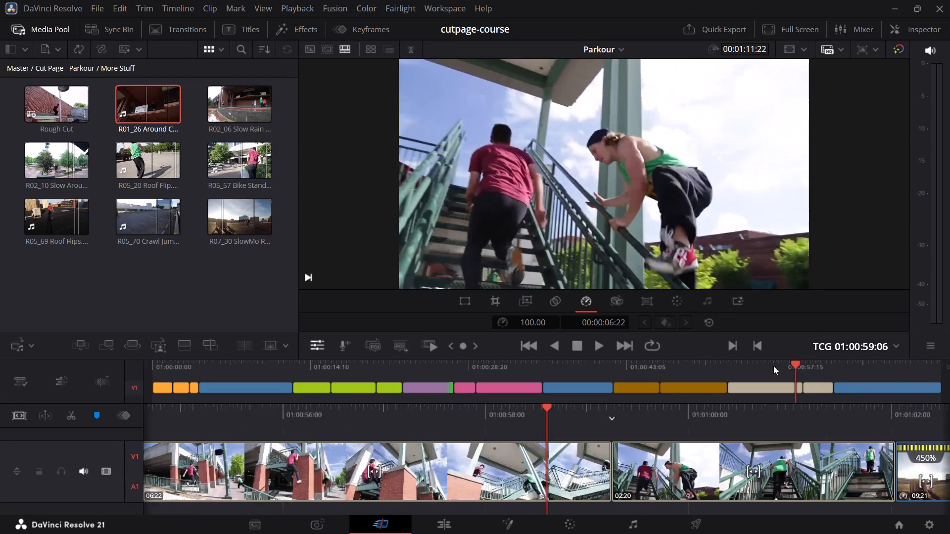
left_click_drag(773, 366, 654, 366)
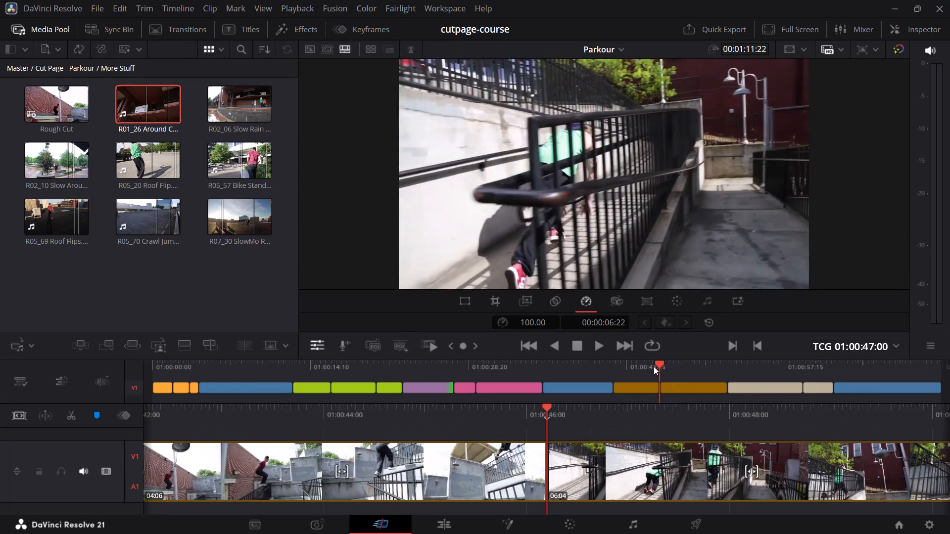
left_click_drag(654, 366, 611, 364)
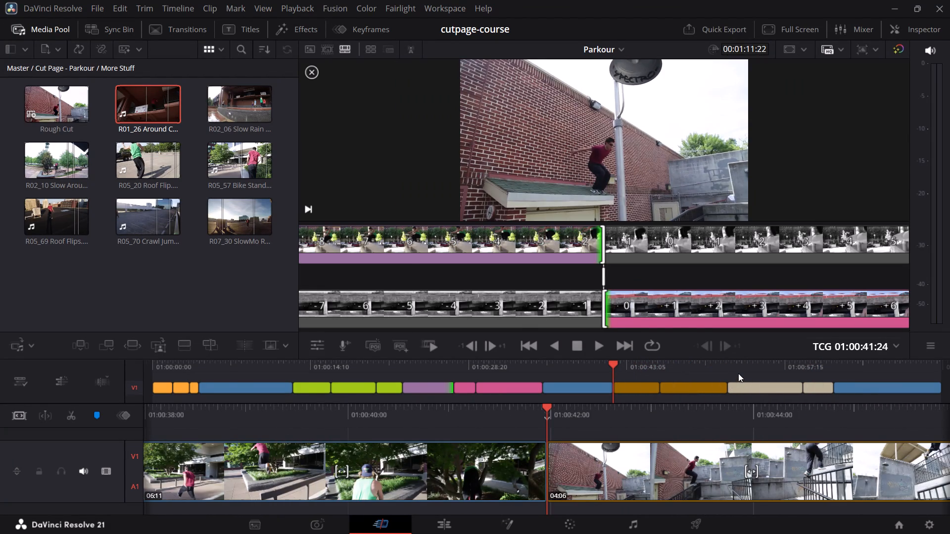
key("Escape")
Move the beige 06:22 and 02:20 clips, in that order, between the blue Bike Stands clip and the first brown clip.
left_click_drag(750, 390, 621, 376)
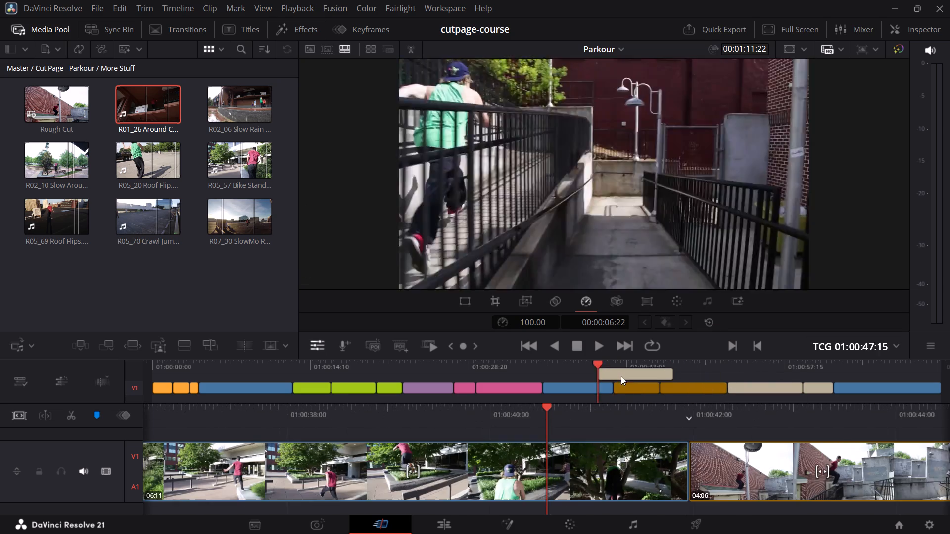
left_click_drag(621, 376, 616, 385)
left_click_drag(810, 387, 811, 387)
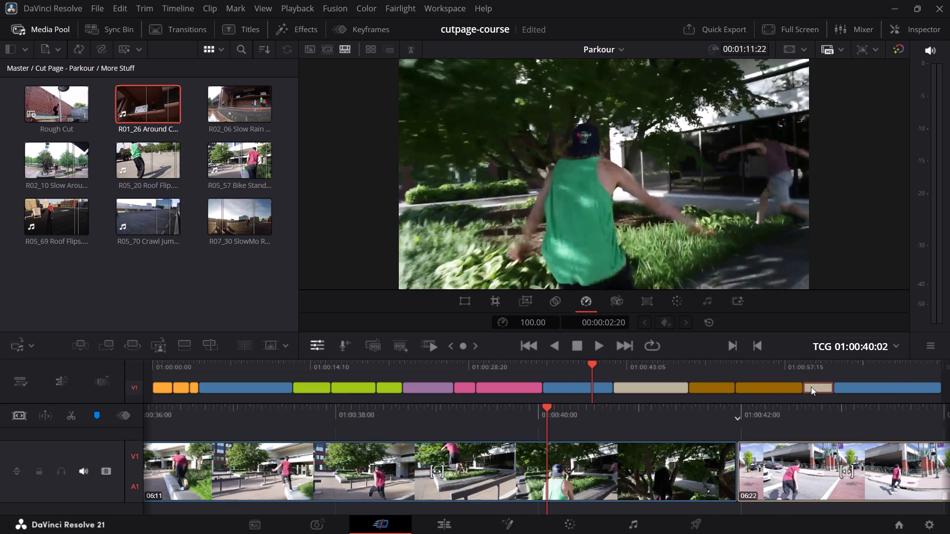
left_click_drag(811, 387, 691, 382)
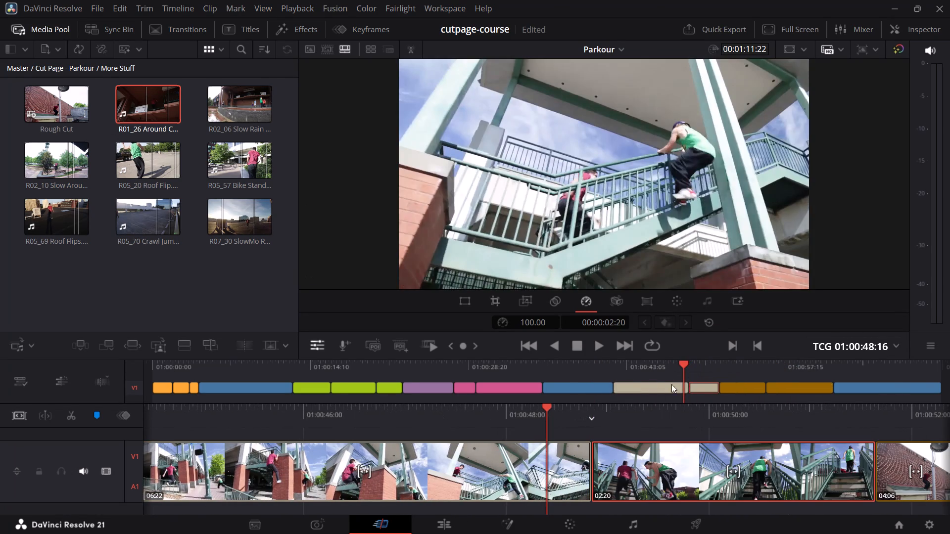
Play the reordered section from the blue Bike Stands clip into the final SlowMo Roof Flips clip to review its flow.
left_click(570, 364)
key("space")
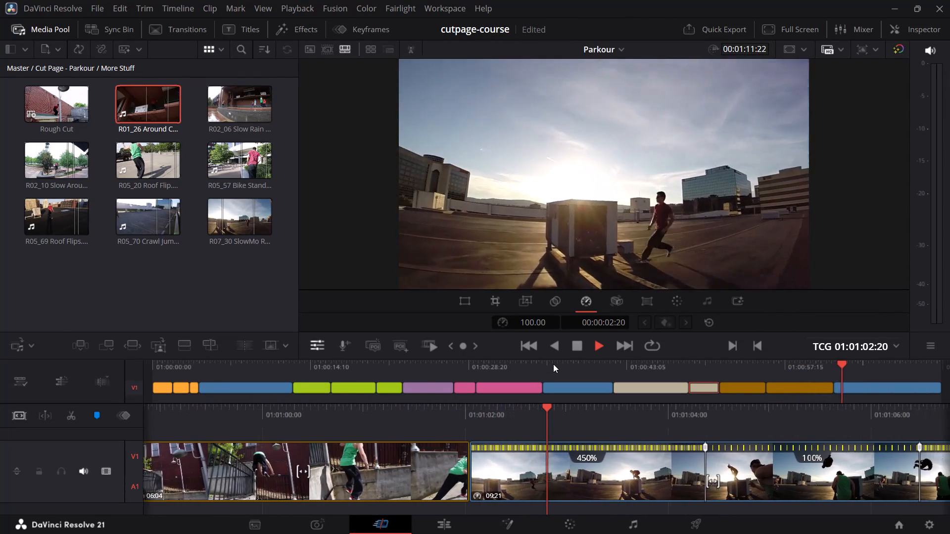
key("space")
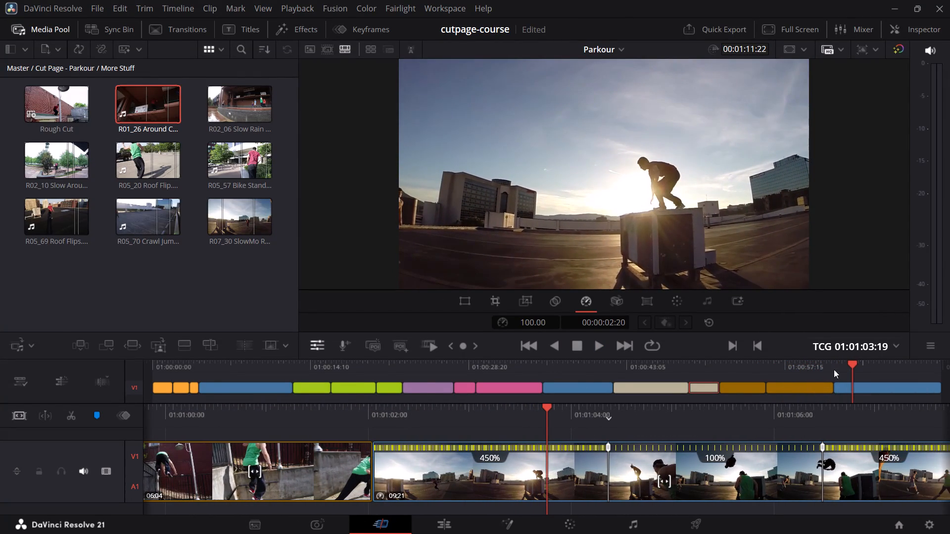
Move the pink 02:00 and 06:02 clips, in that order, to the end of the timeline after the blue SlowMo Roof Flips clip.
left_click(833, 362)
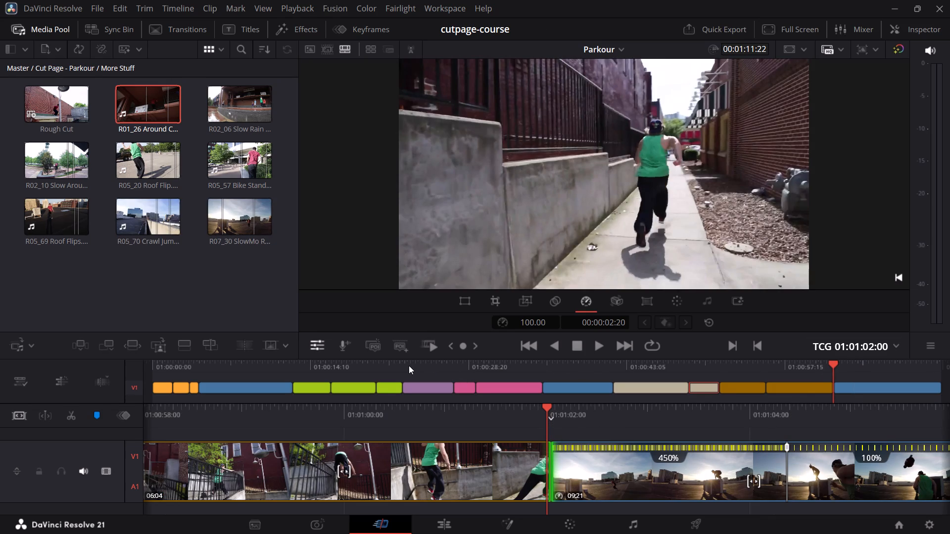
left_click_drag(402, 363, 435, 366)
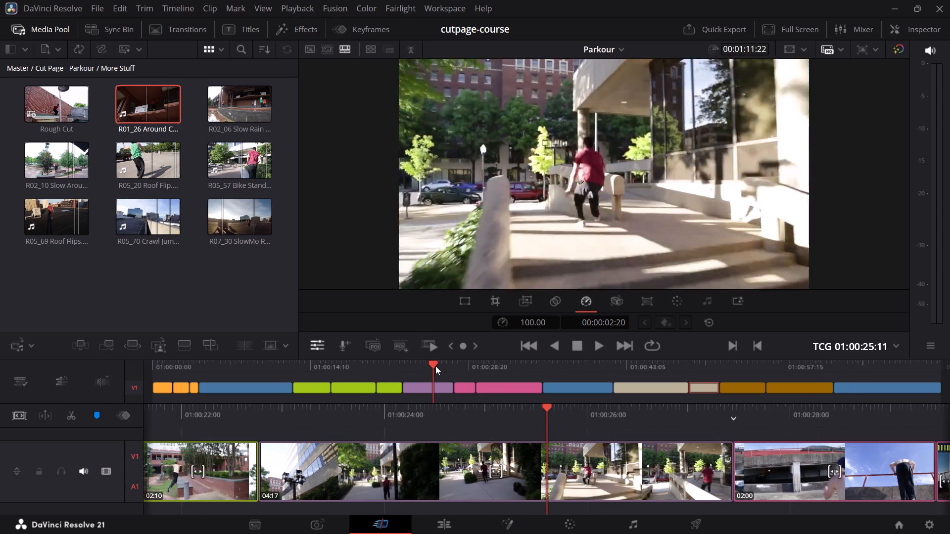
left_click_drag(435, 366, 544, 368)
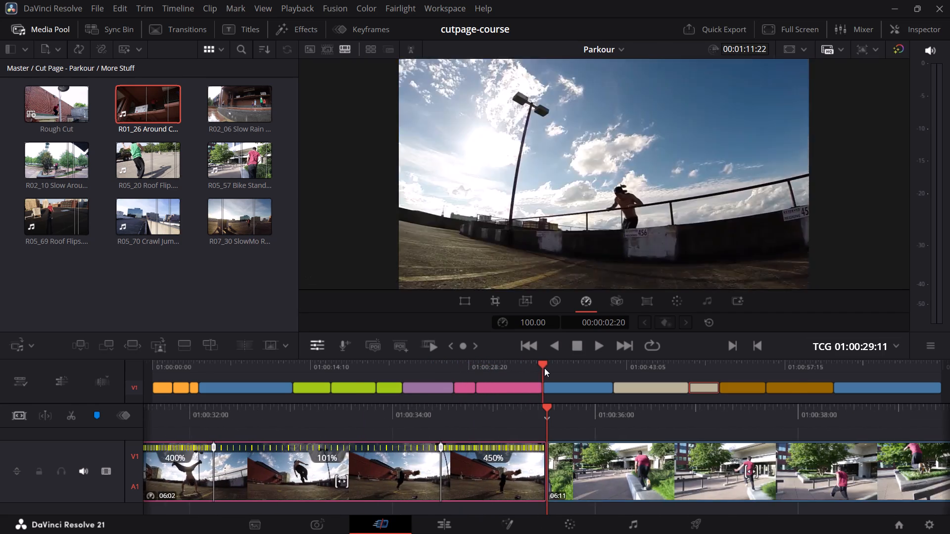
left_click_drag(544, 368, 478, 378)
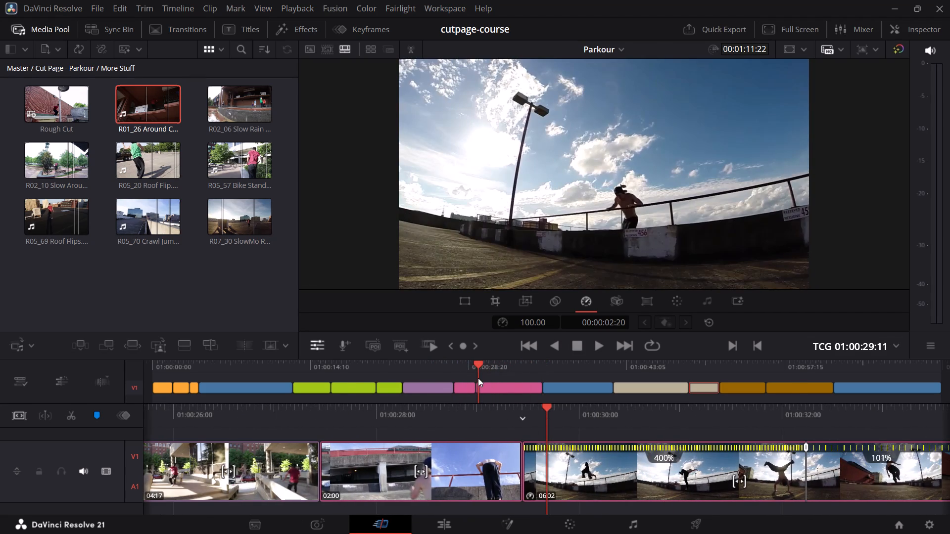
left_click_drag(478, 378, 459, 376)
left_click_drag(467, 385, 620, 353)
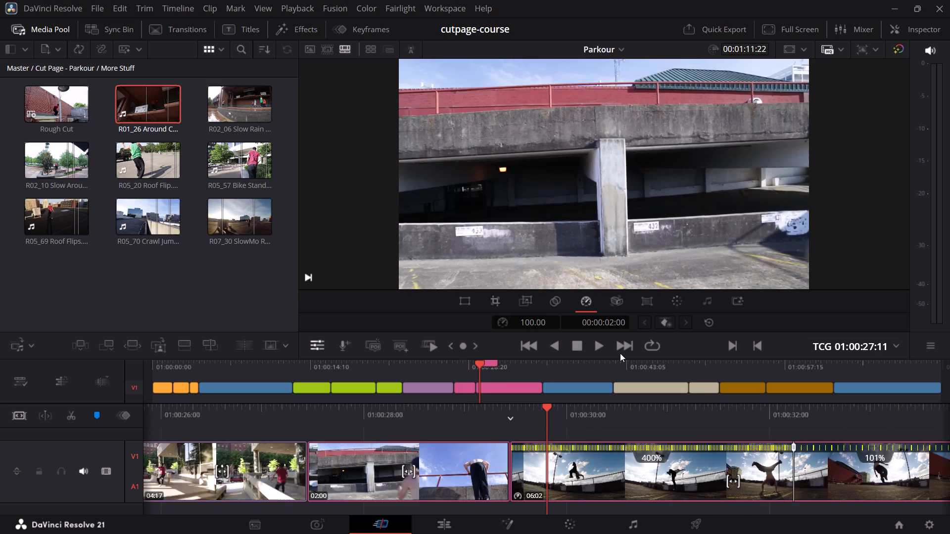
left_click_drag(620, 353, 942, 387)
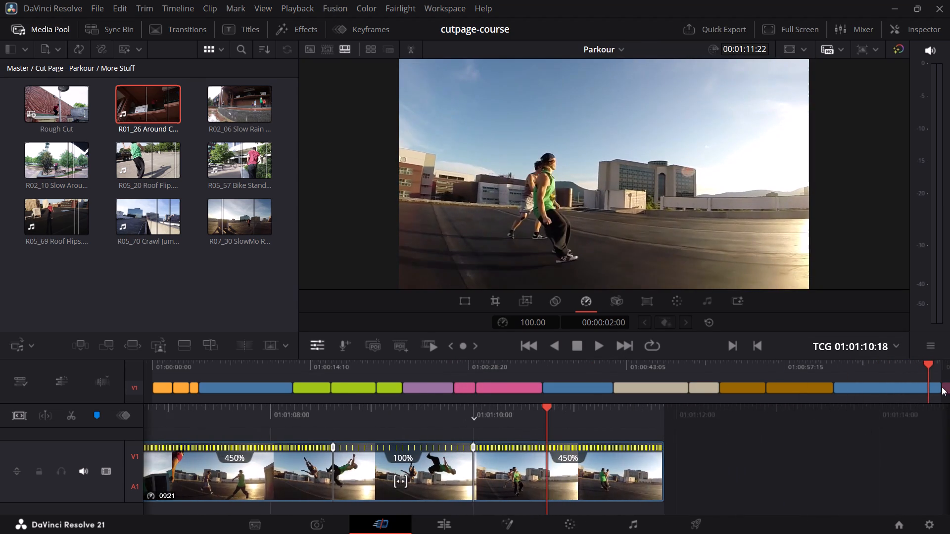
left_click_drag(942, 387, 936, 387)
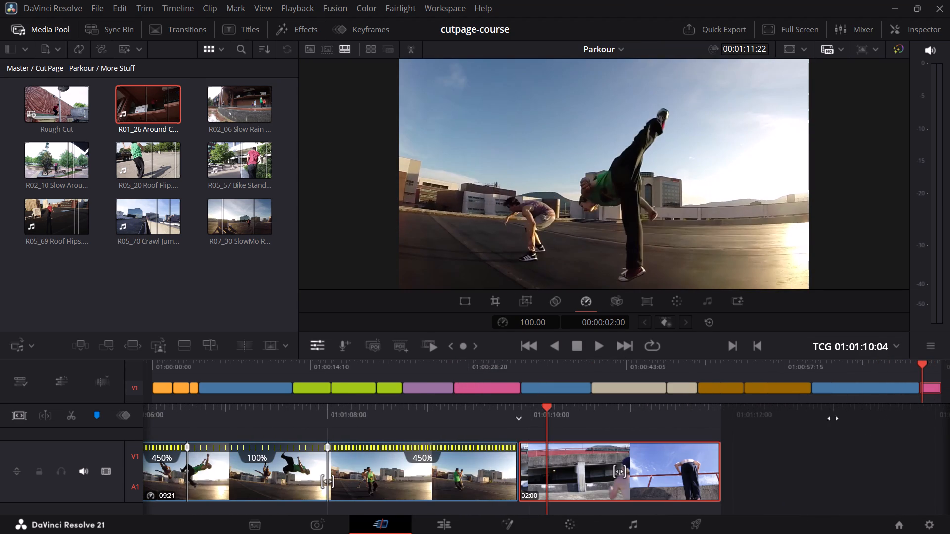
left_click_drag(502, 390, 792, 366)
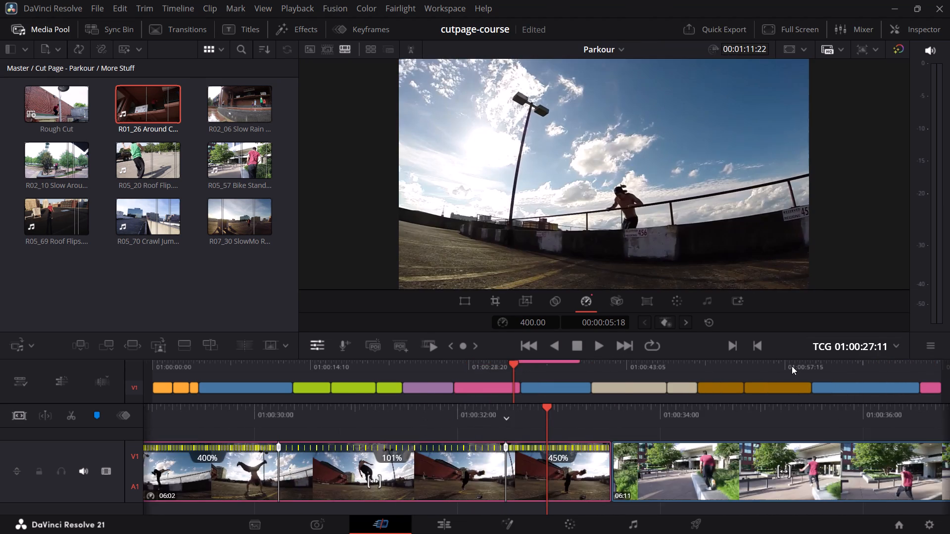
left_click_drag(792, 366, 943, 388)
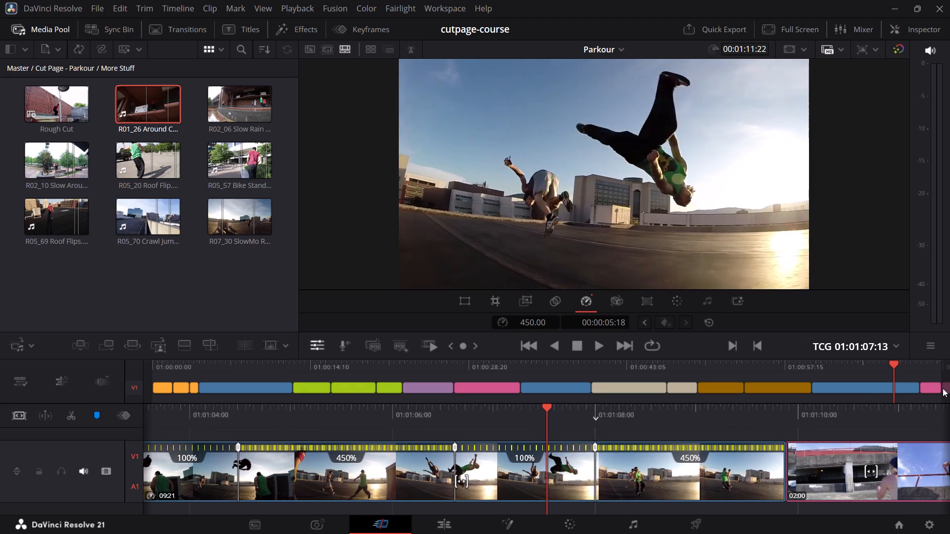
left_click_drag(943, 388, 939, 388)
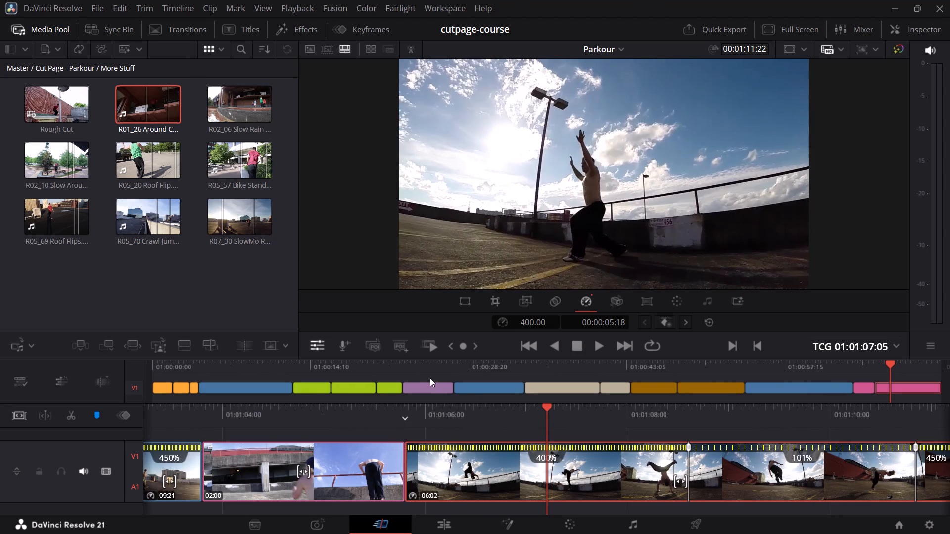
Play the new purple-to-blue cut, extend the end of the purple clip by two frames to 04:19, and preview the cut.
left_click(424, 370)
key("space")
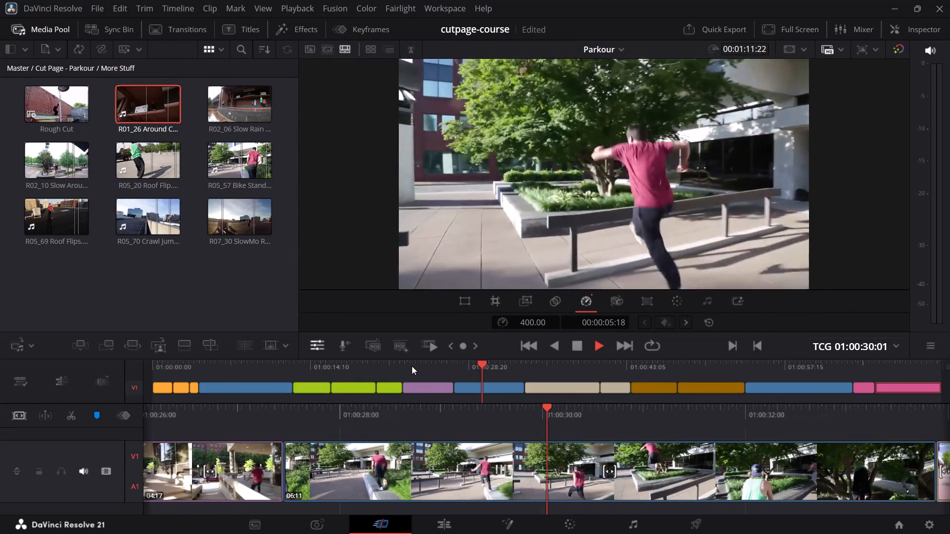
key("space")
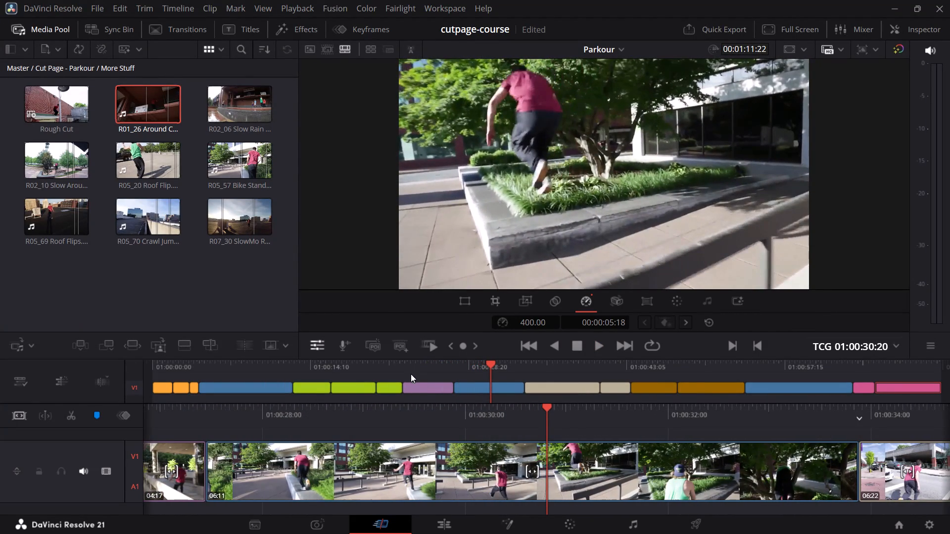
left_click_drag(491, 364, 462, 367)
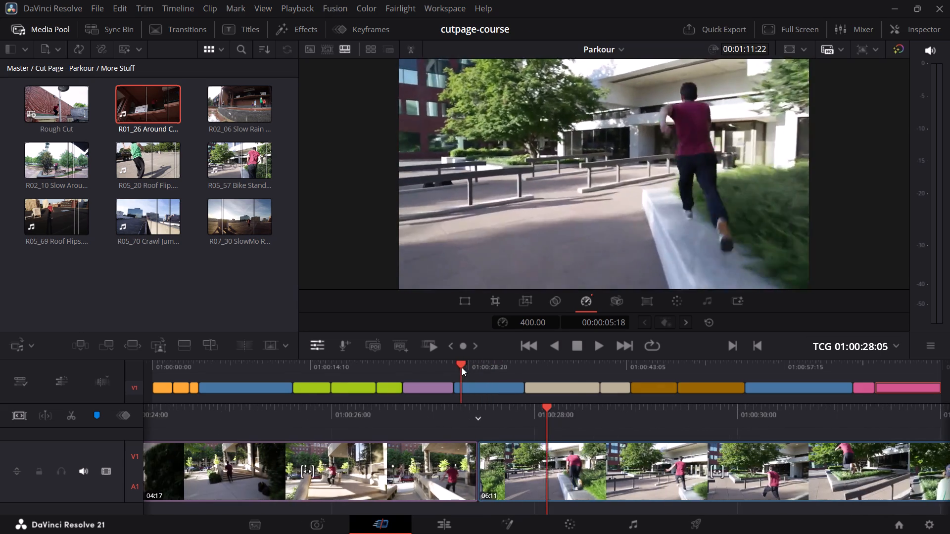
left_click_drag(462, 367, 458, 367)
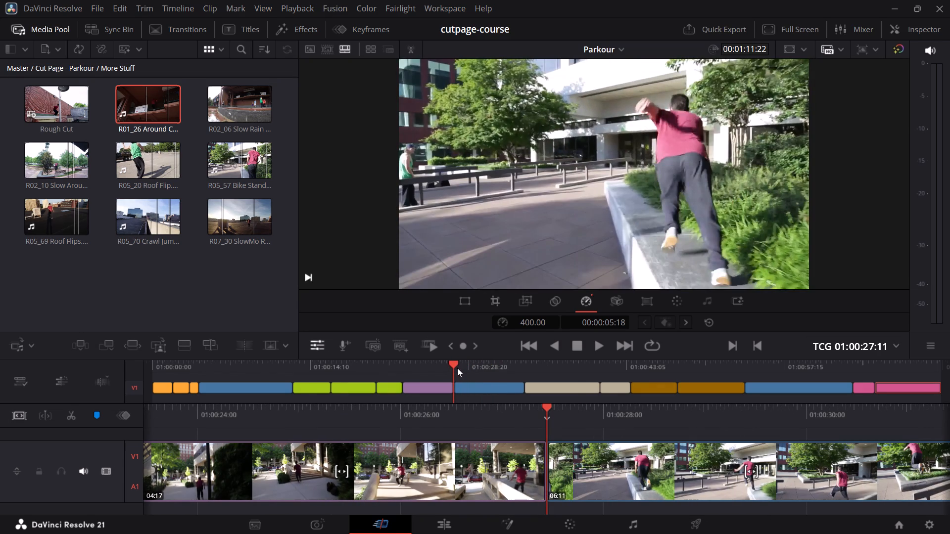
left_click(542, 449)
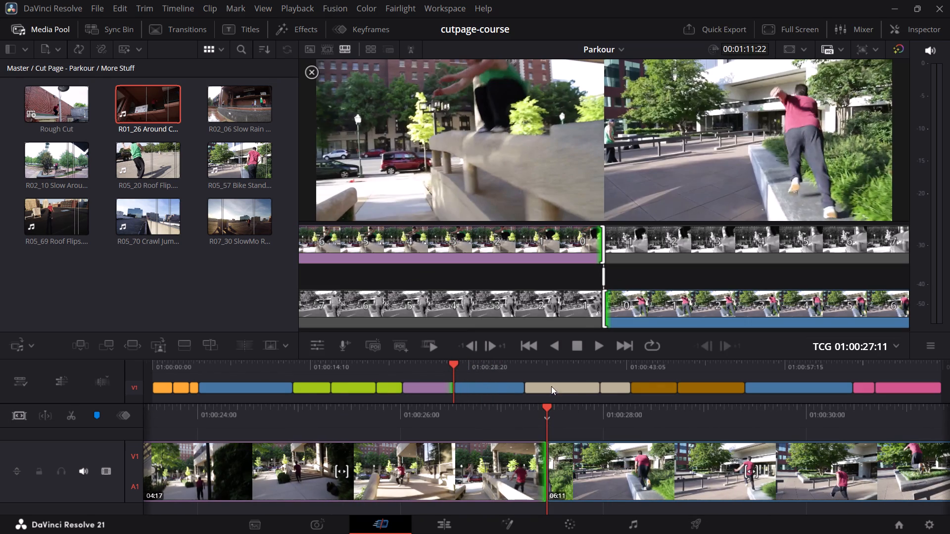
left_click(495, 349)
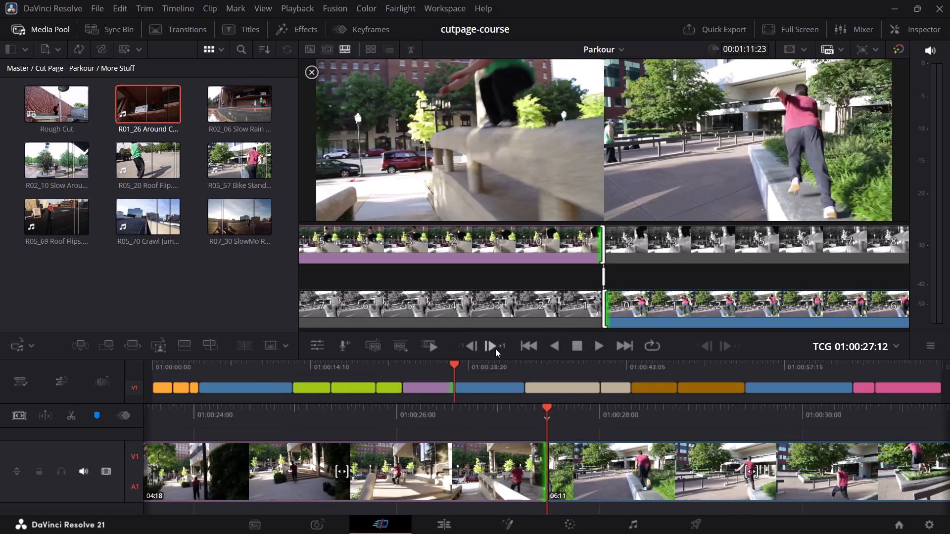
left_click(495, 349)
key("slash")
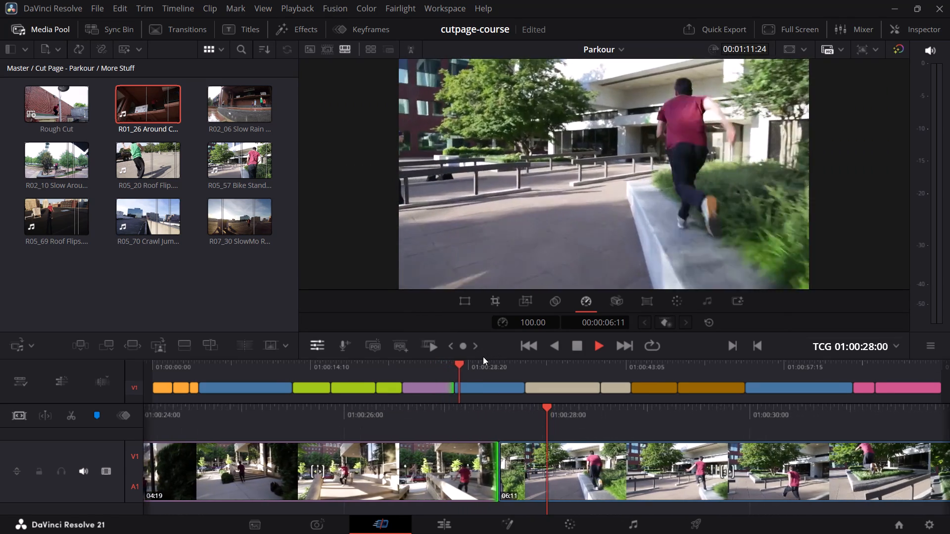
key("space")
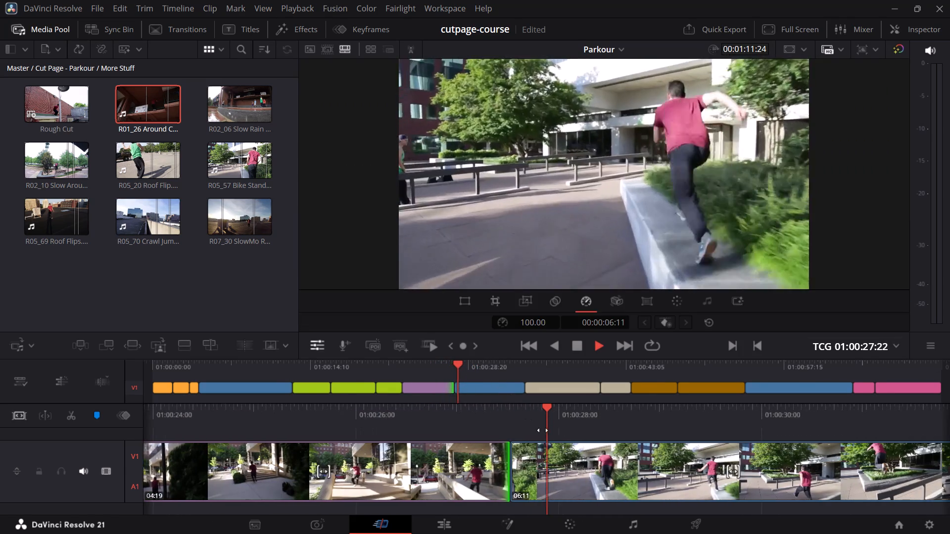
key("space")
Trim two frames off the start of the blue Bike Stands clip to make it 06:09, and preview the cut.
left_click(486, 462)
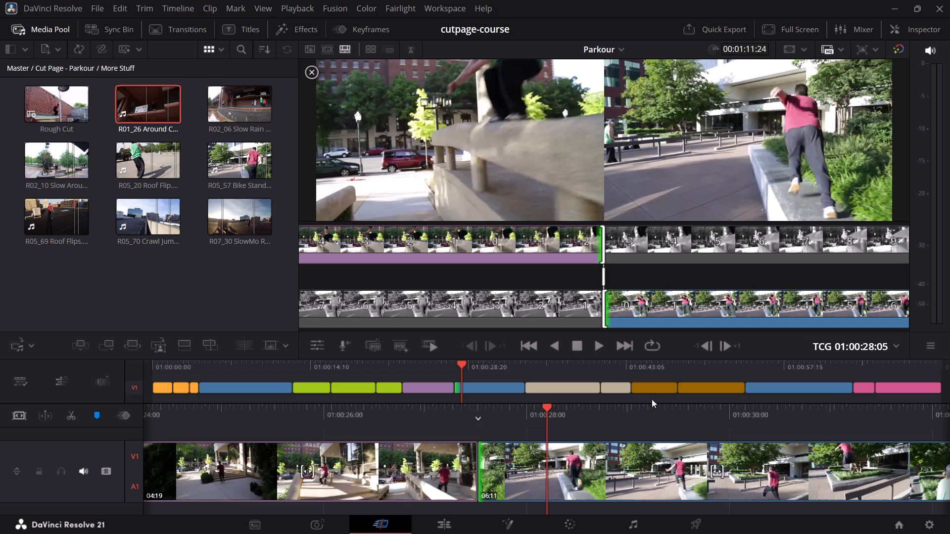
left_click(722, 351)
left_click(723, 350)
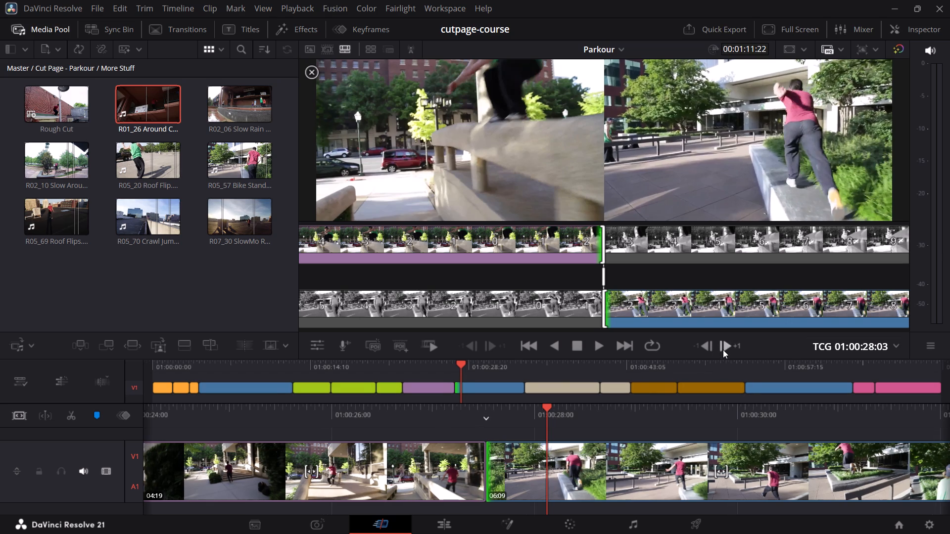
key("slash")
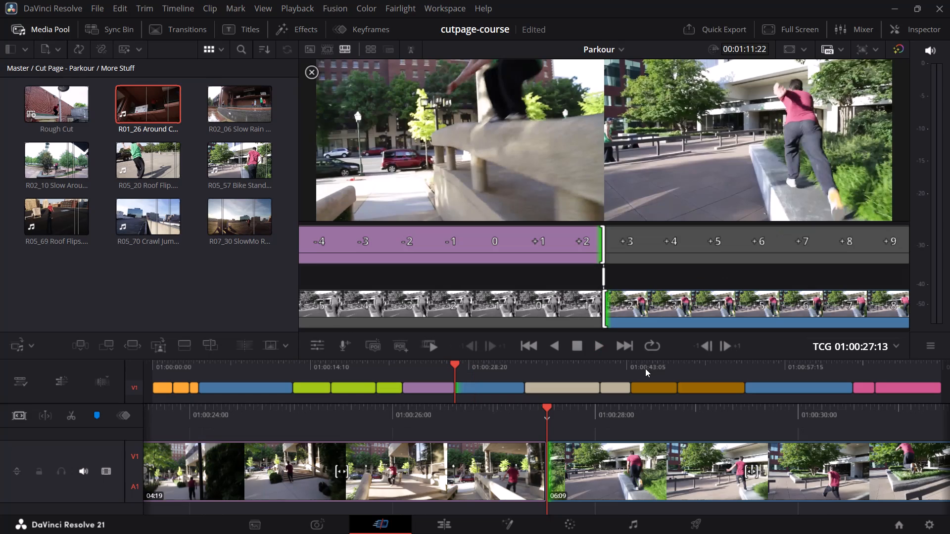
Play on to the first beige clip, extend the end of the blue Bike Stands clip by two frames to 06:11, and preview the cut.
key("space")
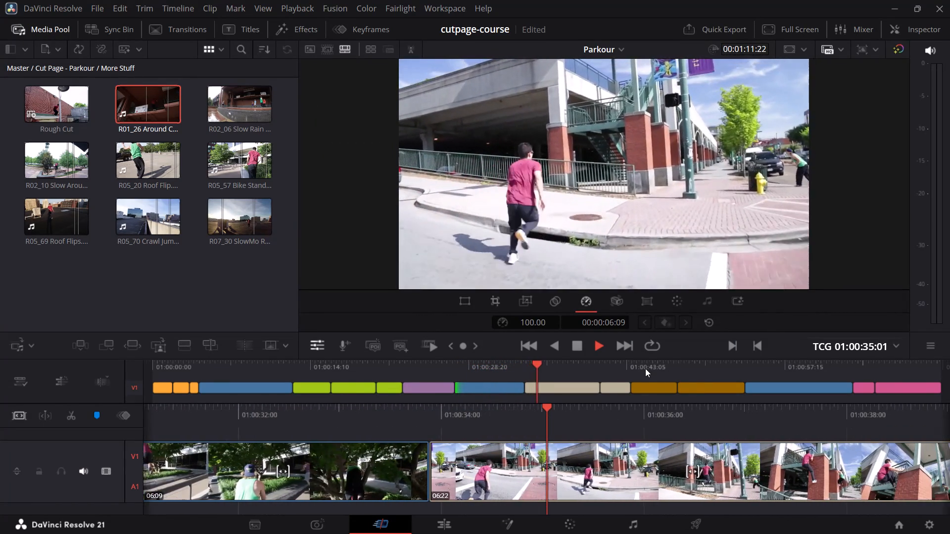
key("space")
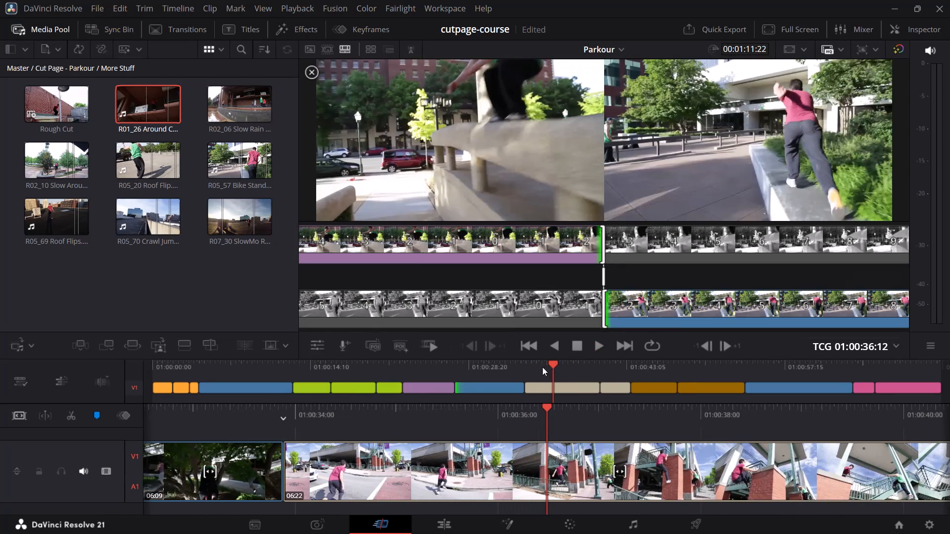
left_click(524, 362)
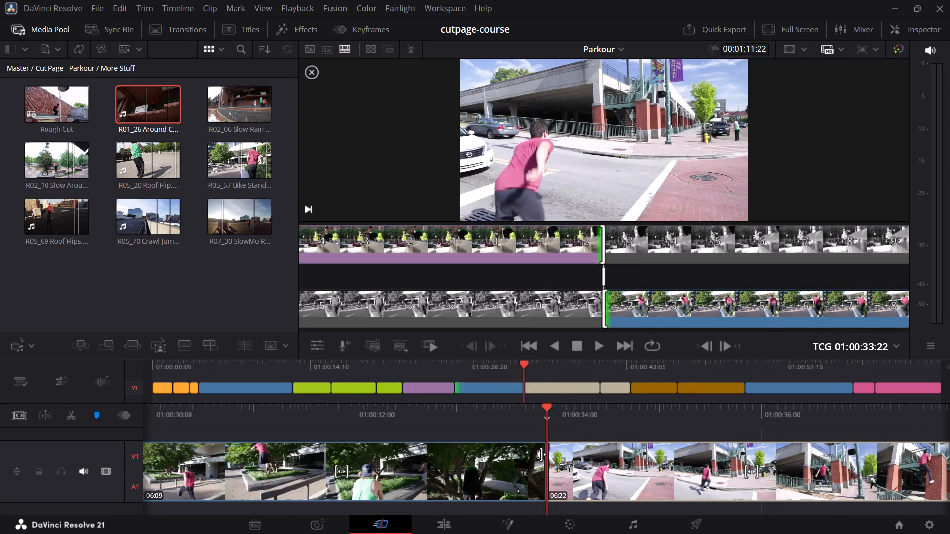
left_click(541, 454)
double_click(497, 350)
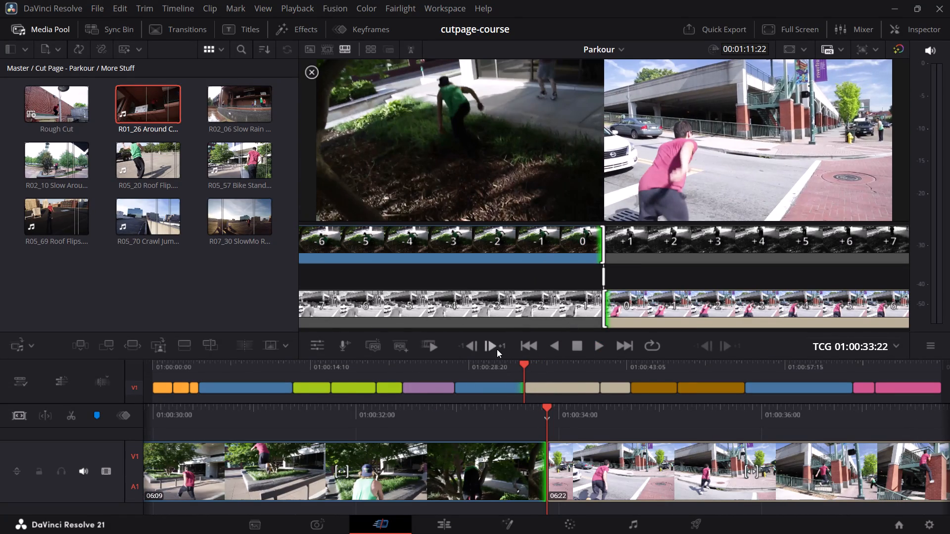
key("slash")
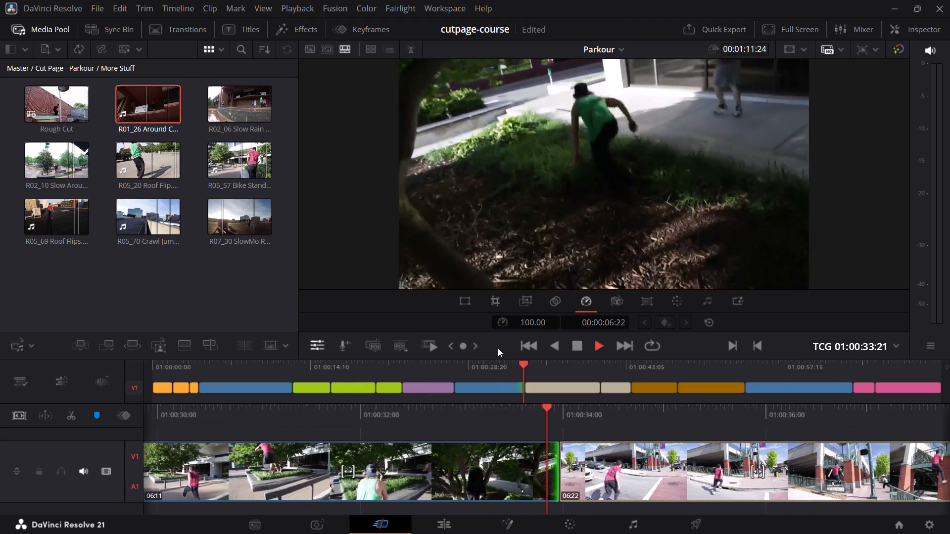
key("space")
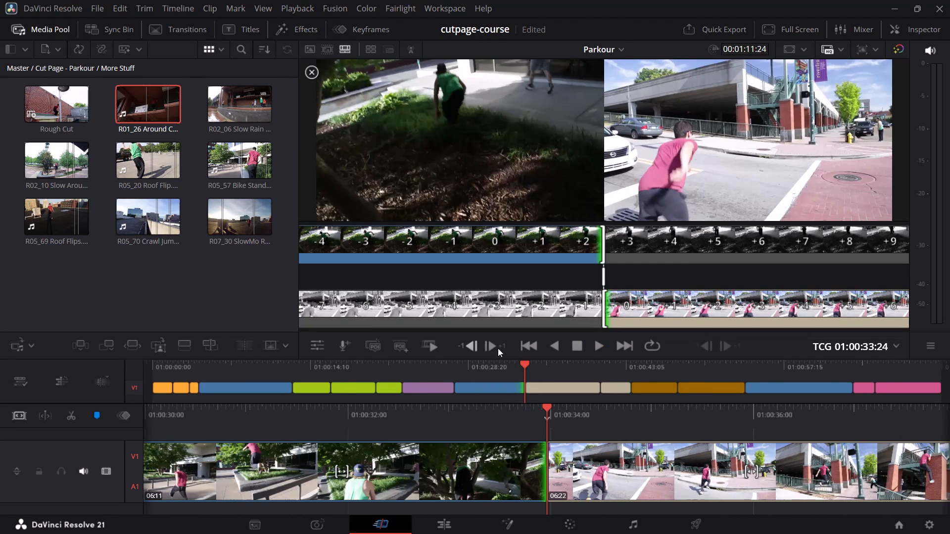
Play on past the beige clips, trim 14 frames off the end of the second one to make it 02:06, and review from that cut onward.
key("space")
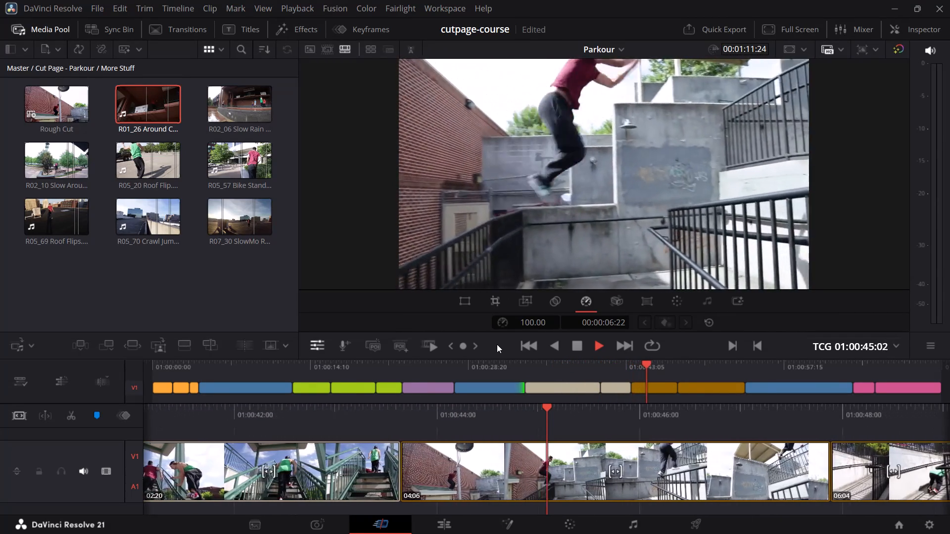
key("space")
left_click(630, 365)
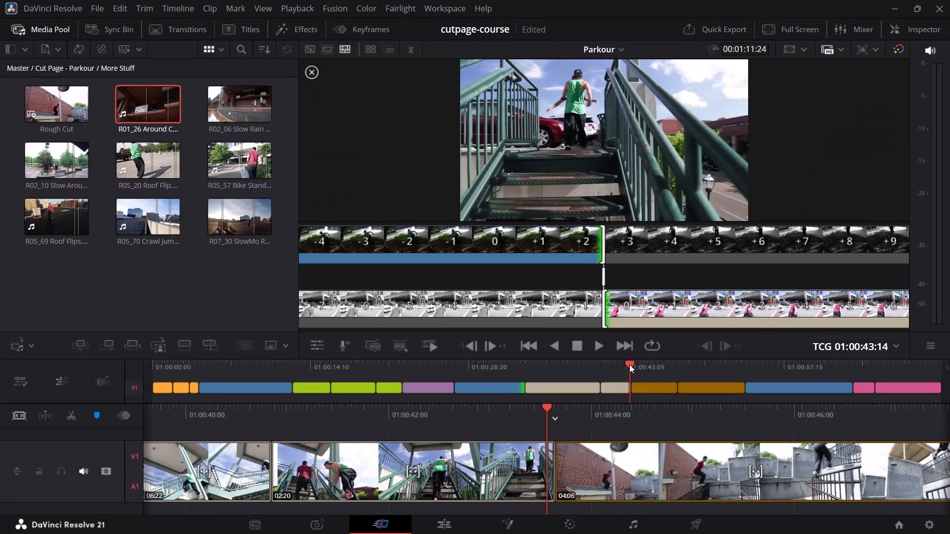
key("Escape")
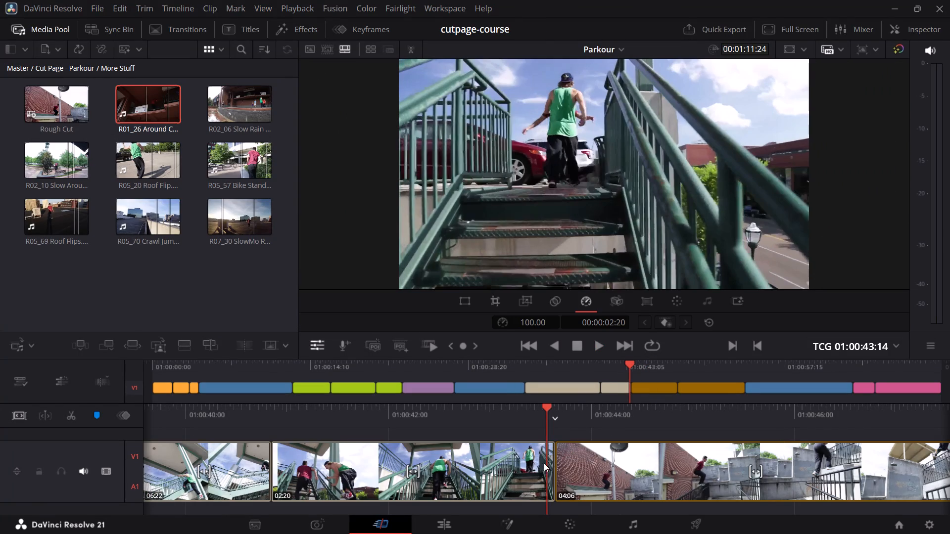
left_click(549, 466)
triple_click(470, 346)
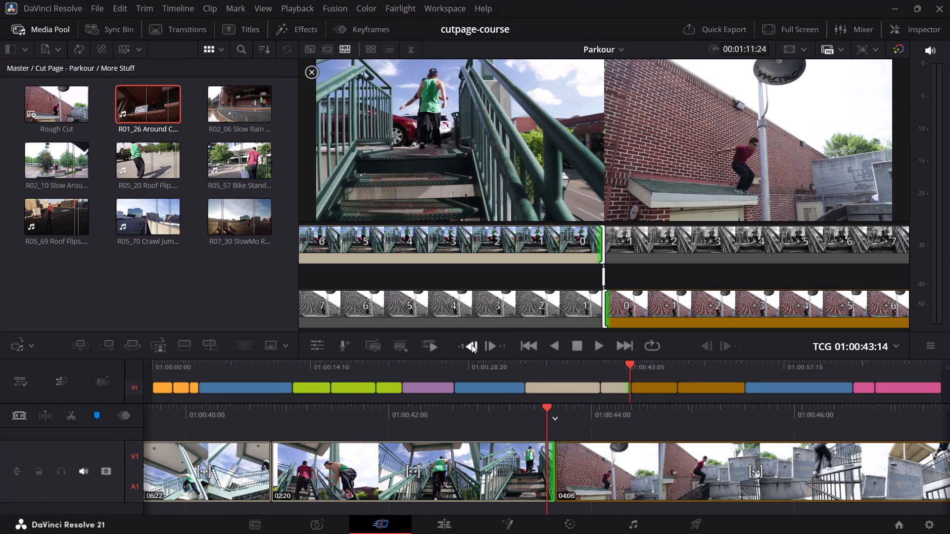
triple_click(472, 345)
triple_click(472, 345)
triple_click(472, 343)
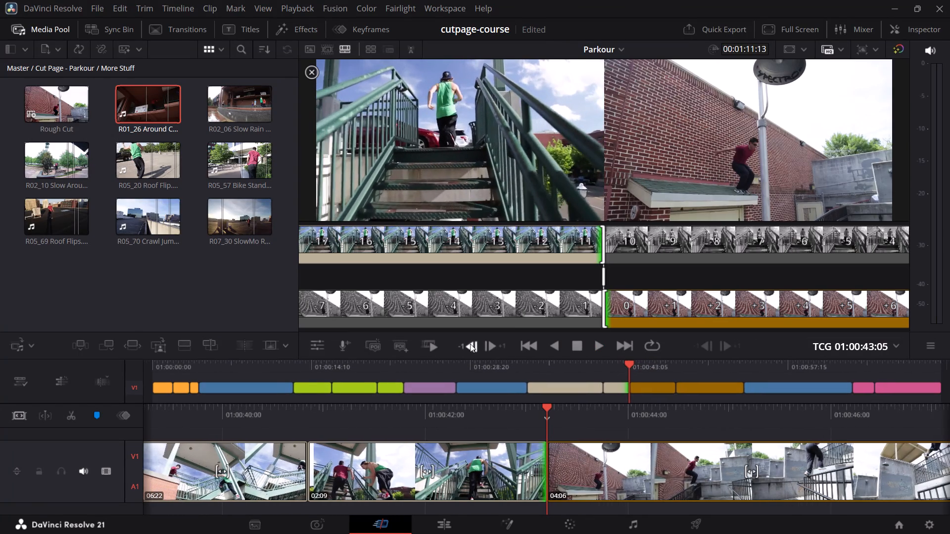
double_click(470, 344)
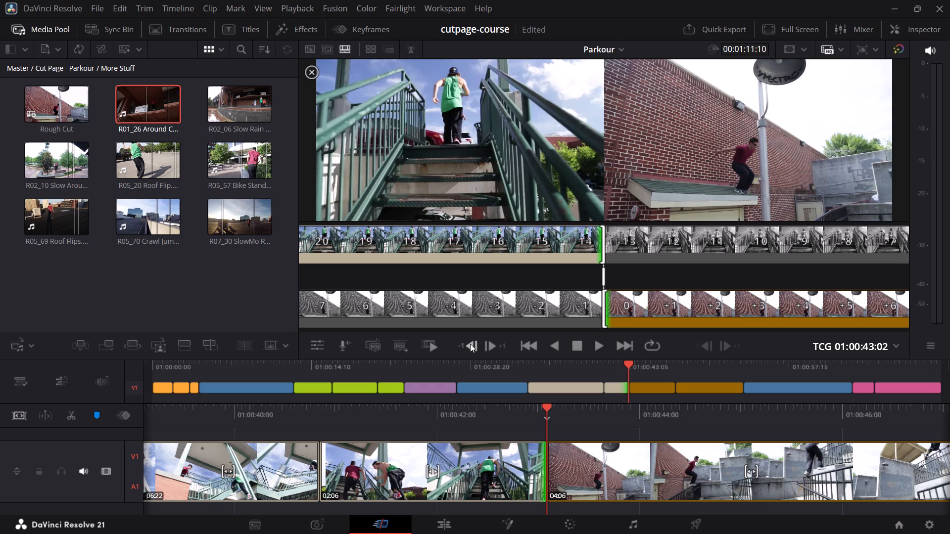
key("slash")
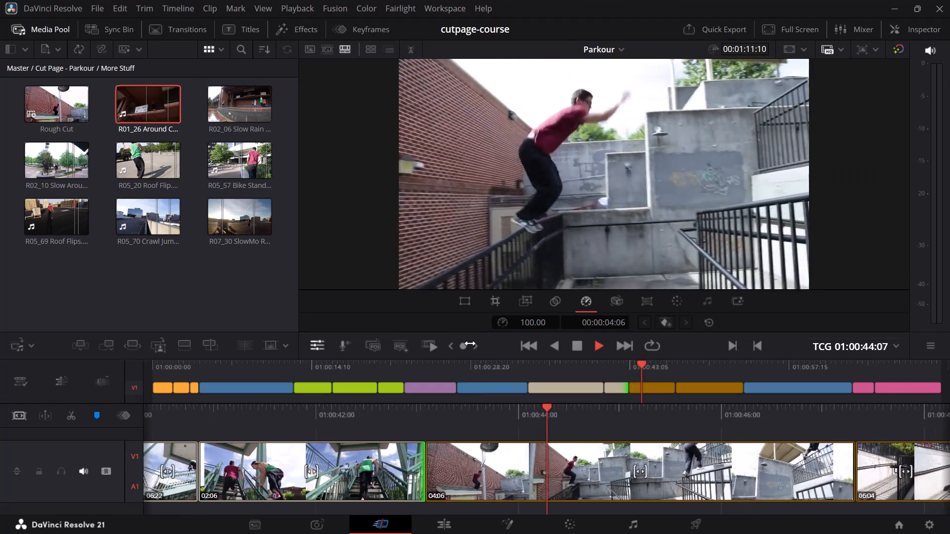
key("space")
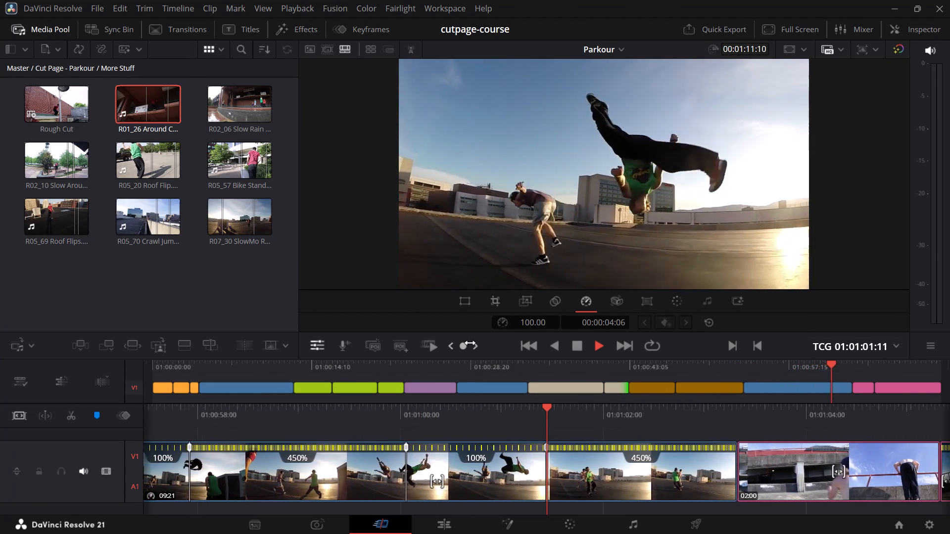
Stop playback and move both pink clips, in their current order, between the second brown clip and the last blue clip.
key("space")
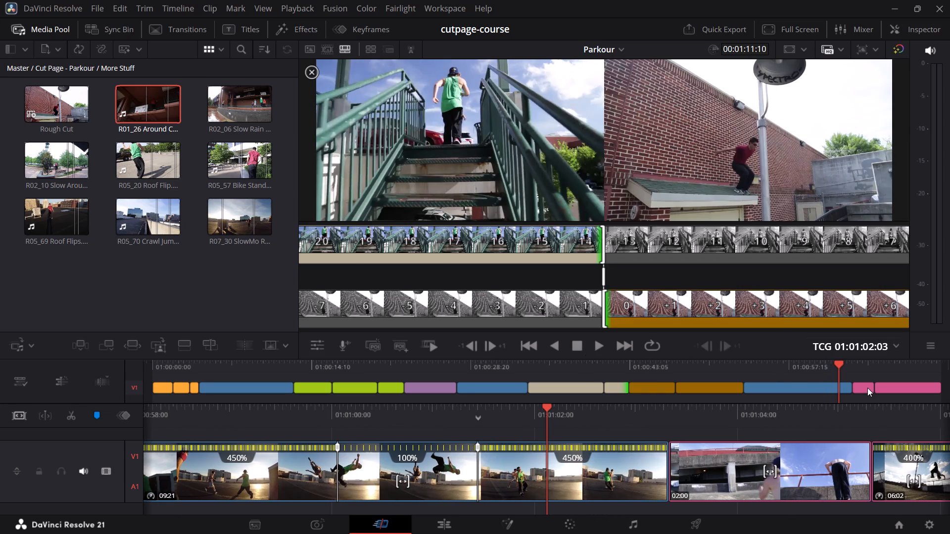
left_click_drag(866, 386, 747, 384)
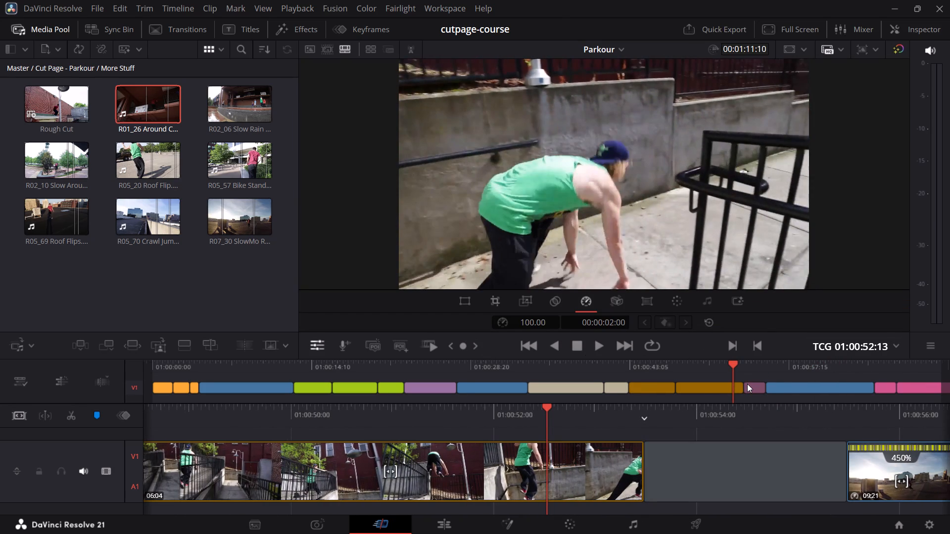
left_click_drag(747, 384, 750, 385)
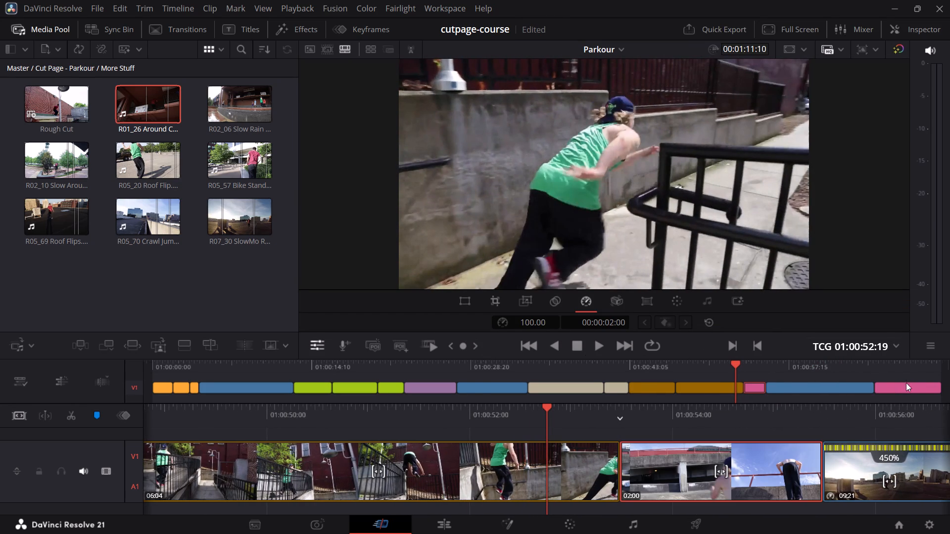
left_click_drag(904, 385, 766, 385)
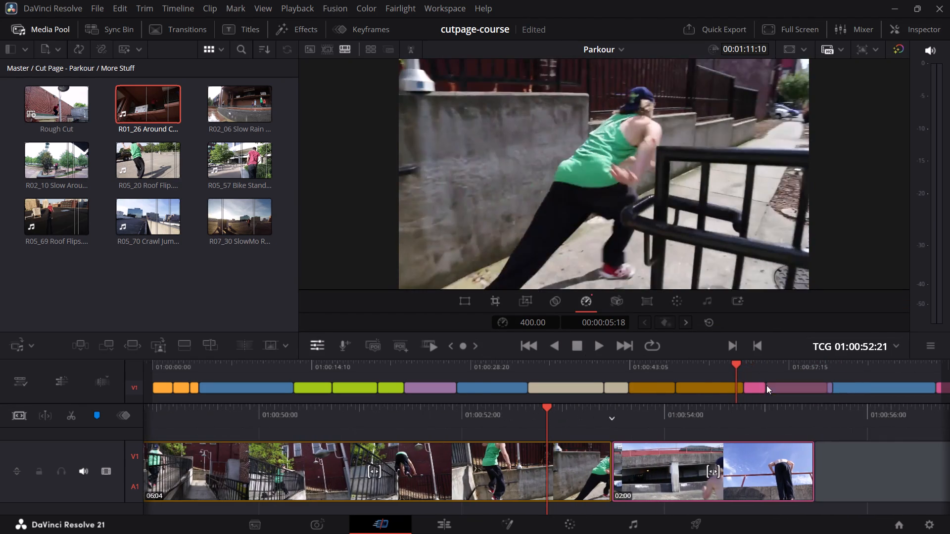
left_click_drag(766, 385, 766, 386)
Play the rearranged ending and examine the timing of the last 100% speed section in the final blue clip.
key("space")
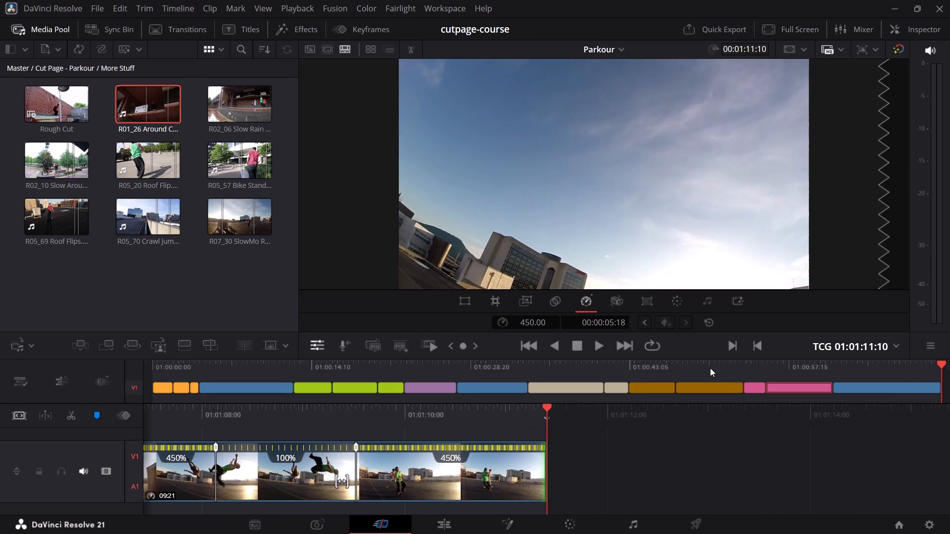
left_click_drag(617, 425, 818, 444)
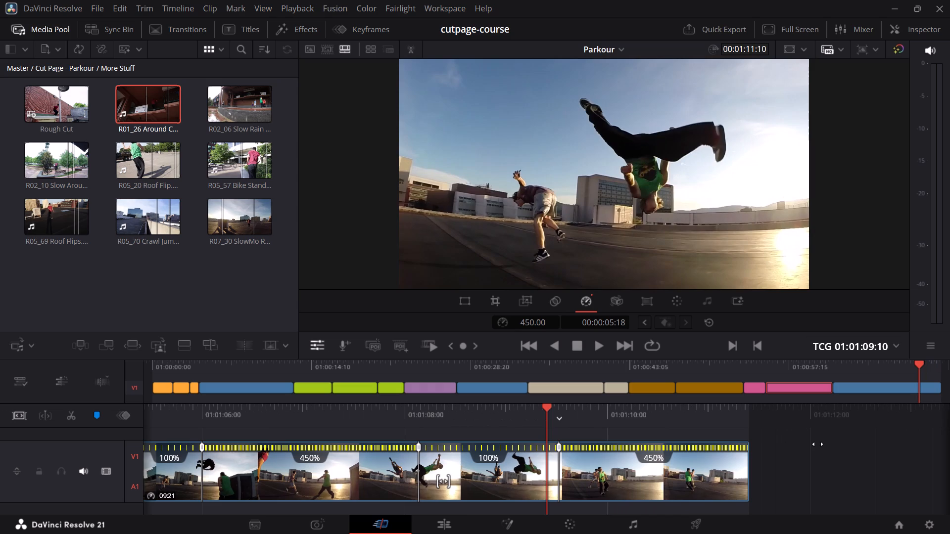
left_click_drag(818, 444, 826, 446)
key("space")
key("space")
key("space")
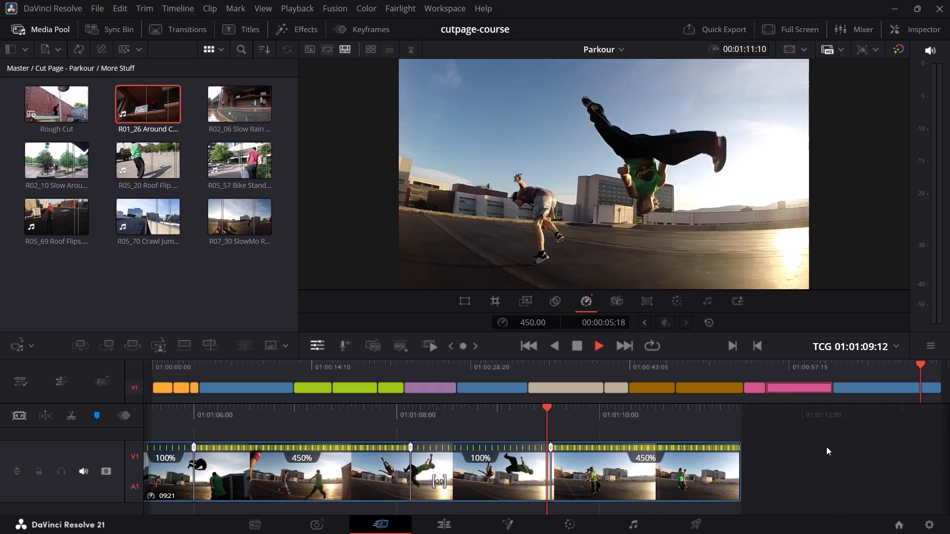
key("space")
left_click_drag(785, 417, 817, 423)
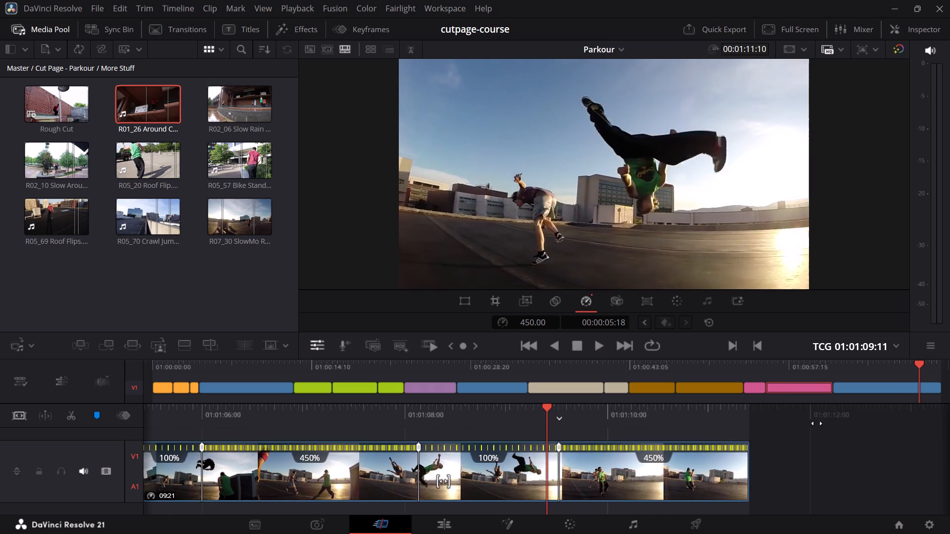
left_click_drag(817, 423, 949, 463)
left_click_drag(789, 428, 800, 429)
left_click_drag(794, 416, 810, 420)
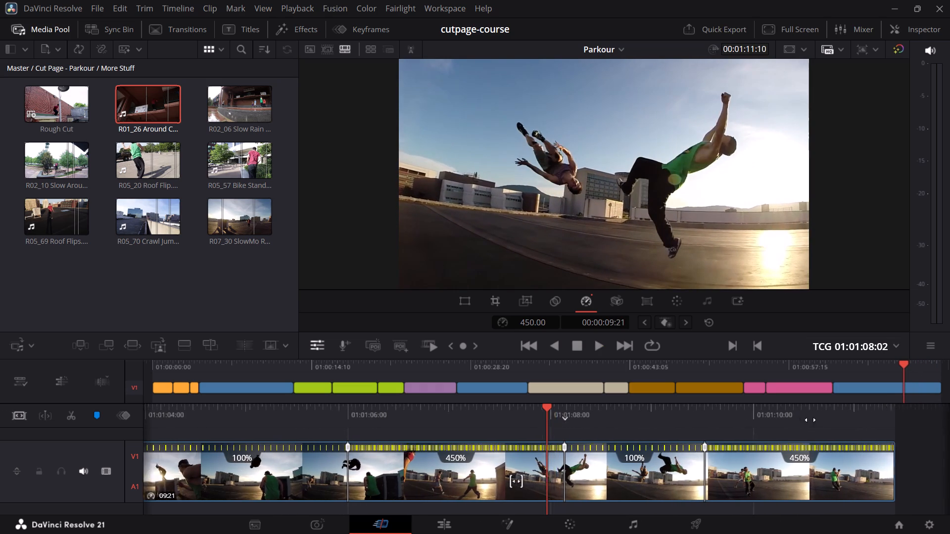
left_click_drag(810, 420, 839, 429)
key("space")
key("space")
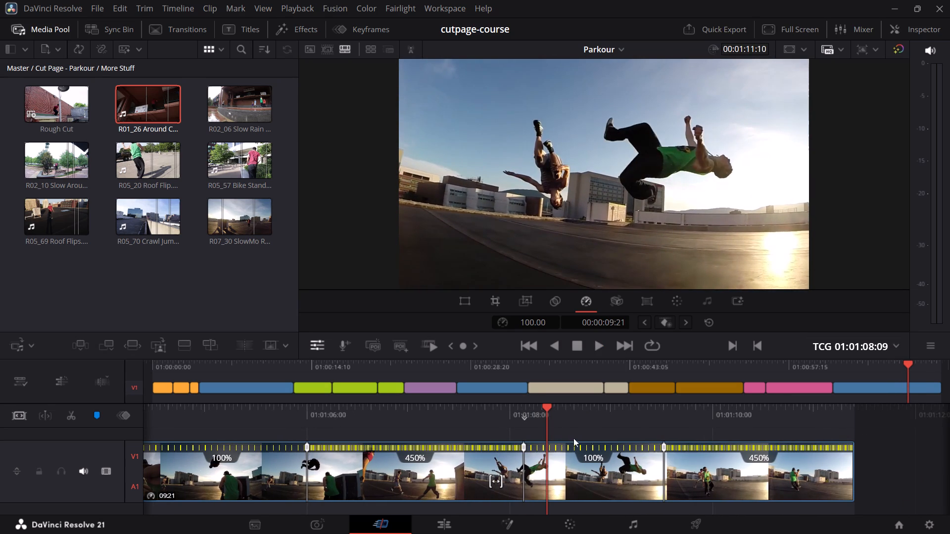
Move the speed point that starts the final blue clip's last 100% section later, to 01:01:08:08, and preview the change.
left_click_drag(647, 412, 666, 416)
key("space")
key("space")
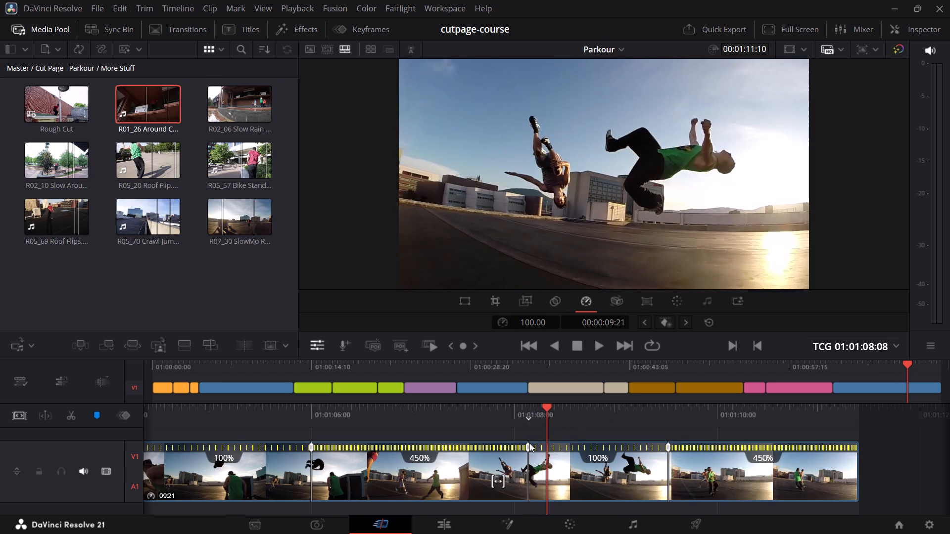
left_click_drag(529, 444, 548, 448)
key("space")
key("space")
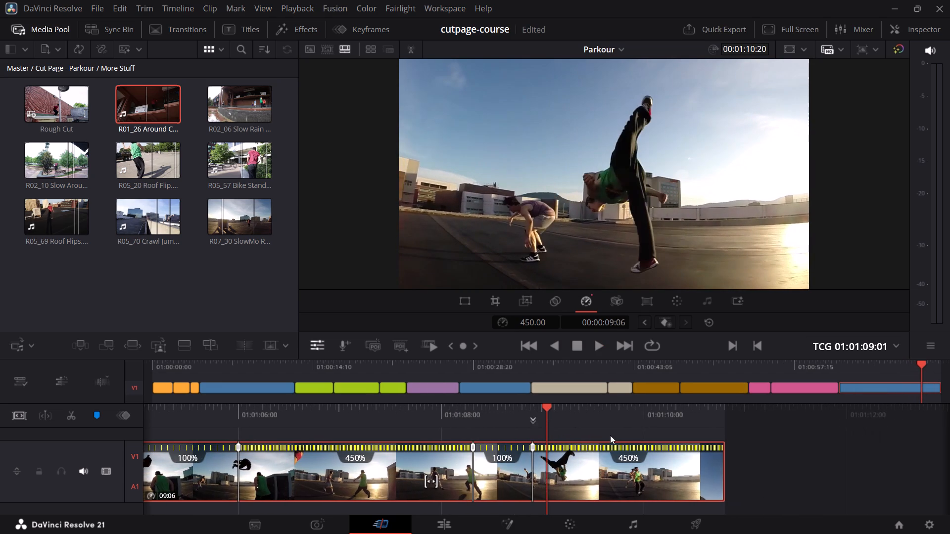
Review the shortened slow section, and move its starting speed point to 01:01:08:06, making the final blue clip 09:11.
left_click_drag(630, 412, 645, 415)
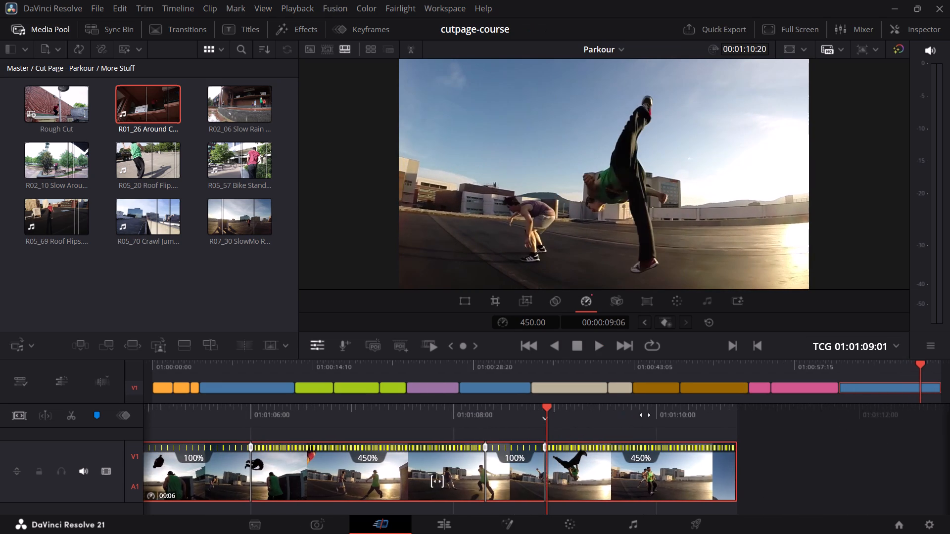
left_click_drag(645, 415, 758, 422)
key("space")
key("space")
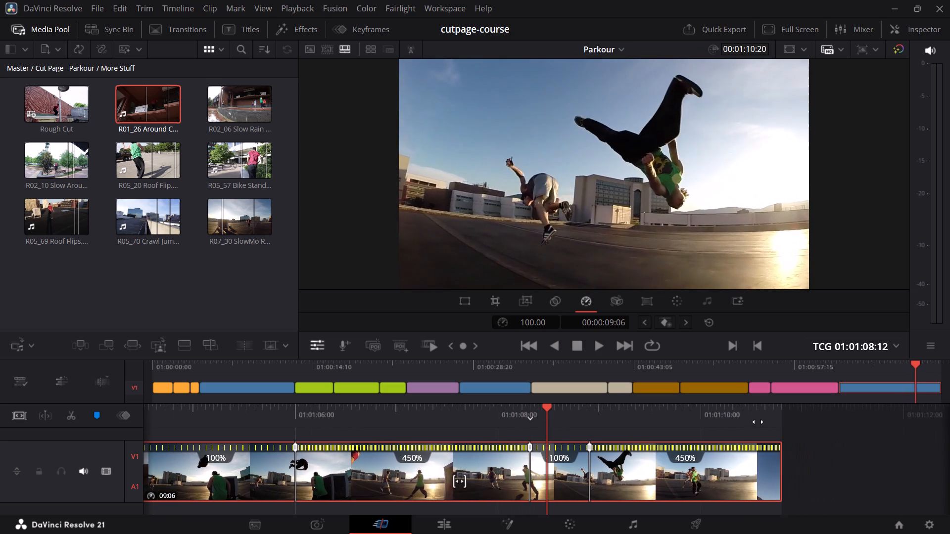
left_click_drag(742, 409, 845, 426)
key("space")
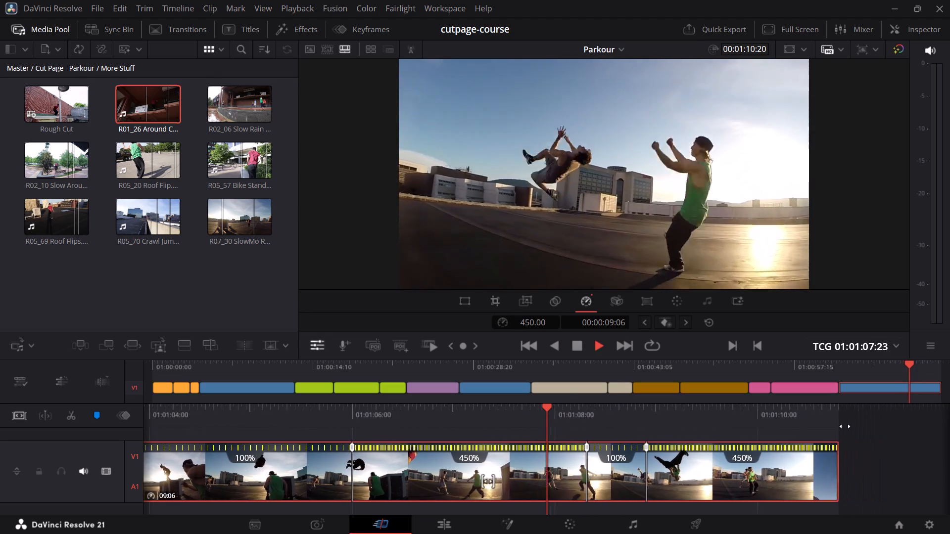
key("space")
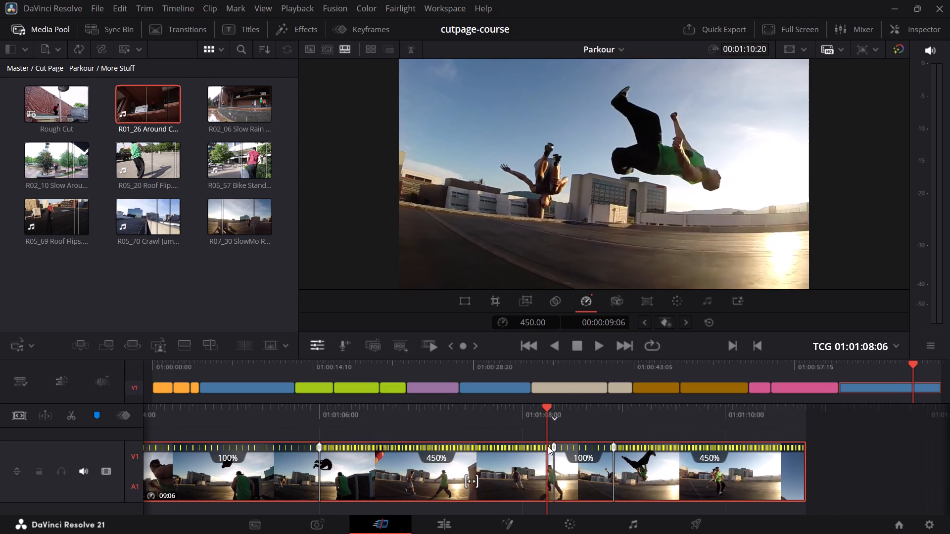
left_click_drag(553, 445, 546, 445)
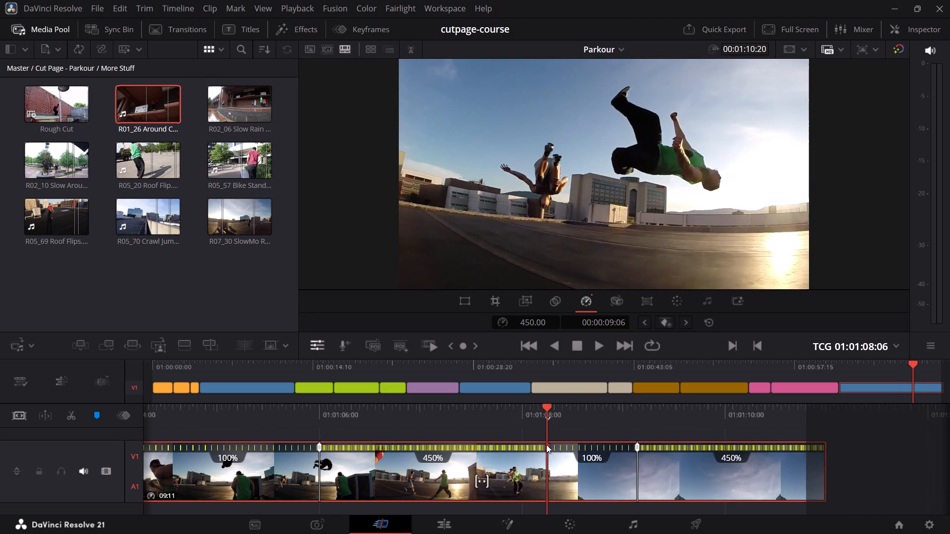
left_click_drag(546, 445, 546, 445)
Replay the last 100% speed section of the final blue clip and examine where the flip returns to 450% speed.
key("space")
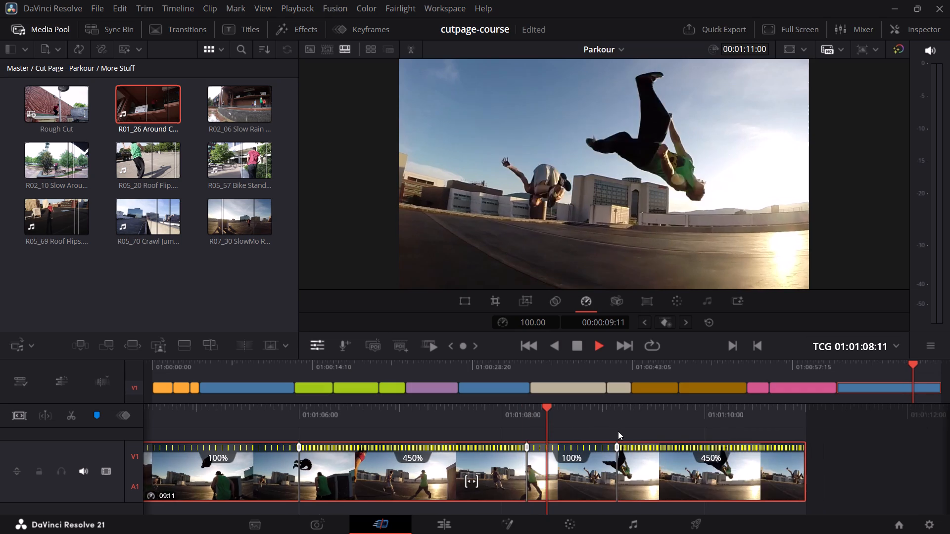
key("space")
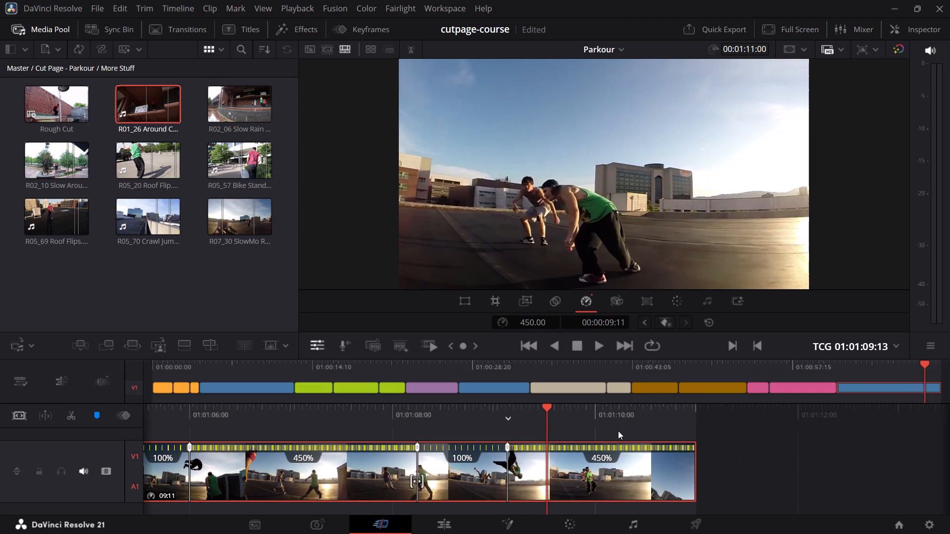
left_click_drag(613, 425, 710, 437)
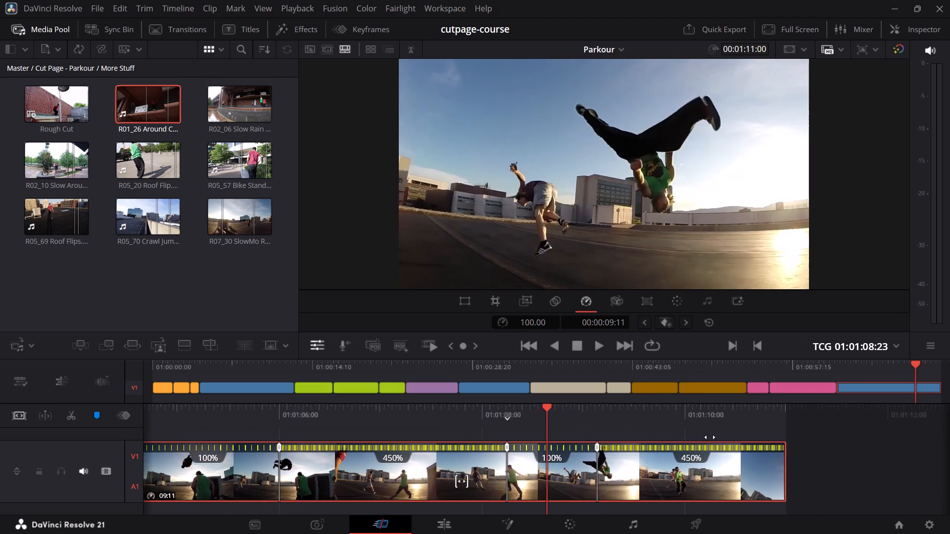
left_click_drag(710, 437, 712, 437)
key("space")
key("space")
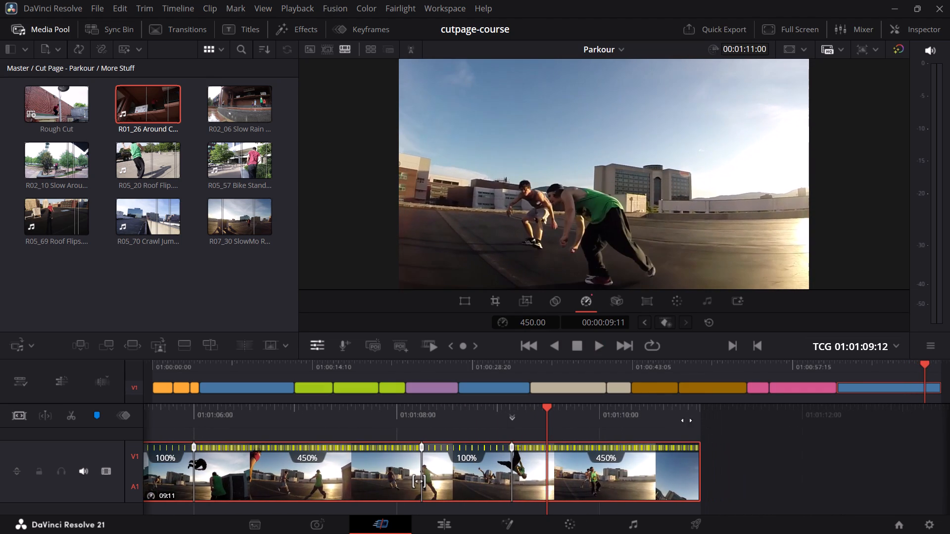
left_click_drag(666, 417, 808, 425)
key("space")
key("space")
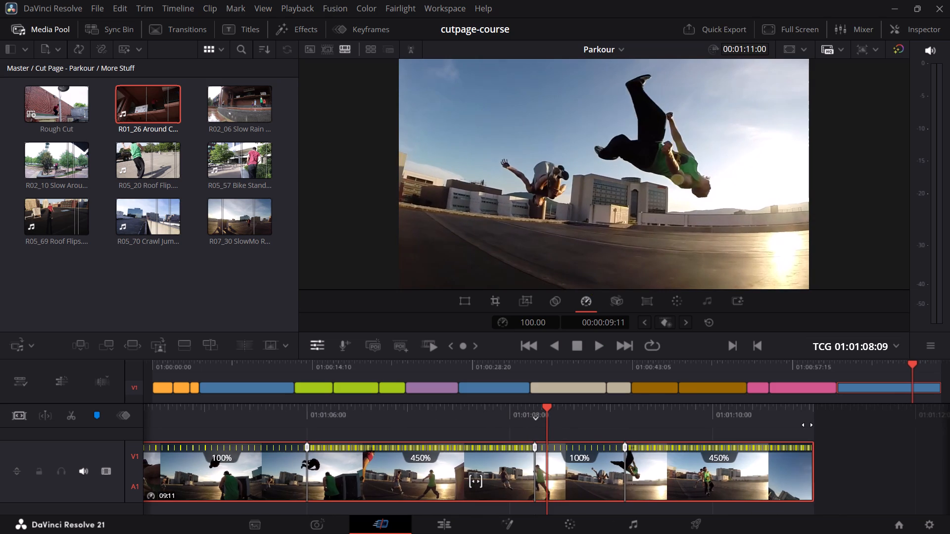
key("space")
key("space")
key("space")
key("space")
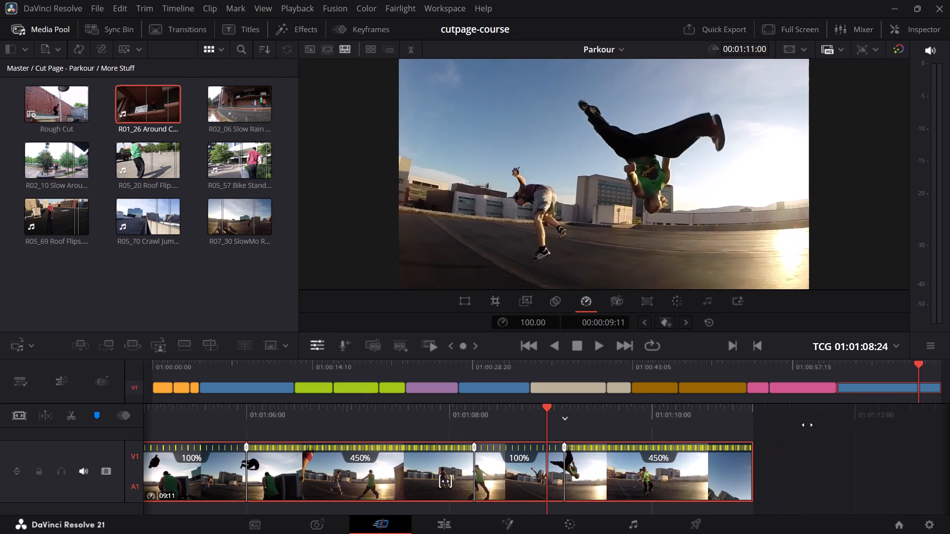
Move the speed point that ends the last 100% section to 01:01:09:01, making the final blue clip 09:10, and play to the end.
left_click_drag(690, 421, 697, 421)
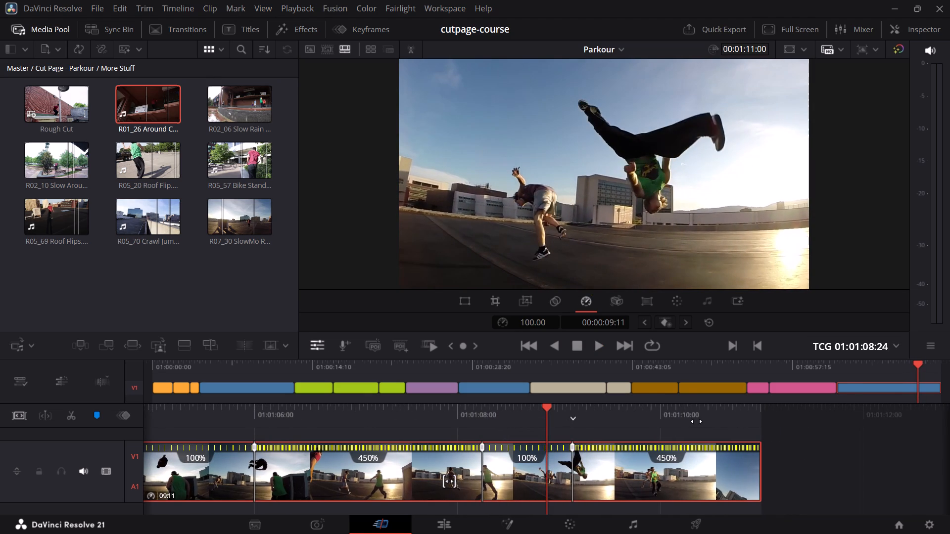
left_click_drag(697, 421, 680, 407)
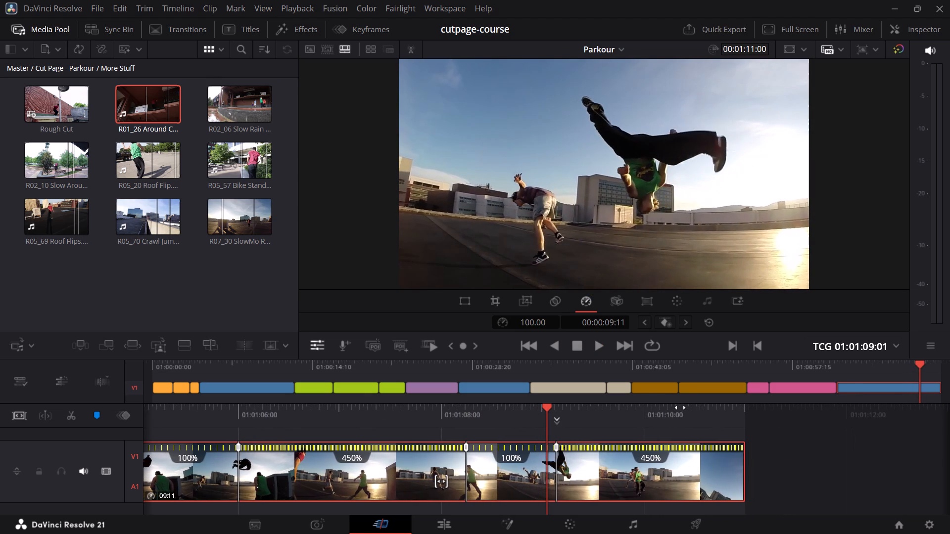
left_click_drag(680, 407, 679, 406)
left_click_drag(556, 448, 549, 446)
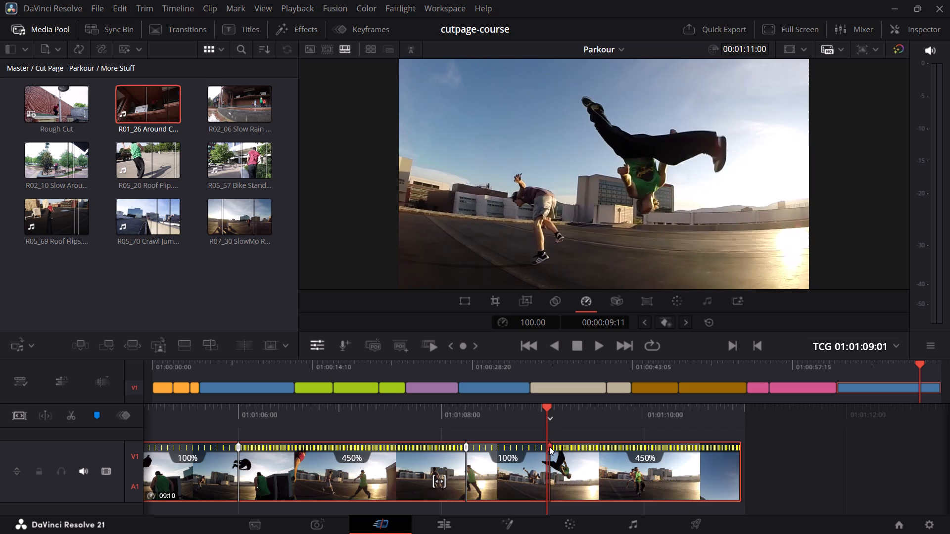
left_click_drag(549, 446, 548, 446)
left_click_drag(464, 410, 513, 412)
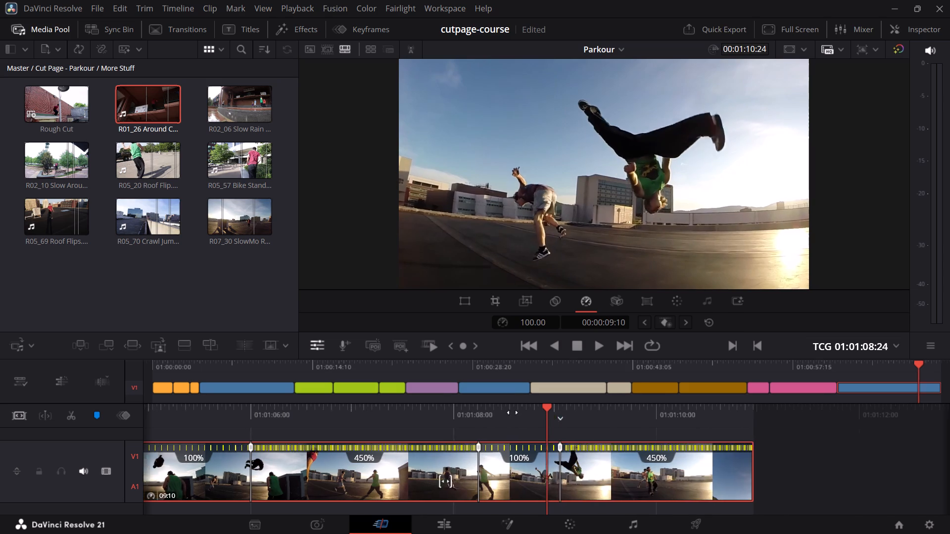
left_click_drag(513, 412, 607, 418)
key("space")
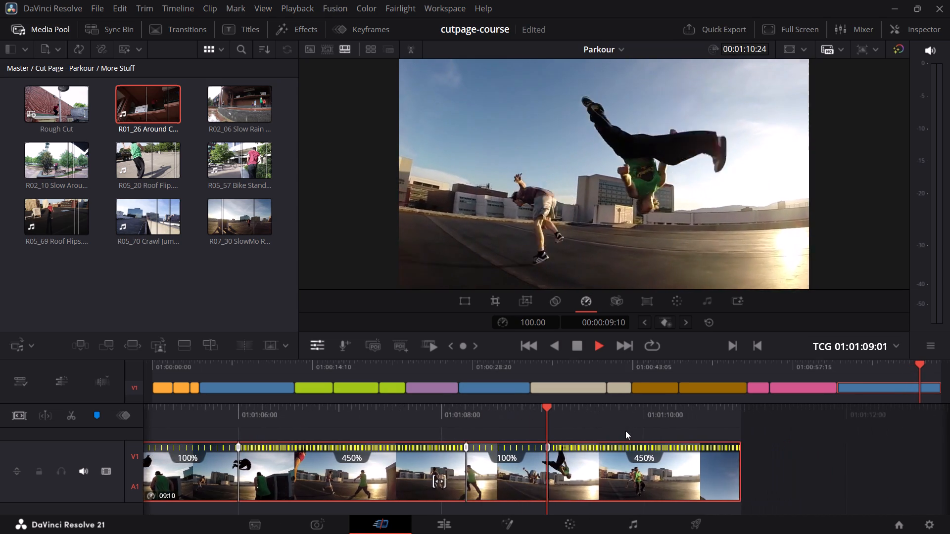
key("space")
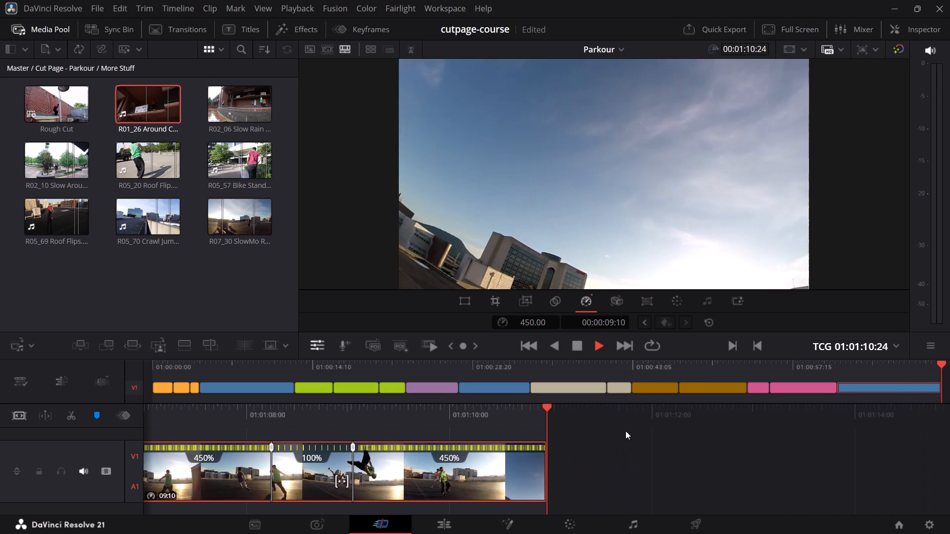
Trim four frames off the end of the final blue clip to make it 09:06.
left_click_drag(540, 464, 523, 456)
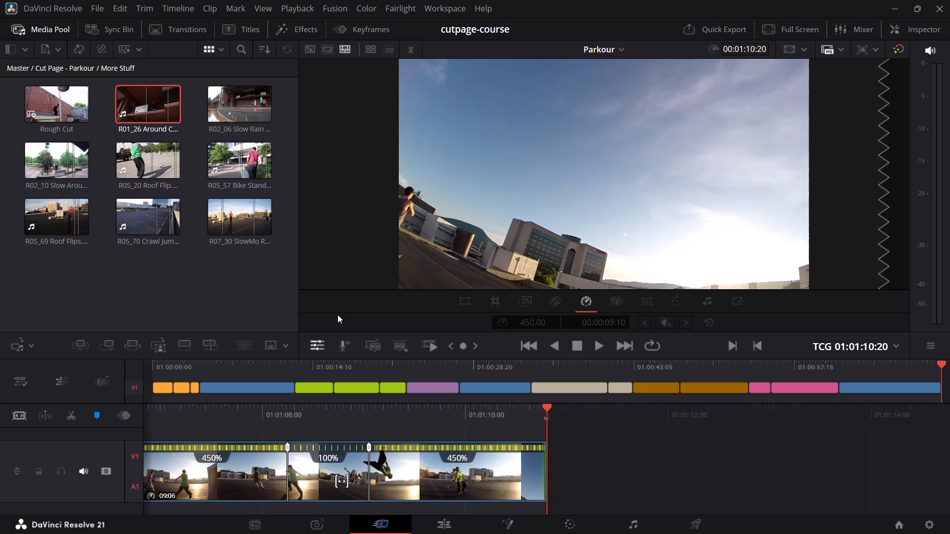
Review the ending and extend the end of the final blue roof-flip clip by three frames to make it 09:09.
left_click_drag(837, 365, 794, 367)
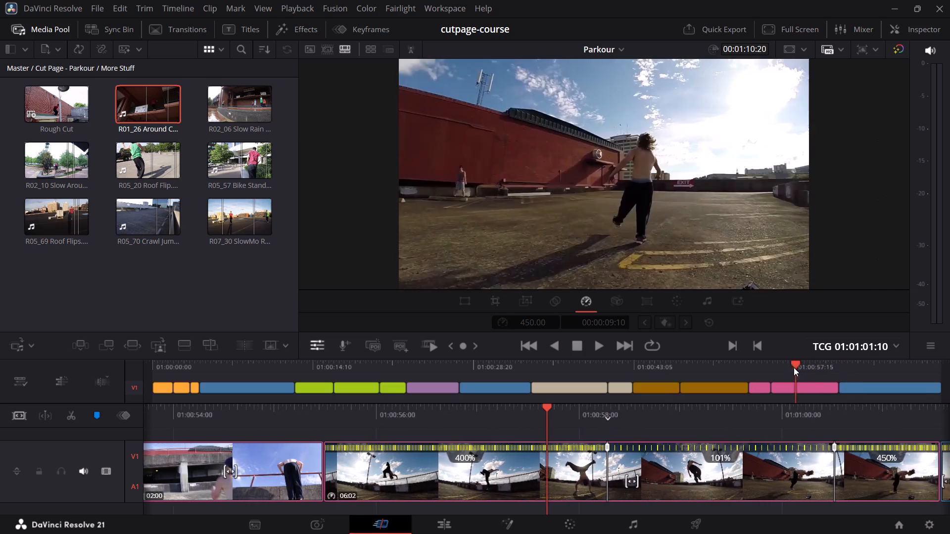
left_click_drag(794, 367, 877, 399)
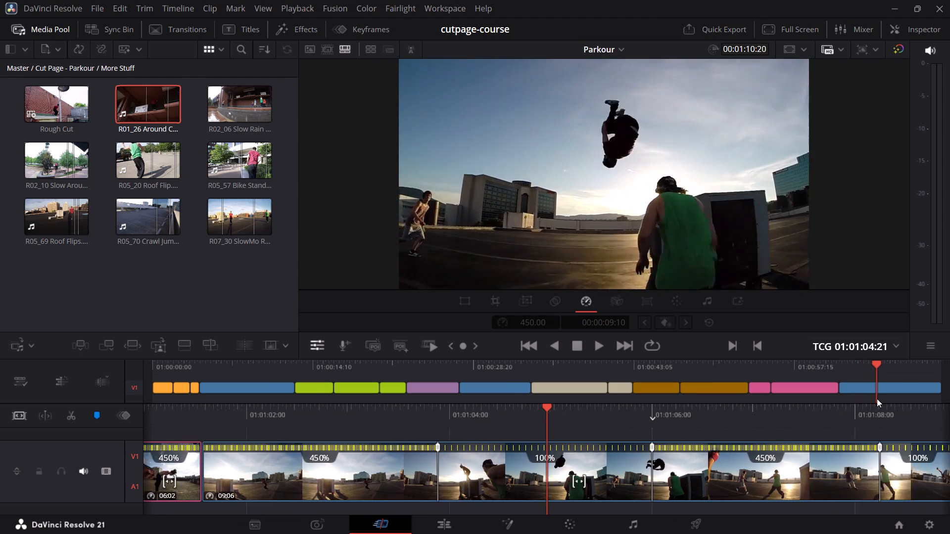
left_click_drag(877, 399, 940, 416)
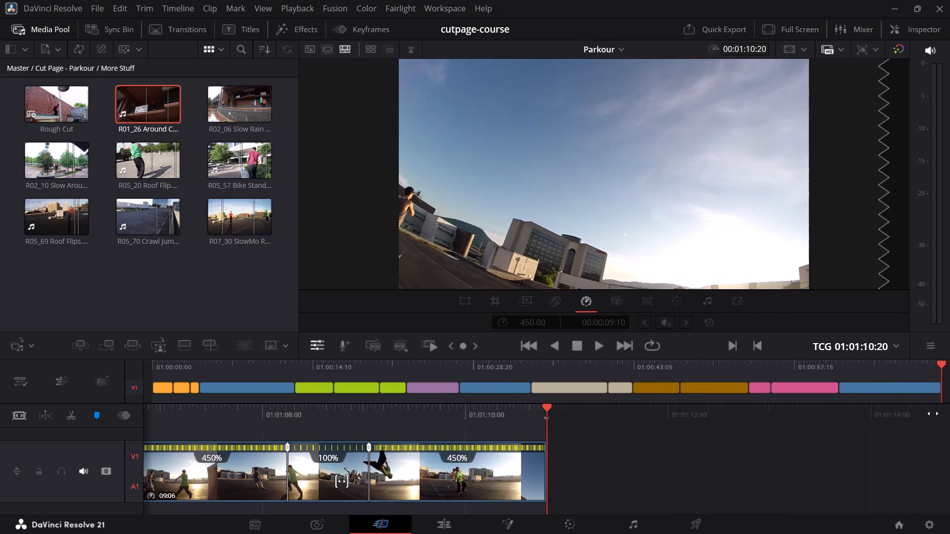
left_click_drag(538, 471, 547, 471)
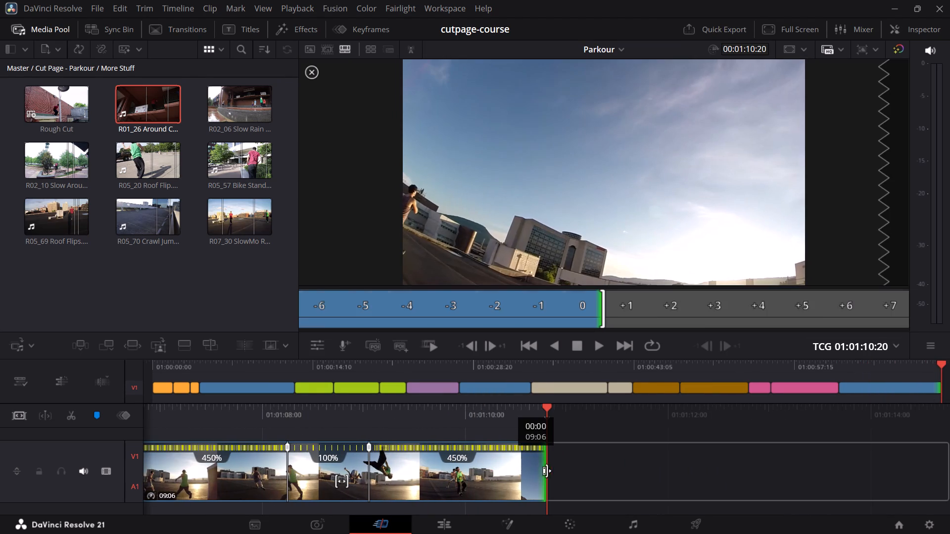
left_click_drag(547, 471, 546, 469)
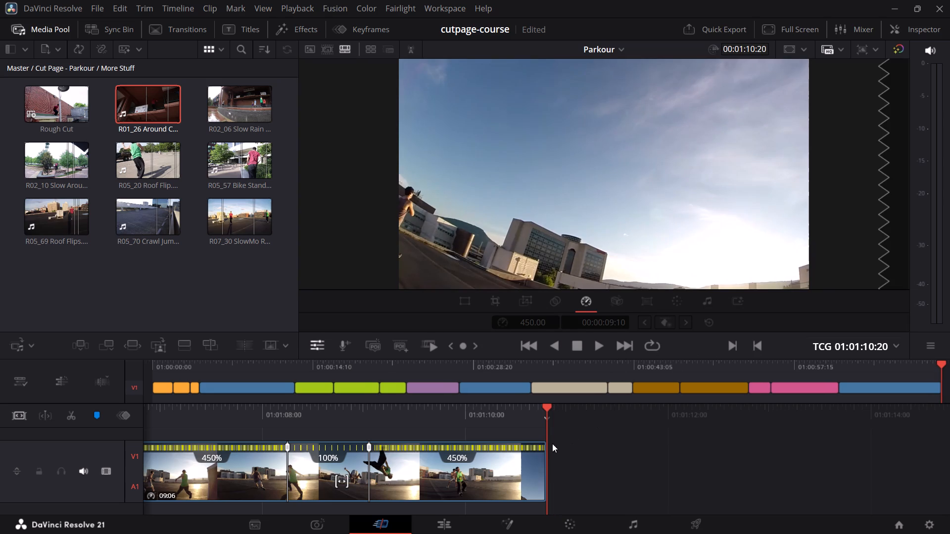
left_click(541, 457)
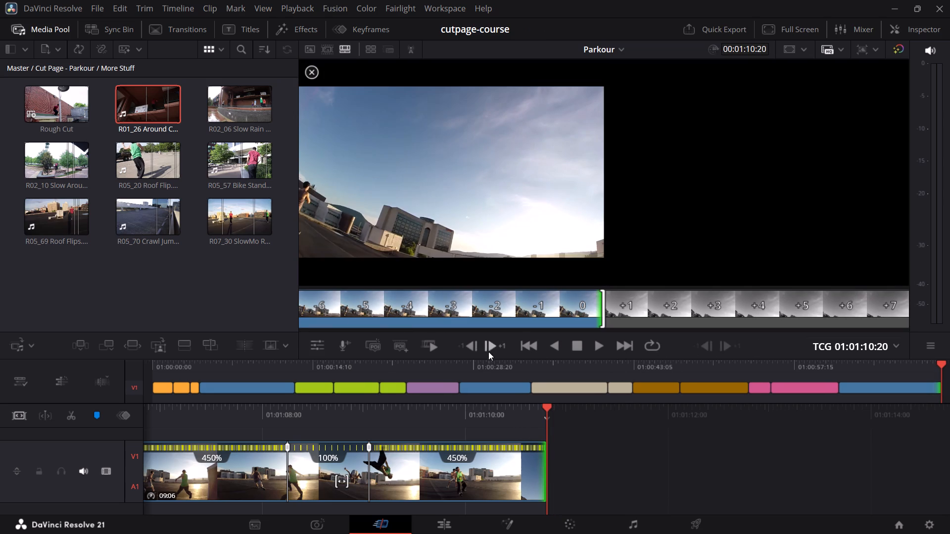
left_click(490, 348)
left_click(491, 347)
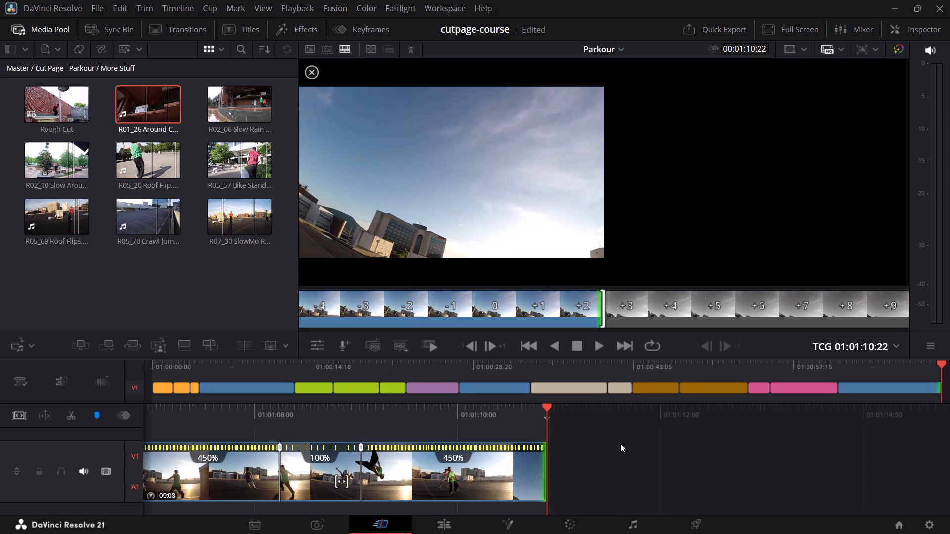
left_click(496, 352)
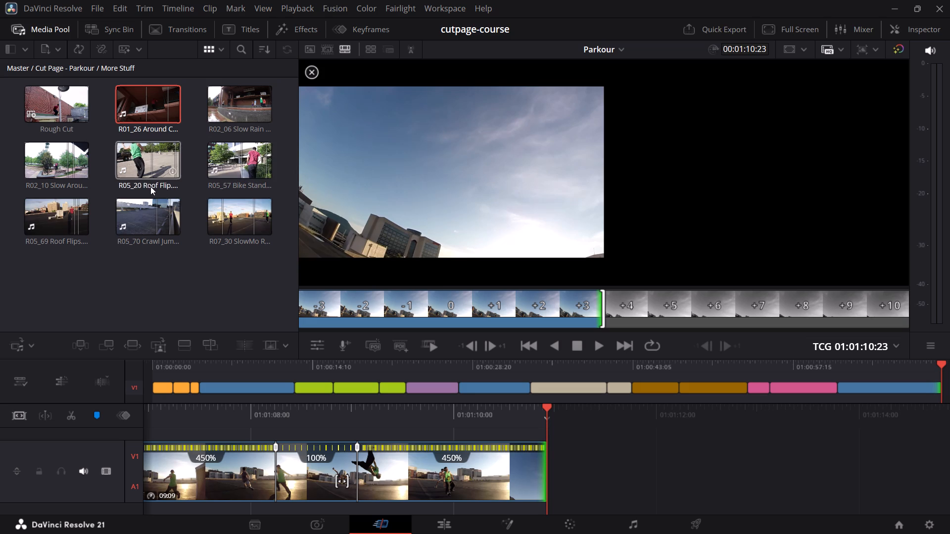
Move the In point of R05_70 Crawl Jump back to 00:00:06:09 and append its 03:17 range to the end of the timeline.
double_click(165, 215)
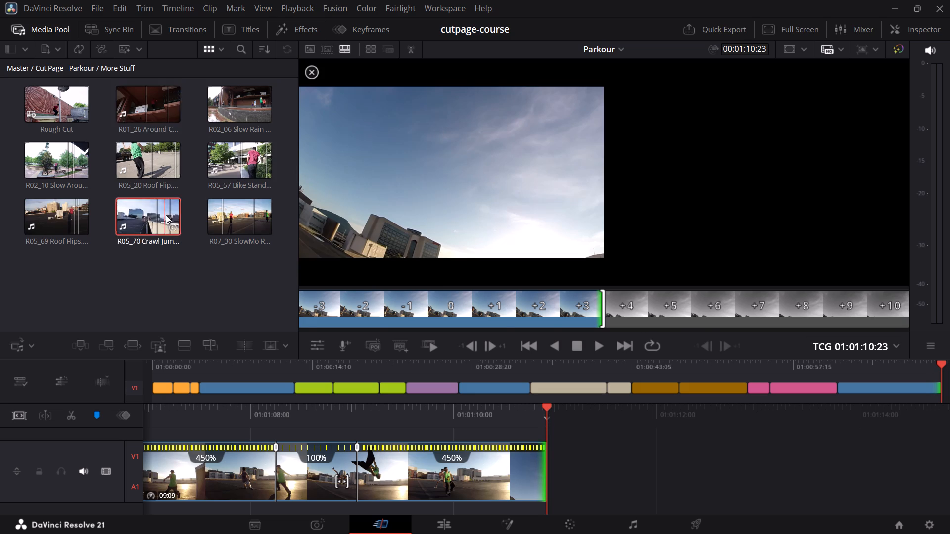
left_click_drag(717, 324, 707, 324)
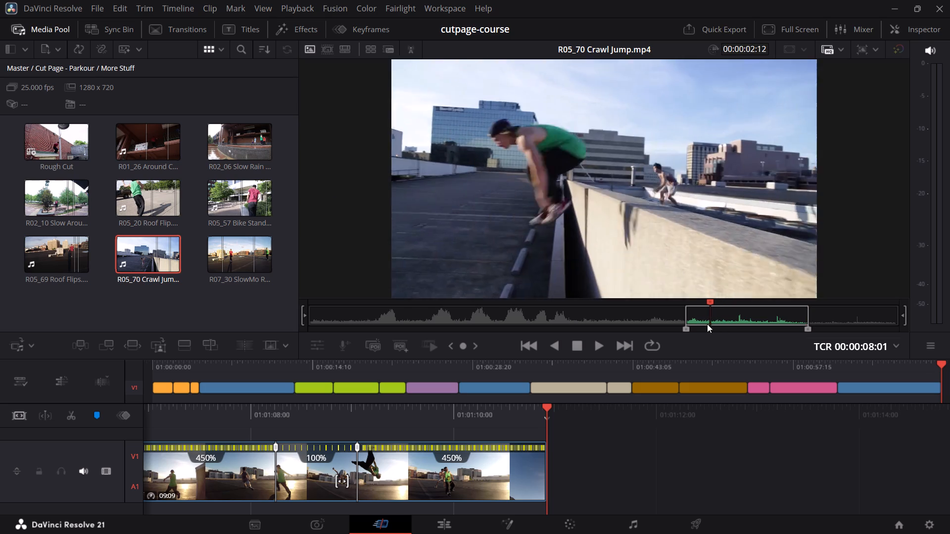
left_click_drag(707, 324, 764, 329)
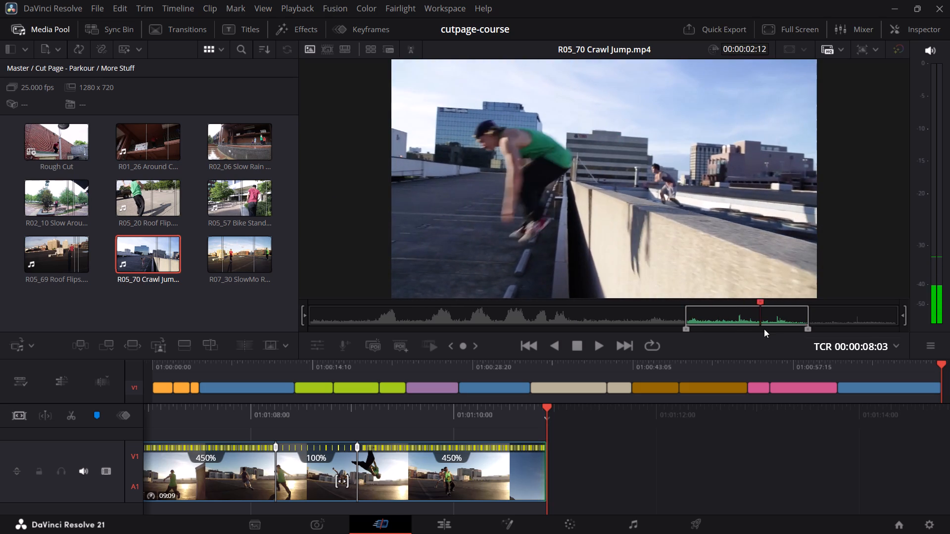
left_click_drag(764, 329, 685, 327)
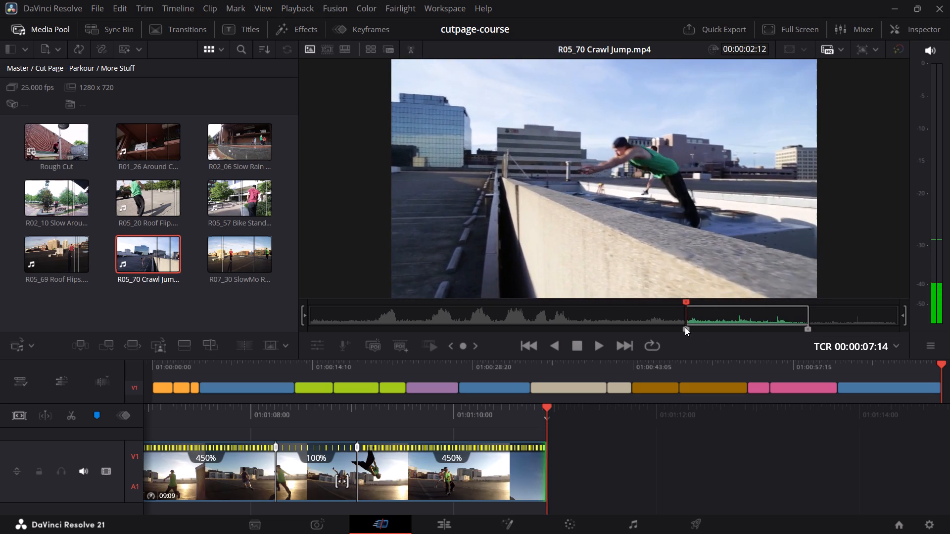
left_click_drag(685, 329, 647, 323)
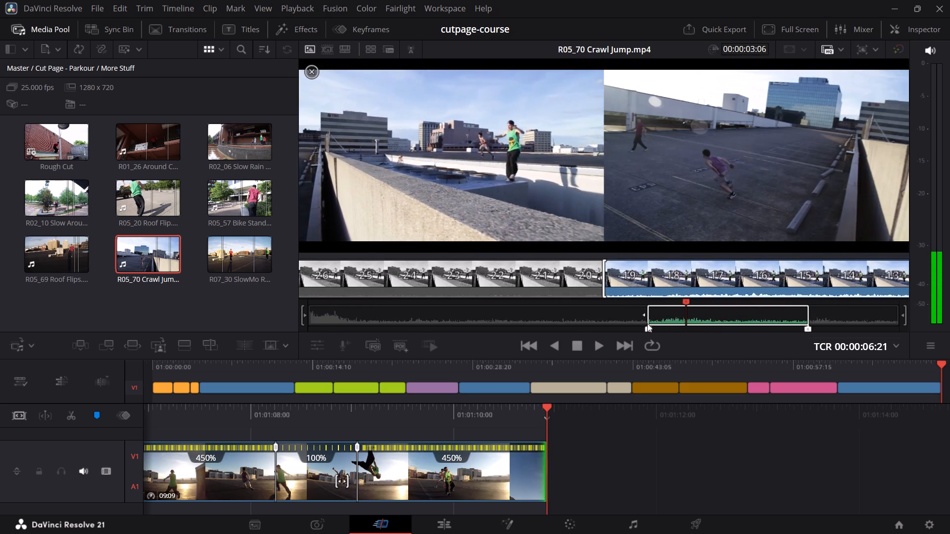
left_click_drag(647, 323, 625, 318)
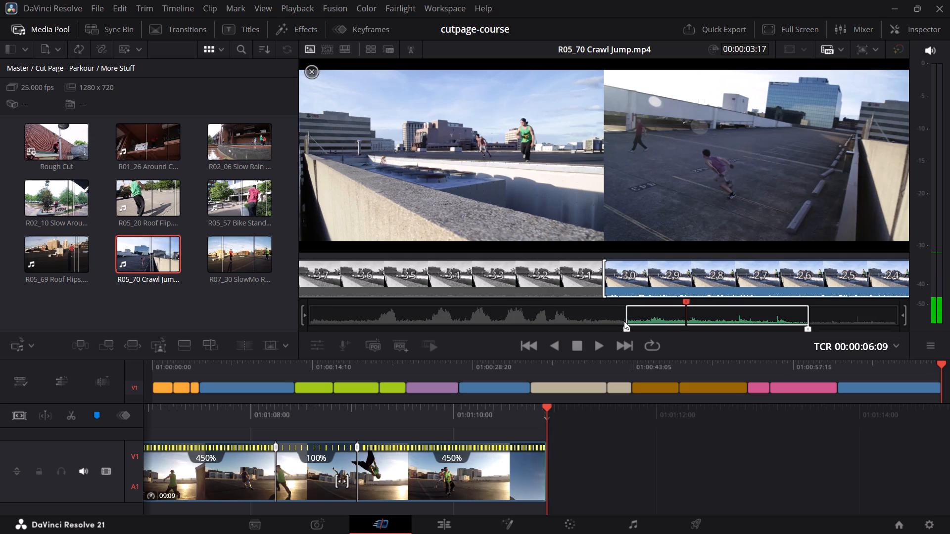
key("space")
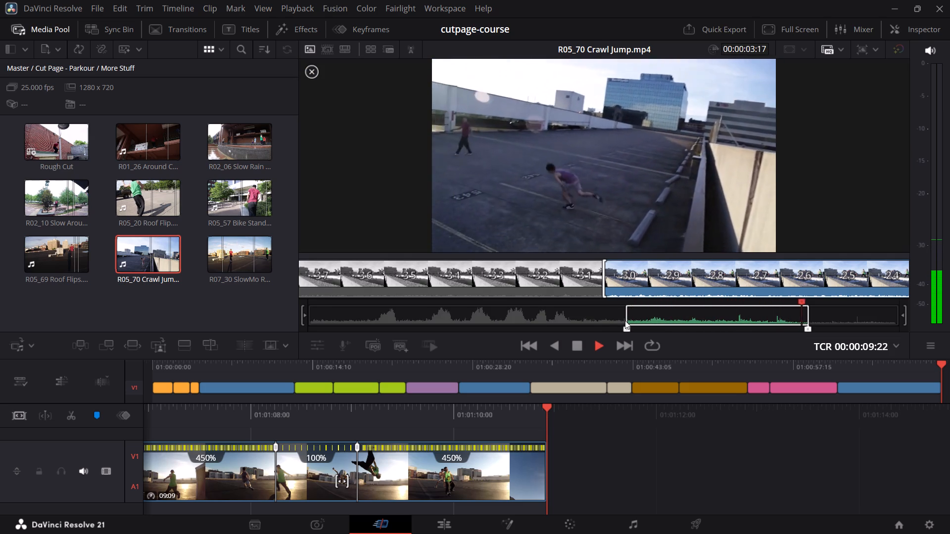
key("space")
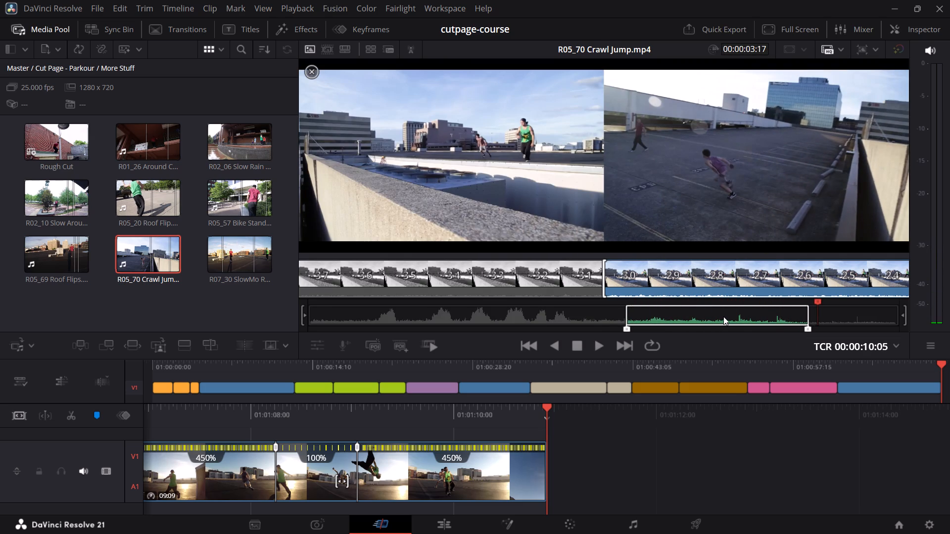
key("shift+F12")
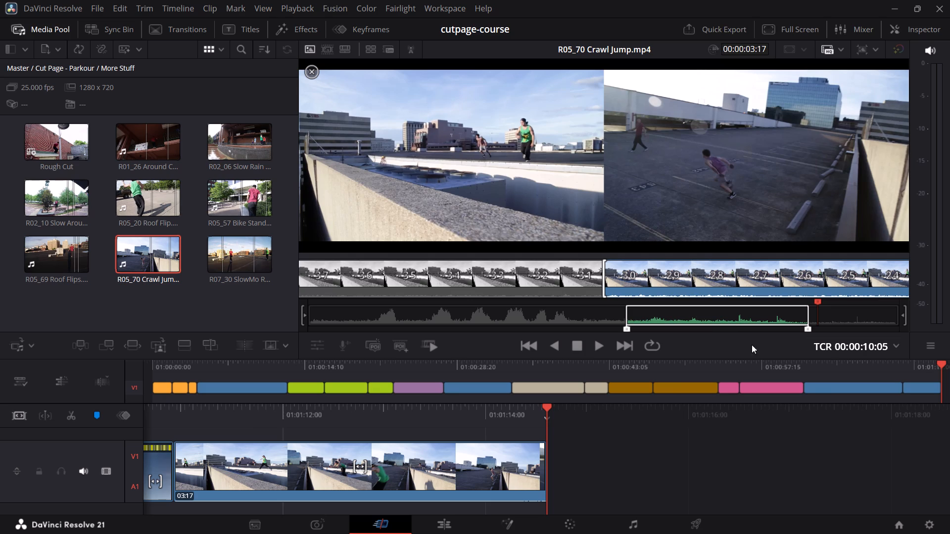
Set the 09:09 roof-flip clip's color to Chocolate and review its cut into the Crawl Jump clip.
left_click(862, 365)
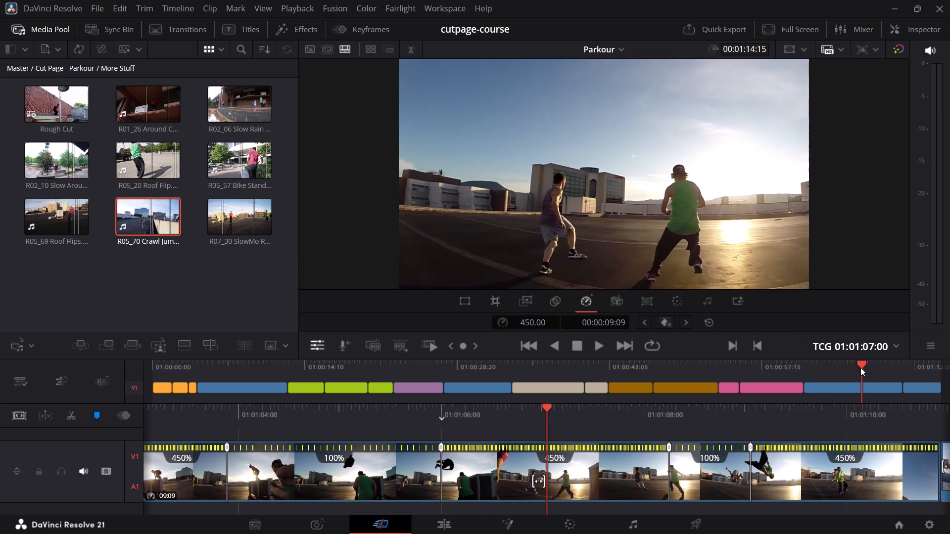
left_click(851, 385)
right_click(854, 385)
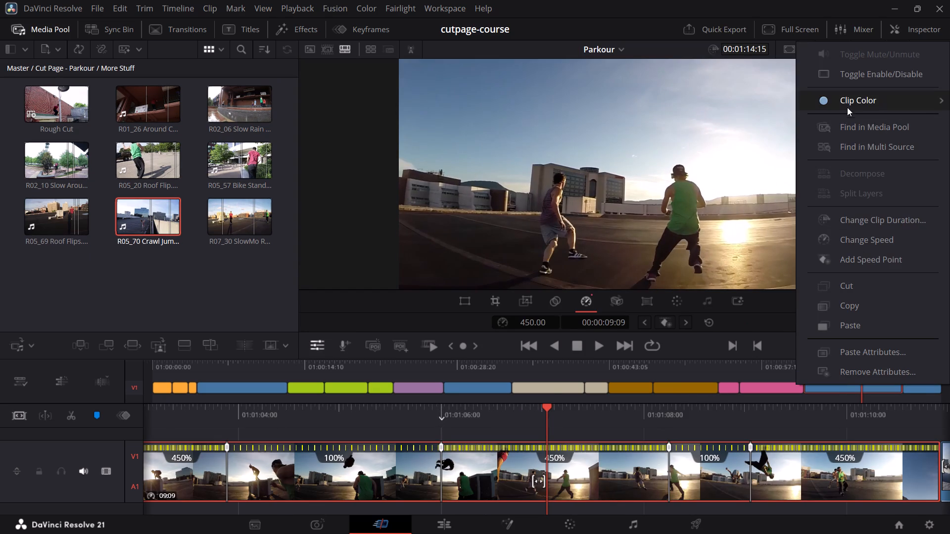
left_click(847, 101)
left_click(768, 333)
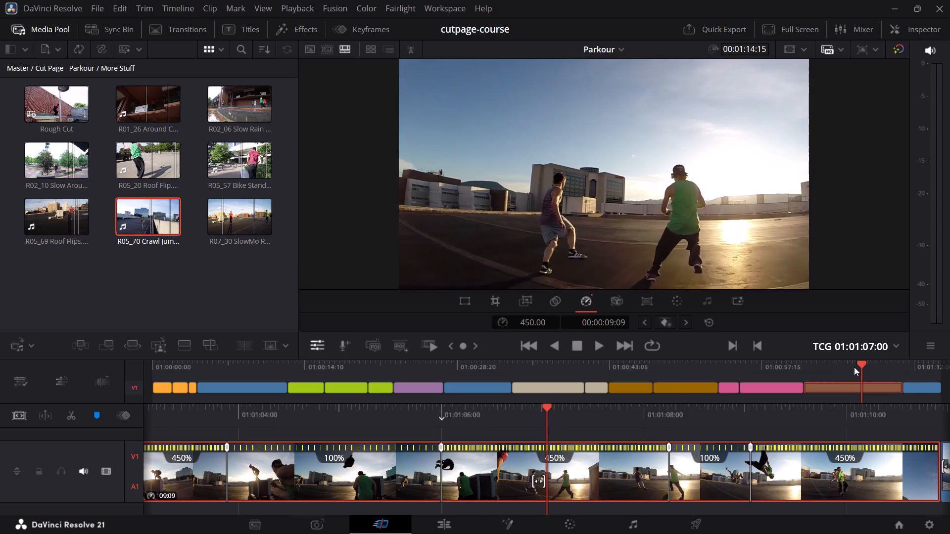
left_click_drag(863, 366, 916, 374)
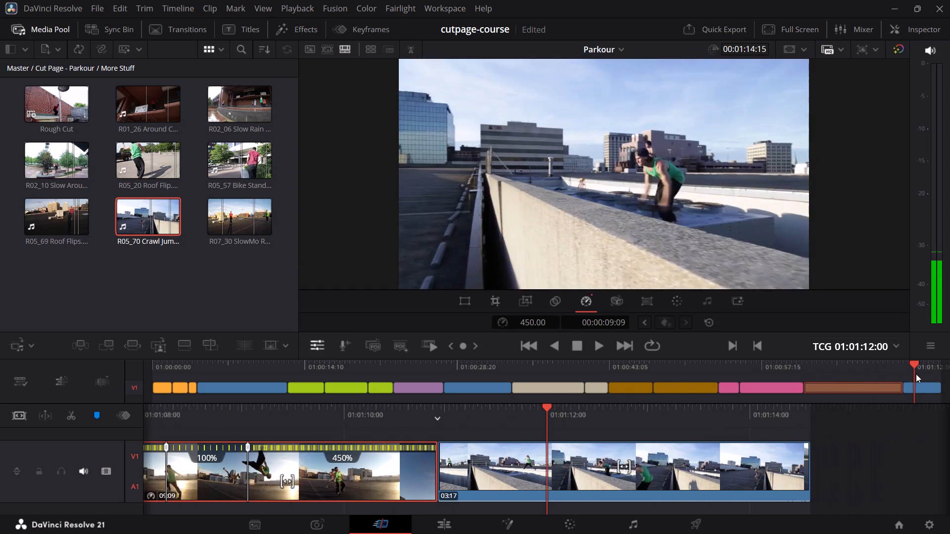
left_click_drag(916, 374, 900, 366)
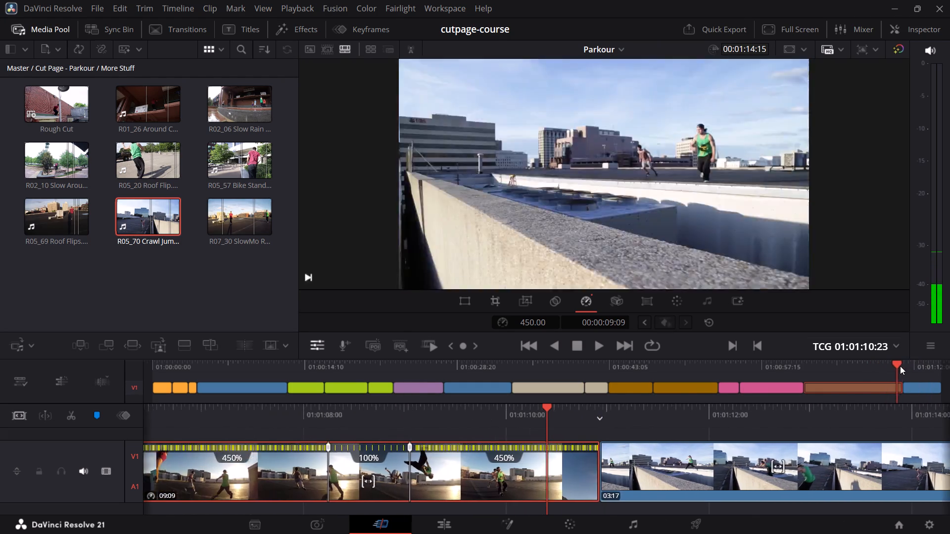
left_click_drag(900, 366, 902, 364)
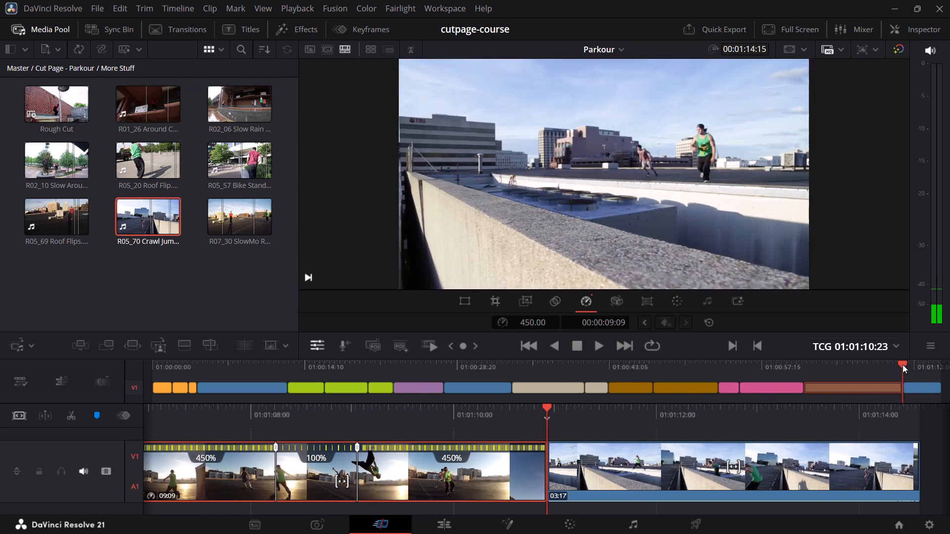
left_click_drag(902, 364, 938, 375)
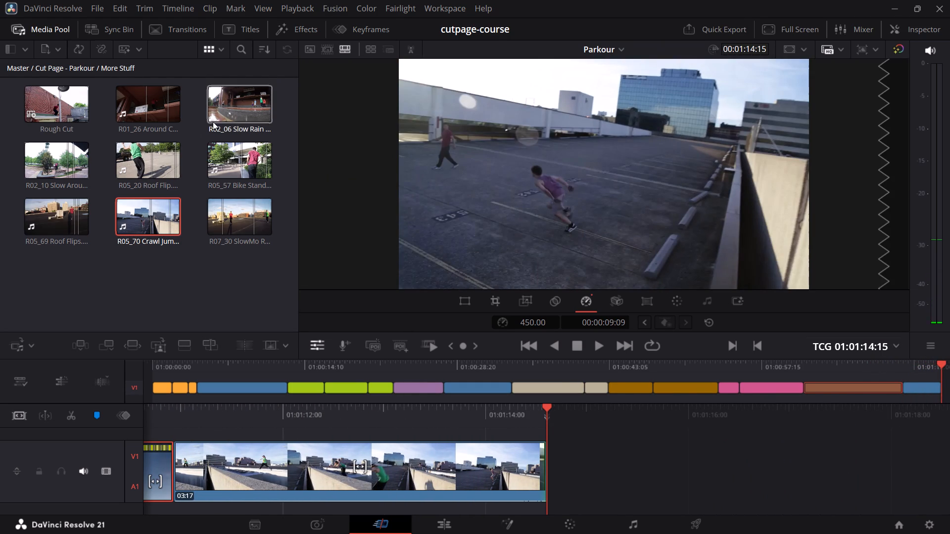
Open R02_07 Slow Cartwheels from the SlowMotion bin and preview its marked range, returning to its In point at 00:00:02:01.
left_click(79, 71)
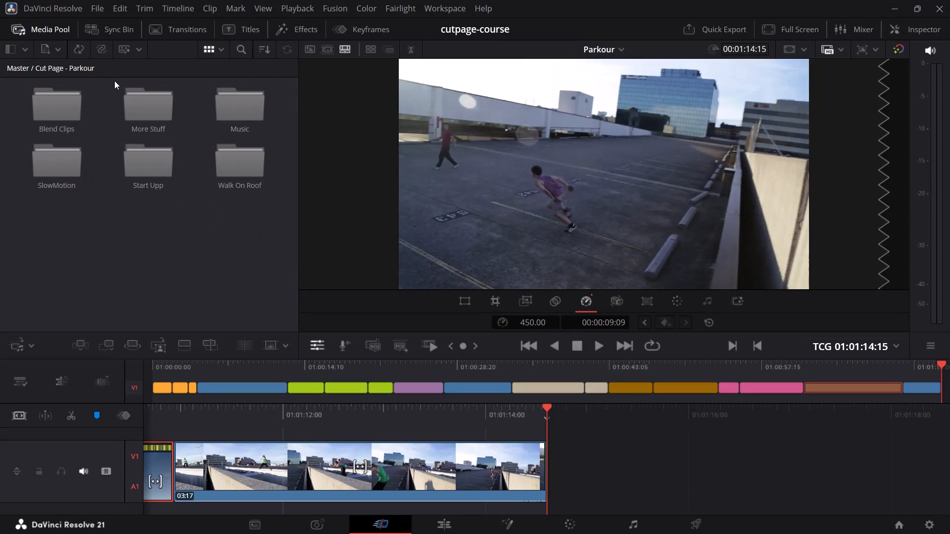
double_click(59, 161)
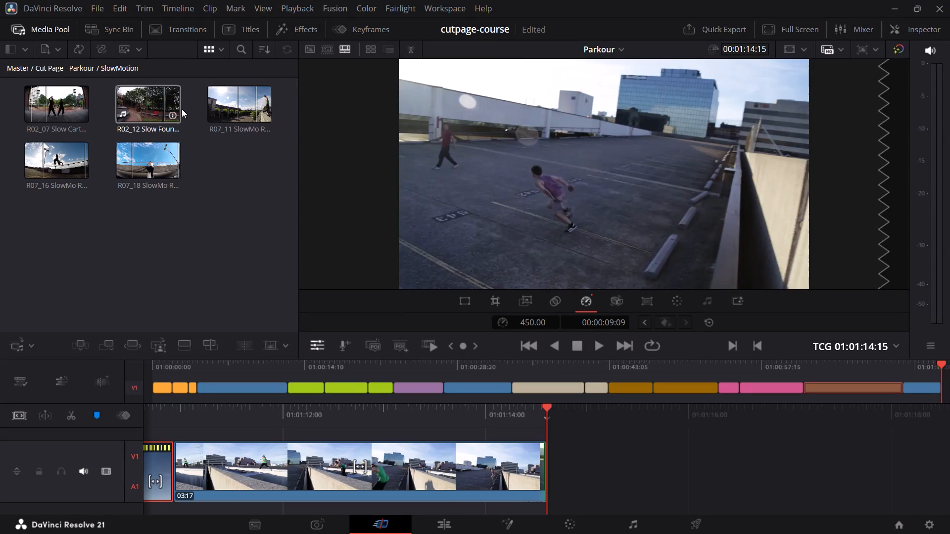
double_click(54, 104)
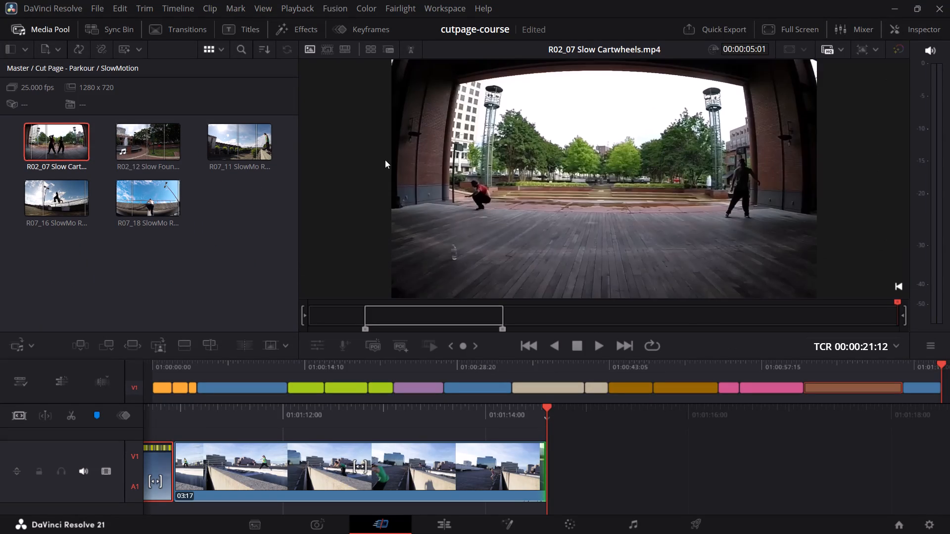
left_click_drag(417, 326, 397, 322)
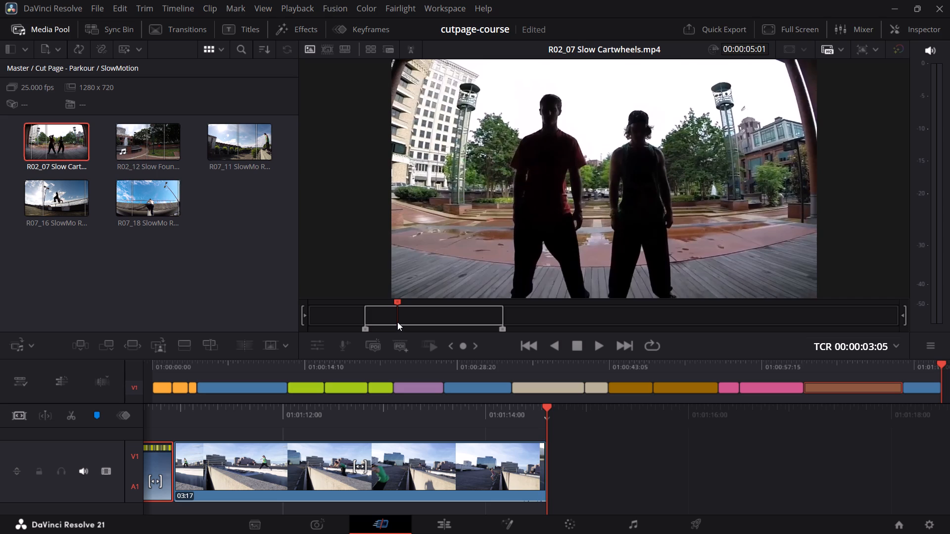
key("space")
key("space")
key("space")
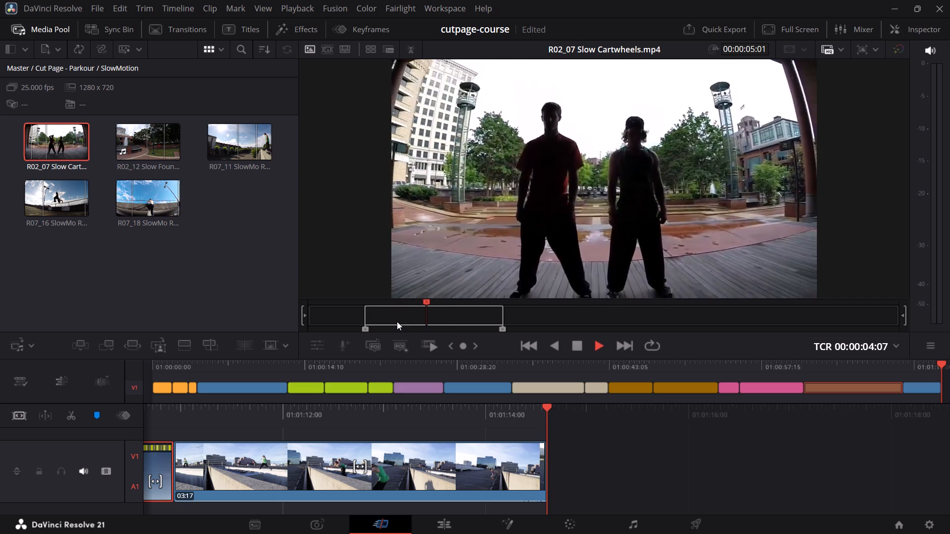
left_click_drag(394, 324, 365, 325)
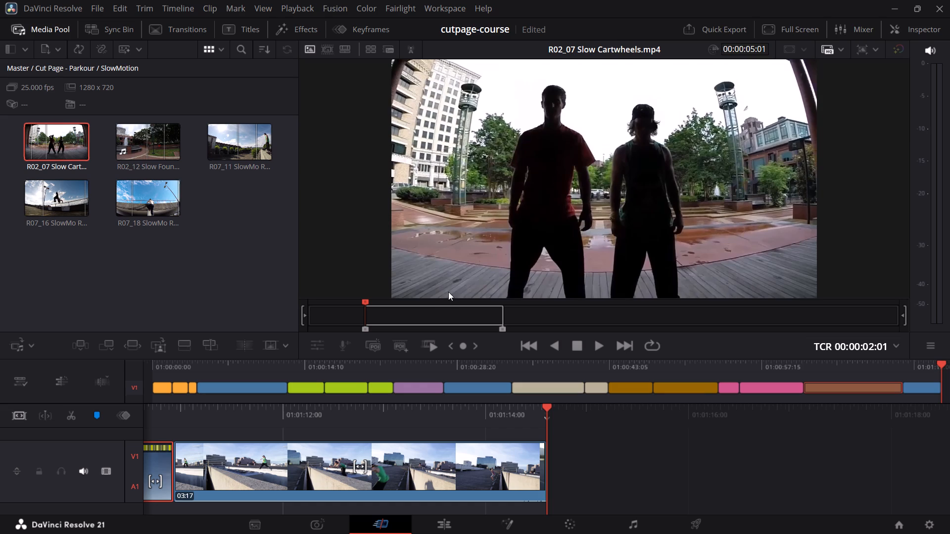
Set the color of the 03:17 Crawl Jump clip at the end of the timeline to Yellow.
right_click(917, 387)
left_click(845, 103)
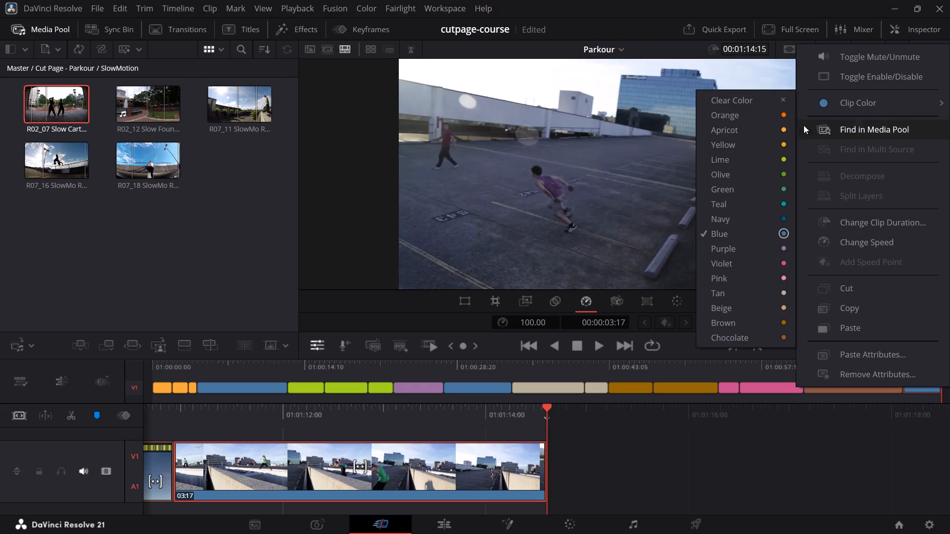
left_click(760, 138)
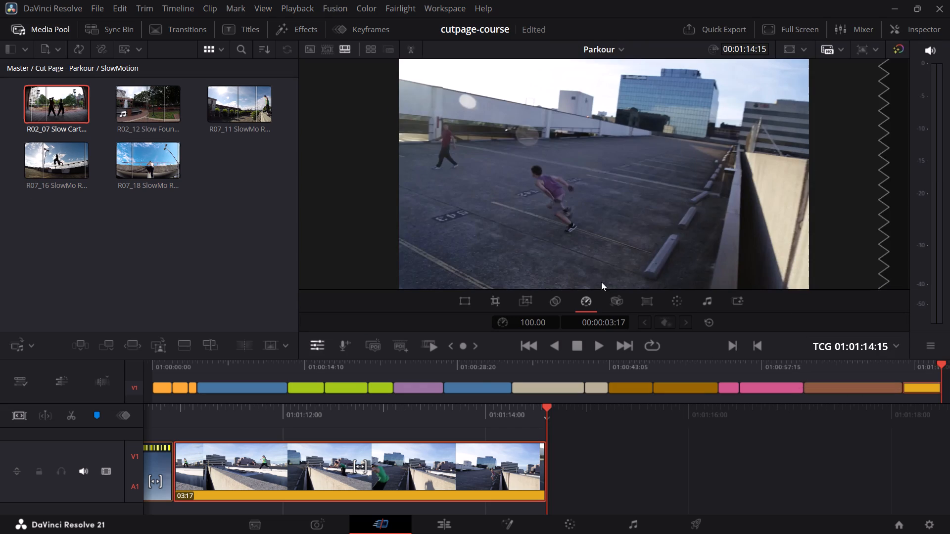
Append the 05:01 range of R02_07 Slow Cartwheels to the end of the timeline and go to its cut at 01:01:14:15.
key("q")
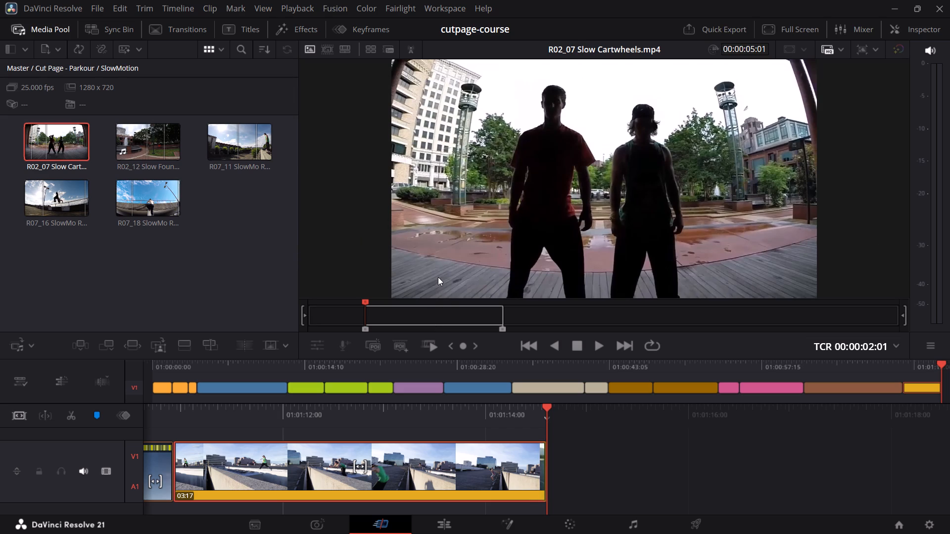
key("shift+F12")
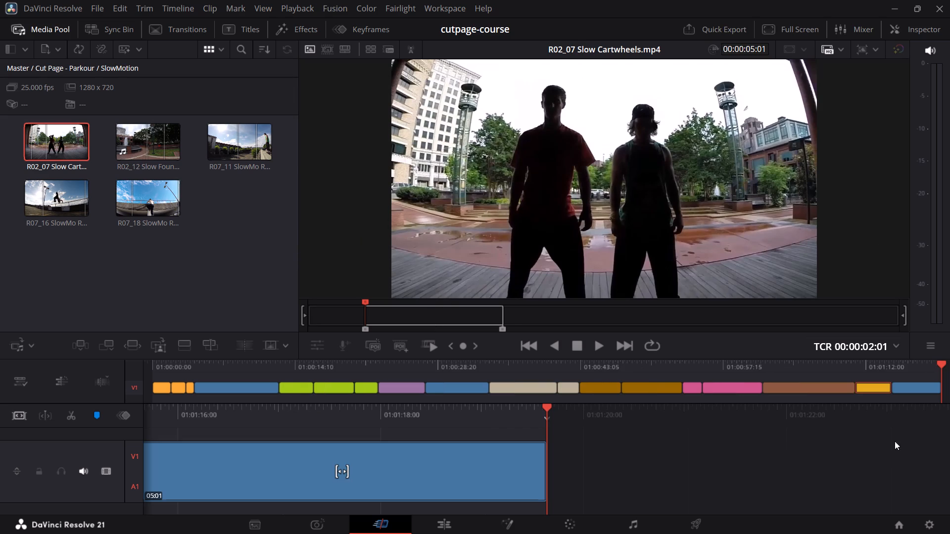
left_click(887, 363)
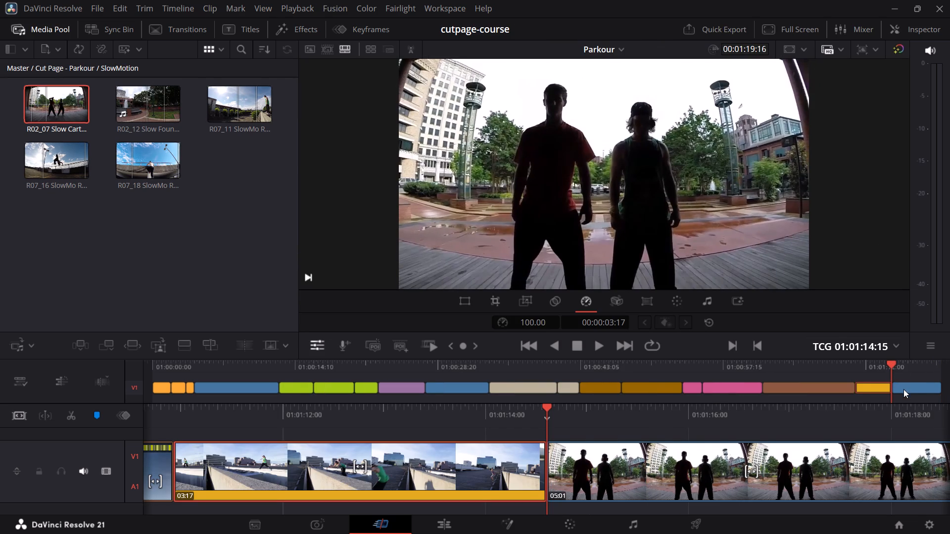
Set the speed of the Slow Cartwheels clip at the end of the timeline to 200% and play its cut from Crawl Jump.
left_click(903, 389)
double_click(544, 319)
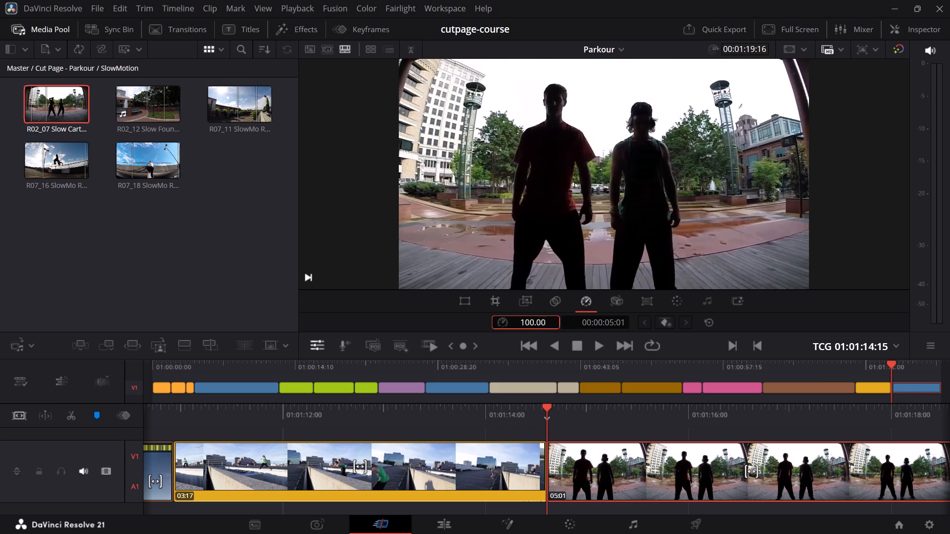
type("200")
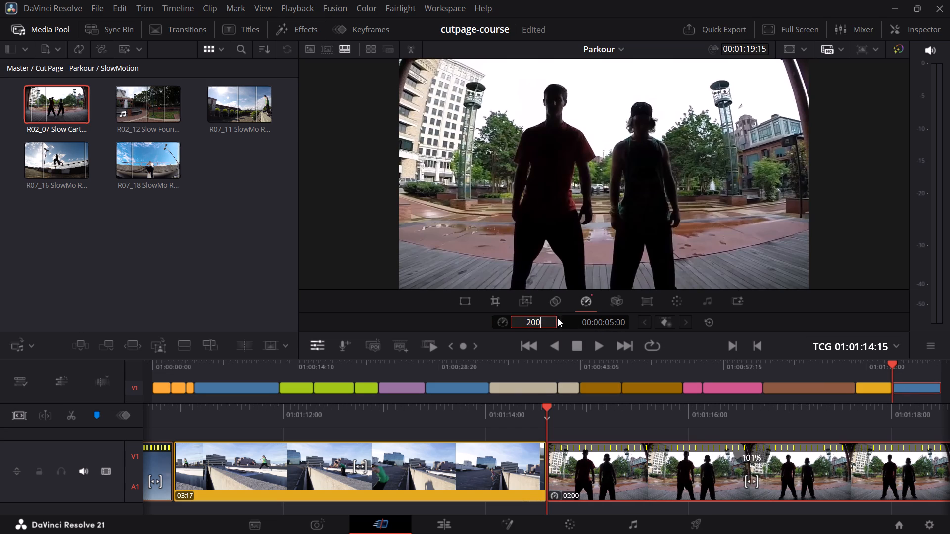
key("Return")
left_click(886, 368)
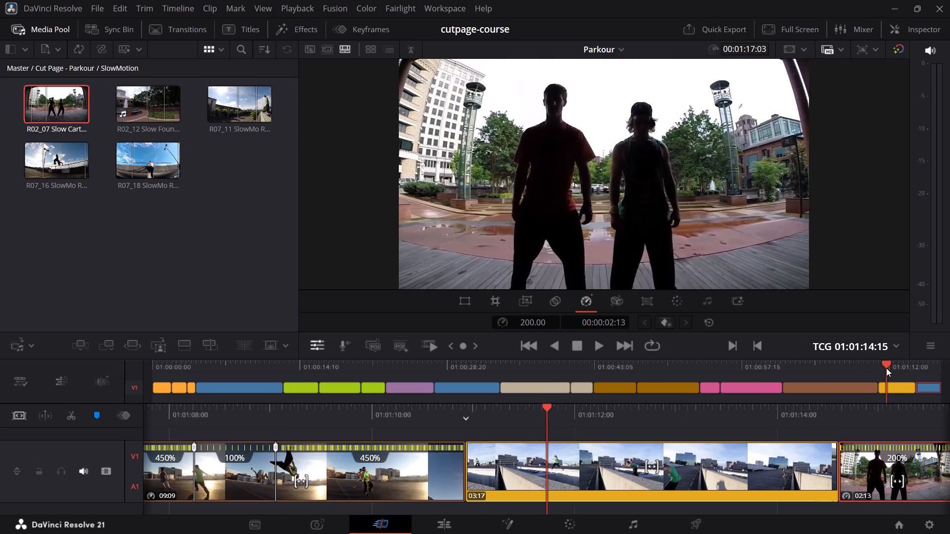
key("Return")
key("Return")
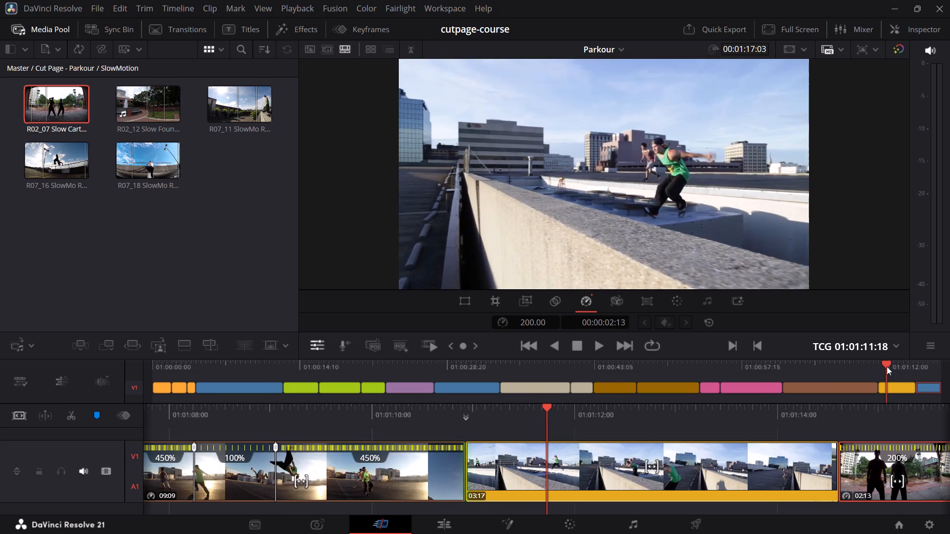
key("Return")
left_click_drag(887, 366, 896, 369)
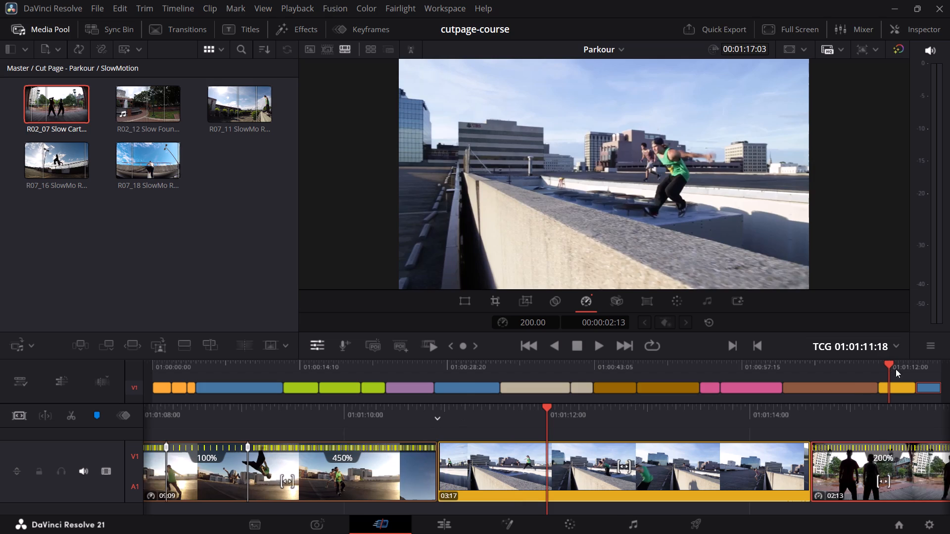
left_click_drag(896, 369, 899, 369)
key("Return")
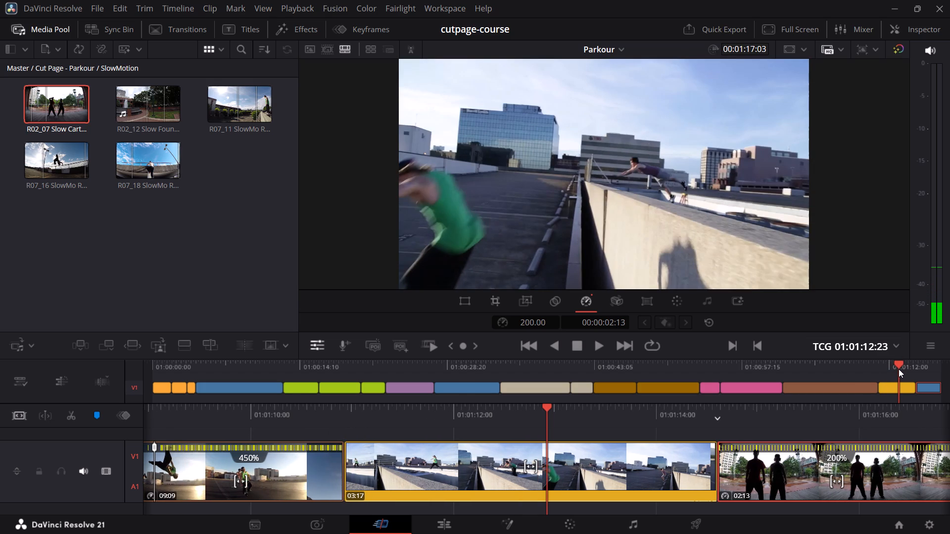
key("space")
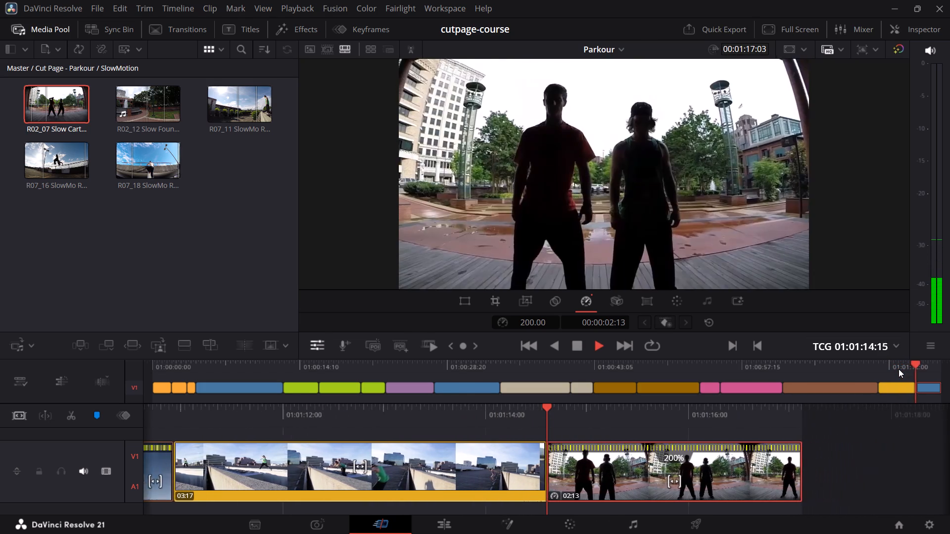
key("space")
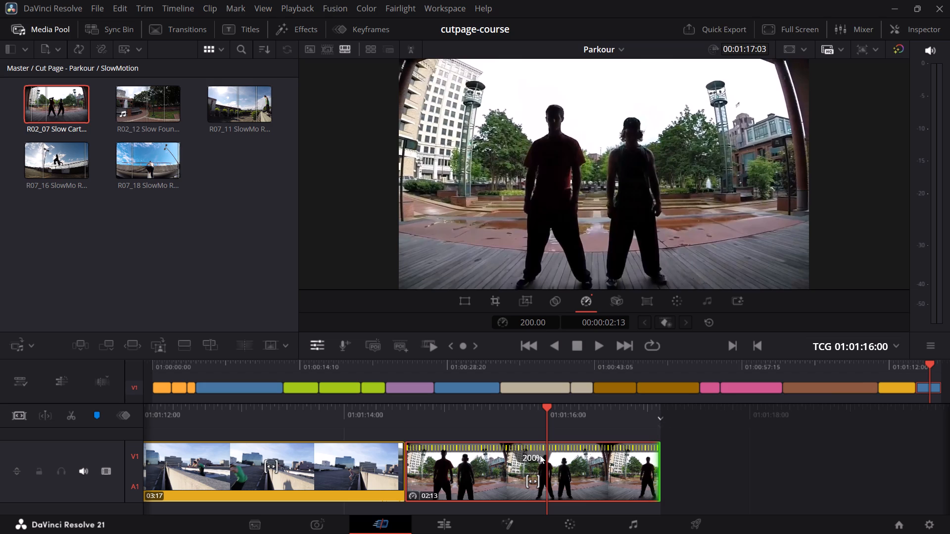
Set the Slow Cartwheels clip's speed to 300% and play the timeline through to its end.
double_click(543, 318)
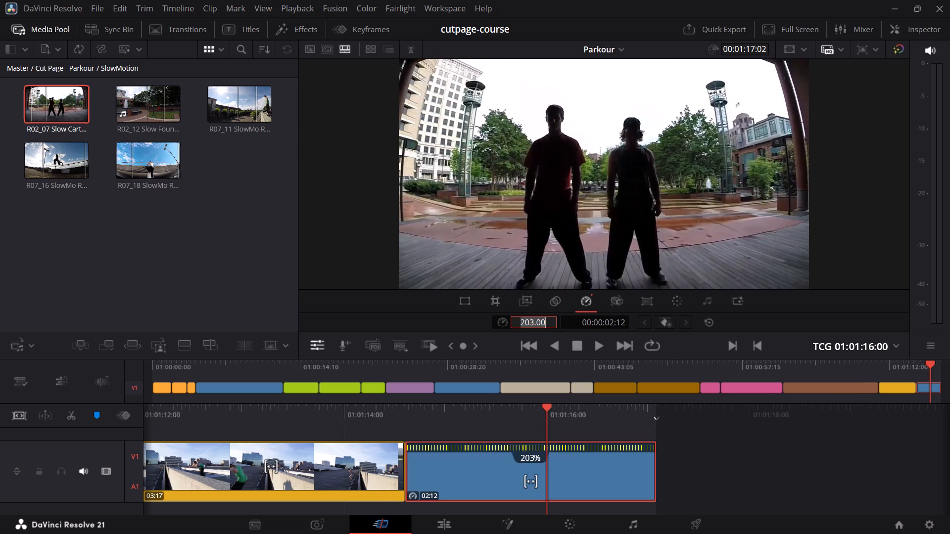
key("3")
type("00")
key("Return")
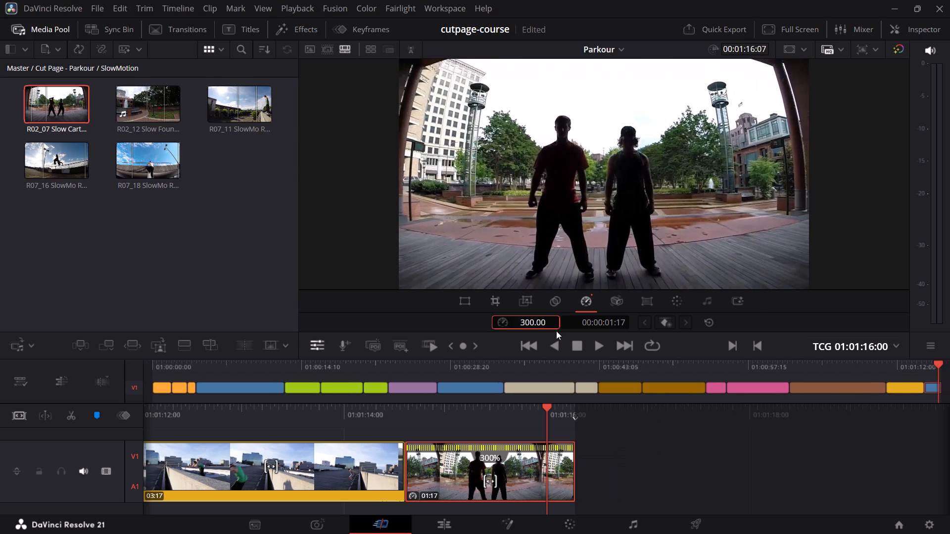
left_click(860, 368)
left_click(893, 368)
key("space")
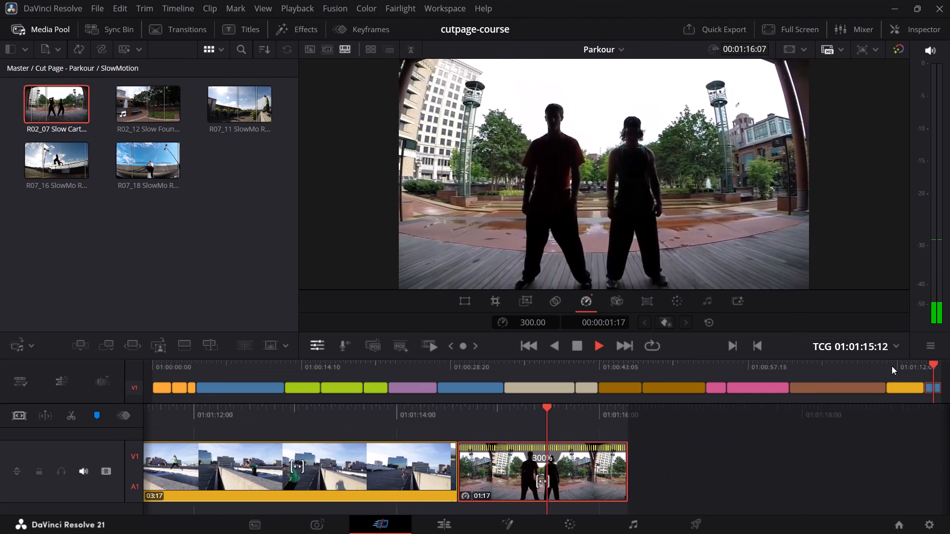
key("space")
key("space")
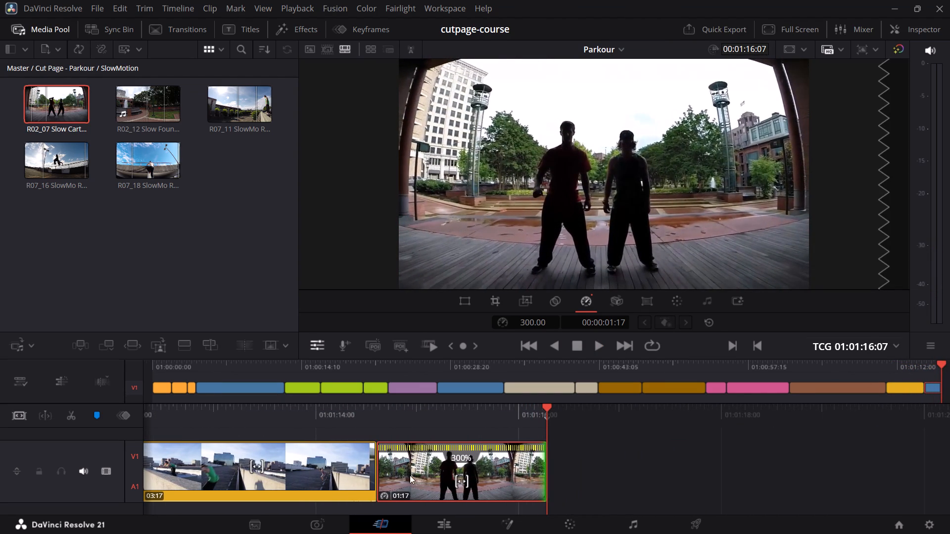
Extend the start of the Slow Cartwheels clip to make it 02:02 long, and play it from the cut.
left_click_drag(383, 476, 345, 457)
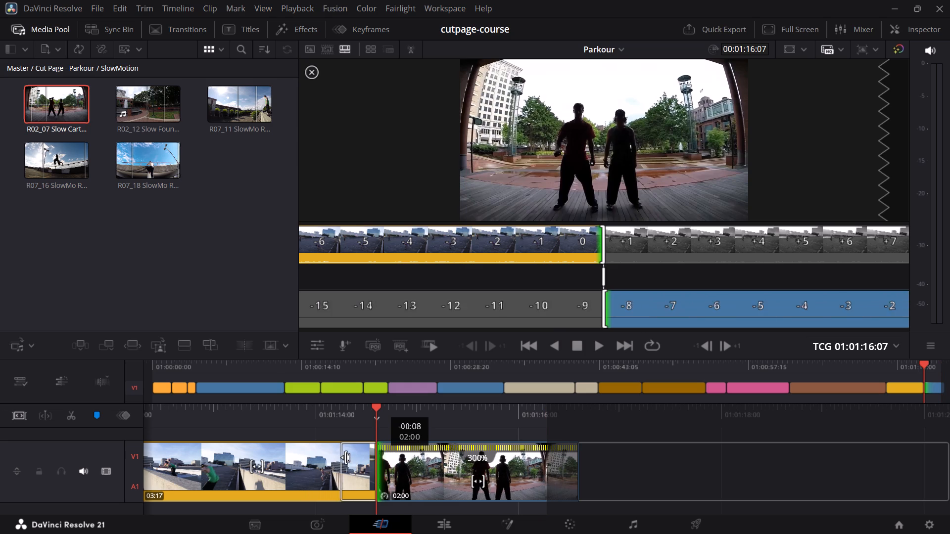
left_click_drag(345, 457, 341, 454)
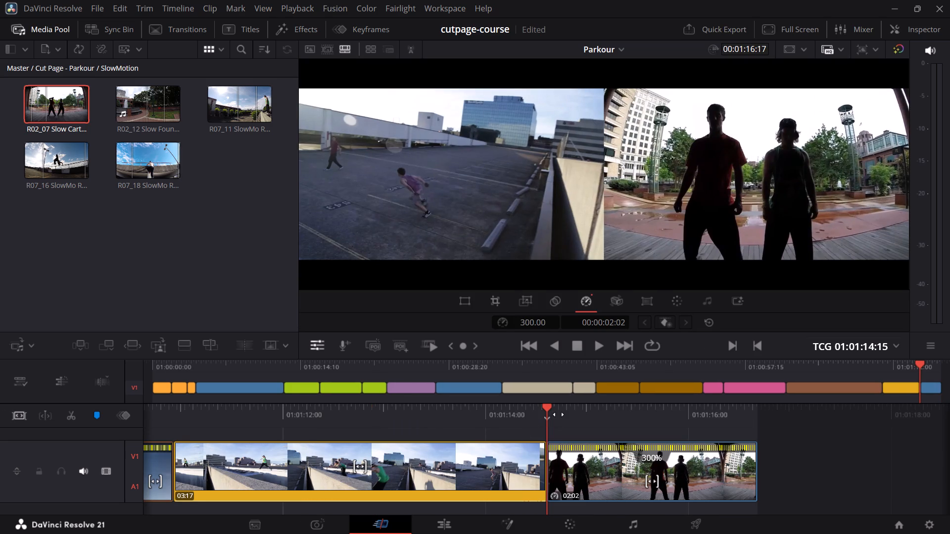
key("space")
key("space")
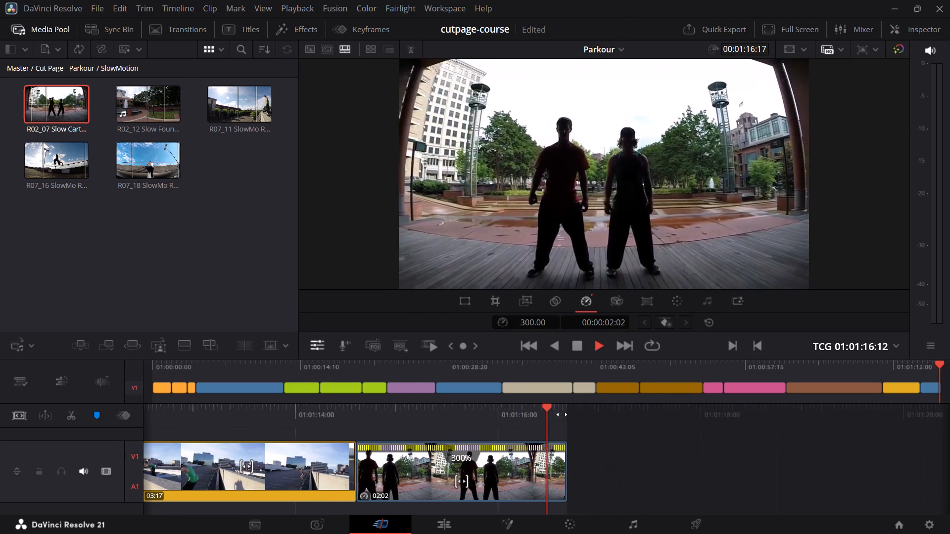
Trim the end of the Slow Cartwheels clip to make it 01:19 long, and play the result.
left_click_drag(553, 426, 573, 429)
left_click_drag(573, 461, 553, 455)
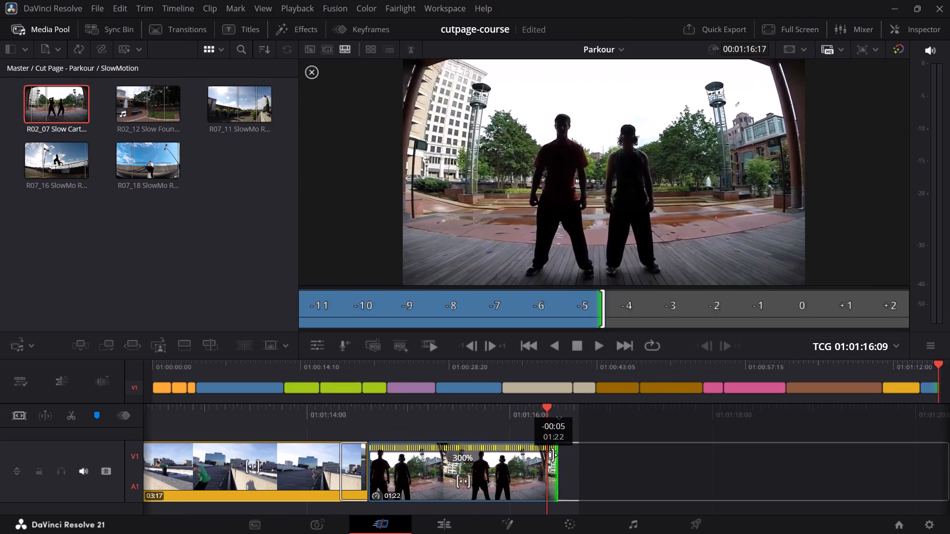
left_click_drag(553, 455, 544, 453)
left_click_drag(483, 418, 598, 431)
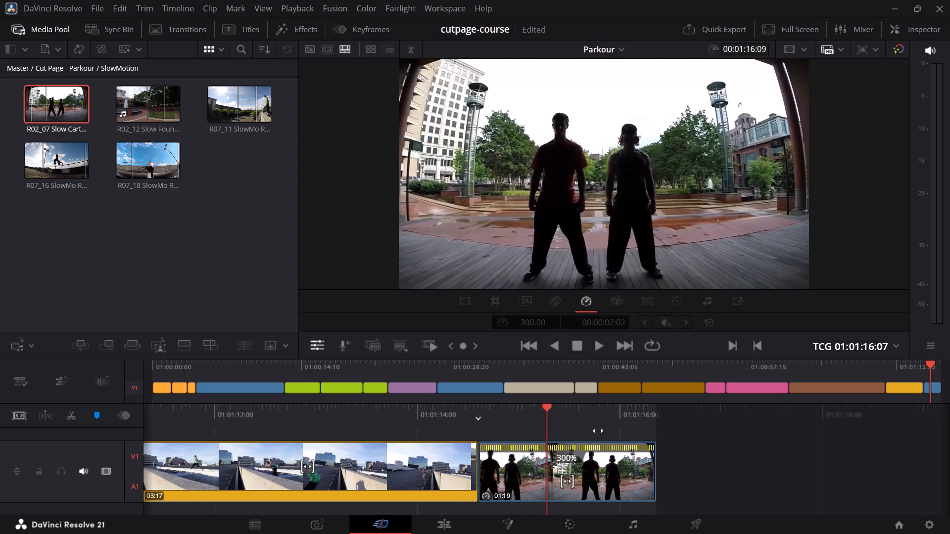
left_click_drag(598, 431, 663, 435)
key("space")
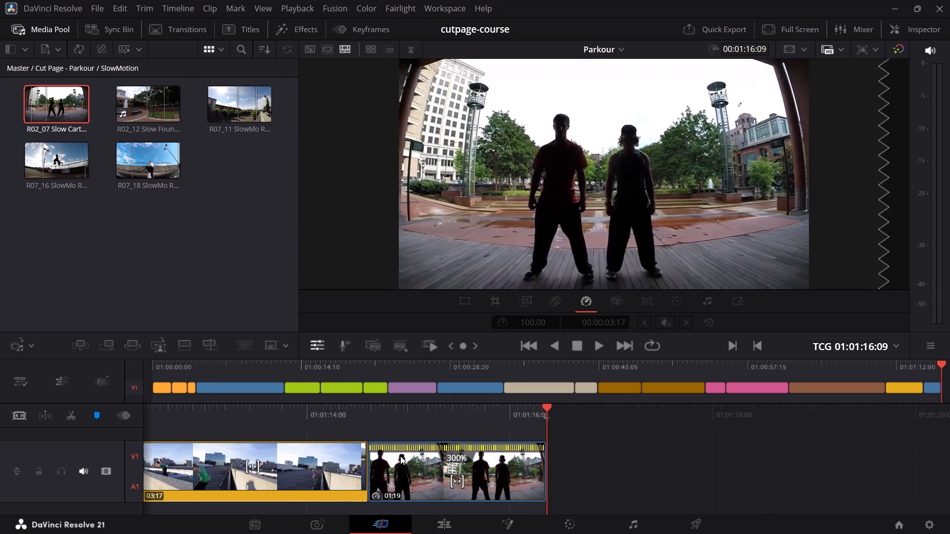
Extend the start of the Slow Cartwheels clip to make it 01:23 long, and review its cut from Crawl Jump.
left_click(373, 468)
left_click_drag(373, 468, 356, 456)
key("space")
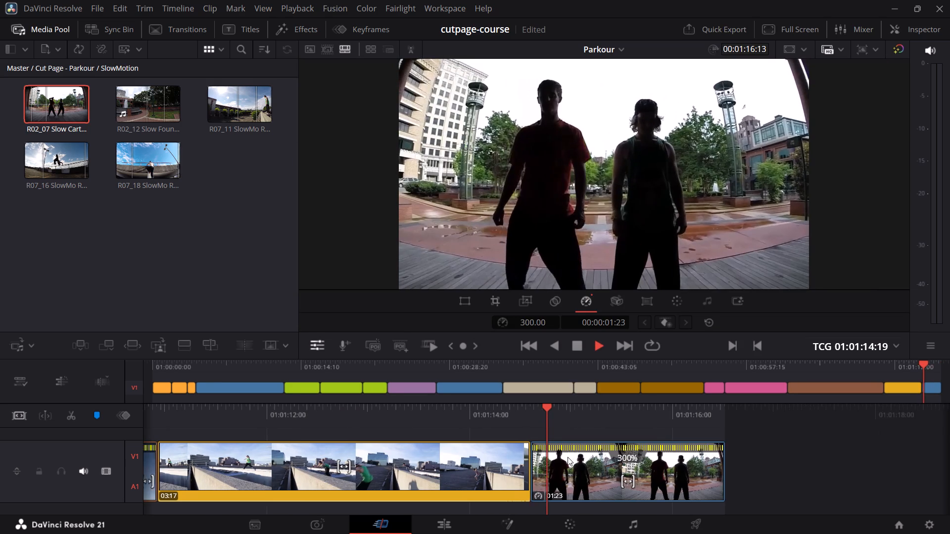
key("space")
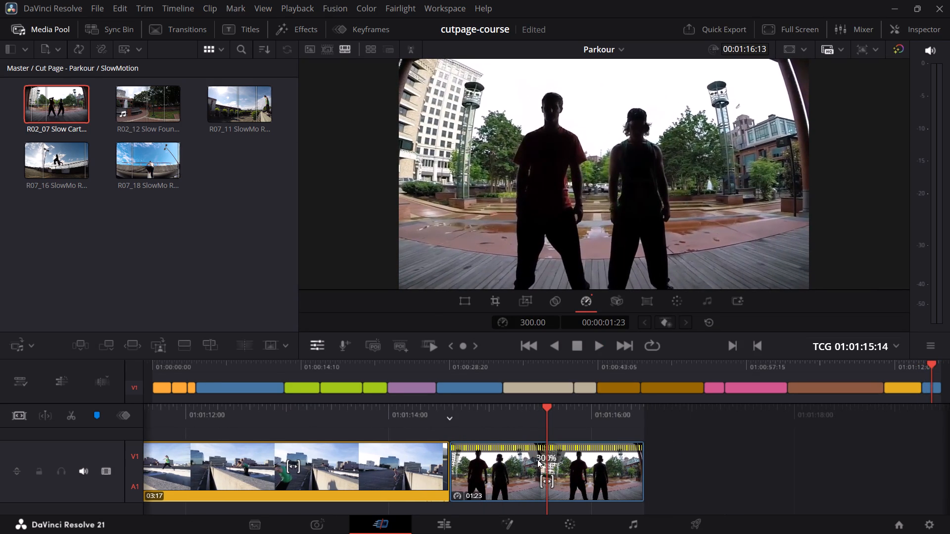
key("space")
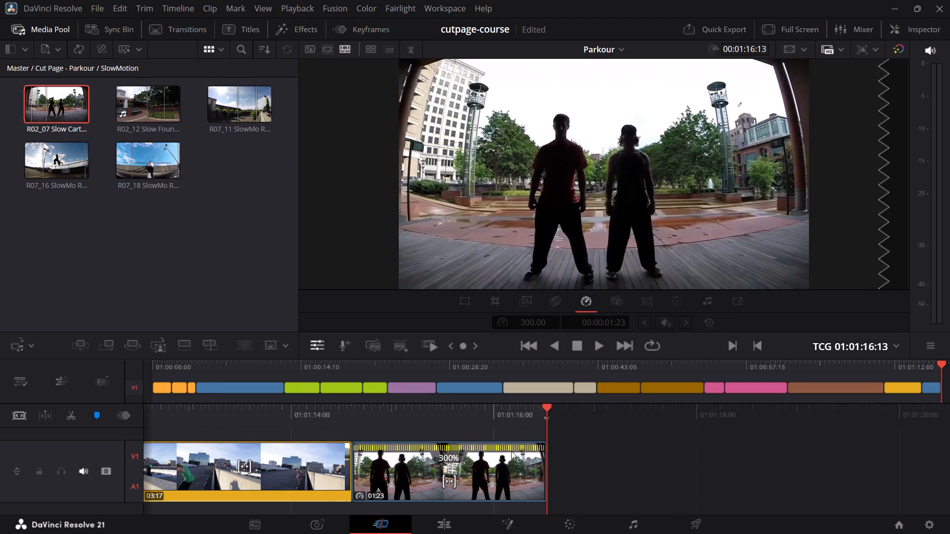
left_click_drag(497, 422, 698, 437)
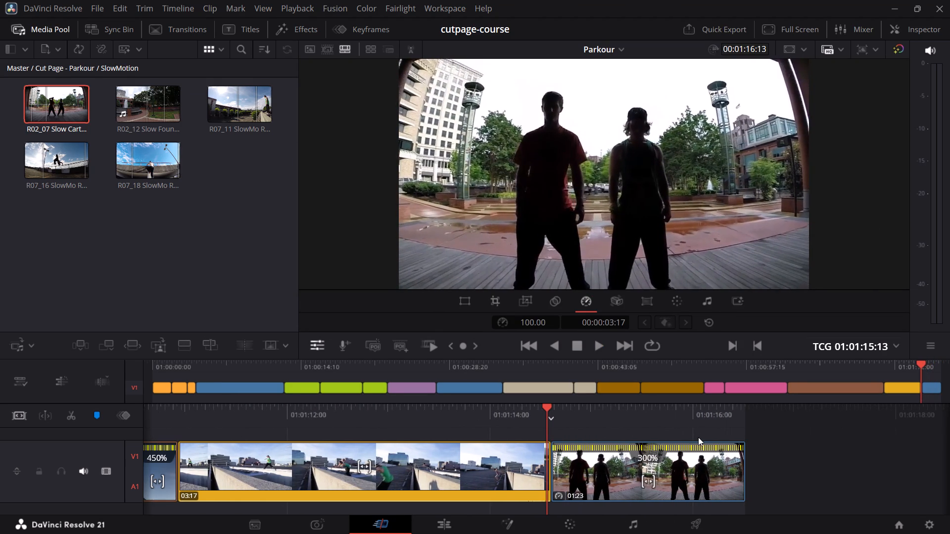
key("space")
key("space")
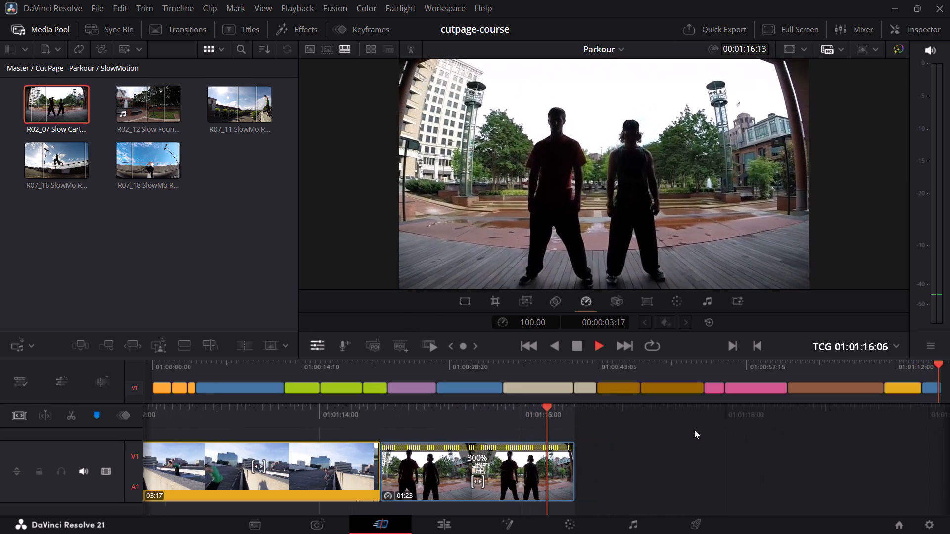
Open the R02_07 Slow Cartwheels source clip and examine its footage before, within and beyond the marked range.
double_click(45, 108)
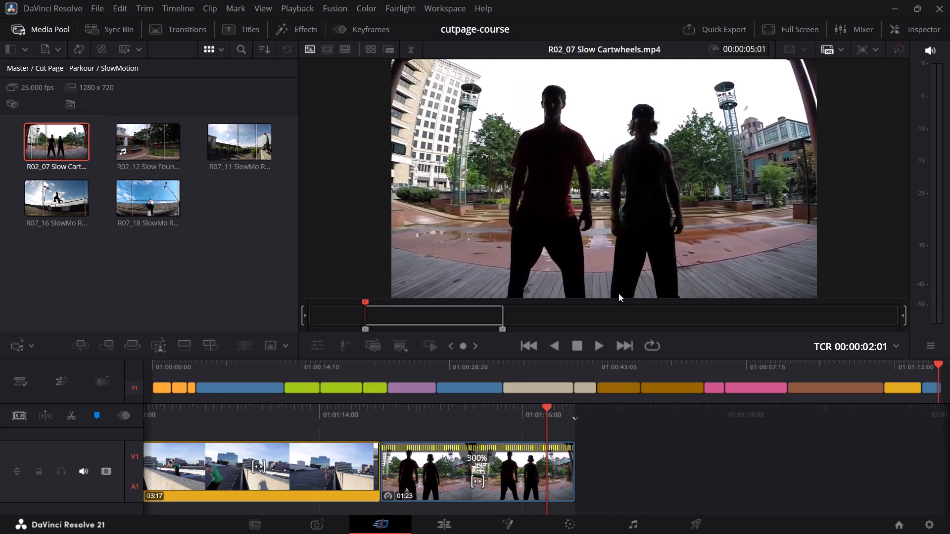
left_click_drag(431, 324, 334, 333)
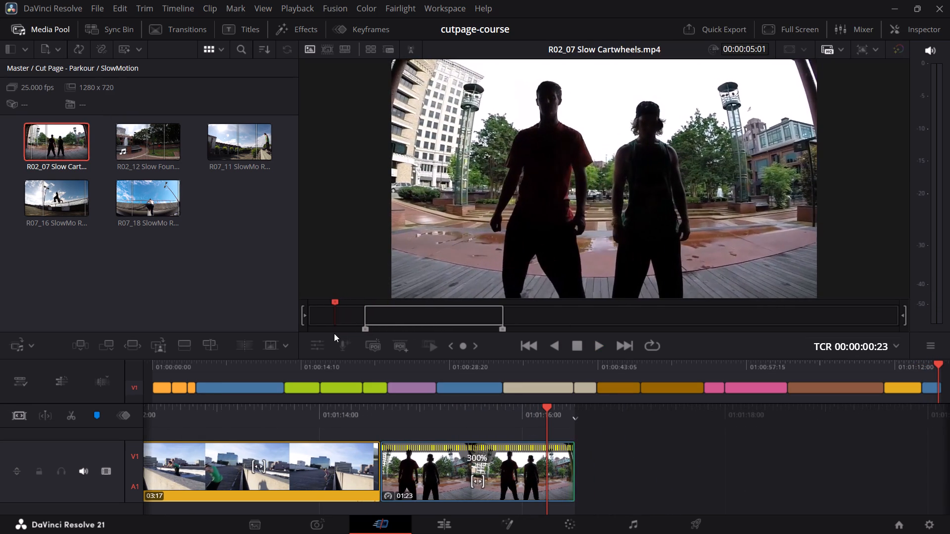
left_click_drag(334, 333, 375, 321)
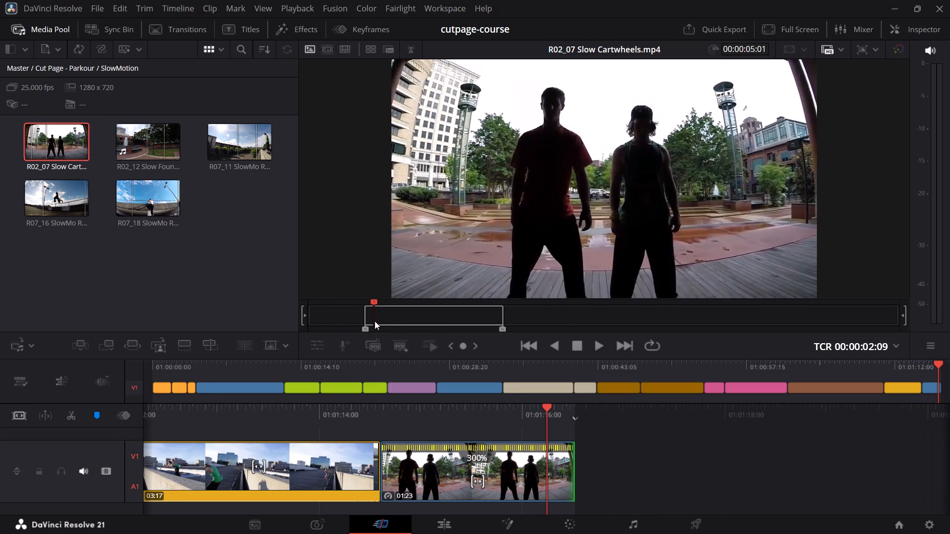
left_click_drag(375, 321, 439, 310)
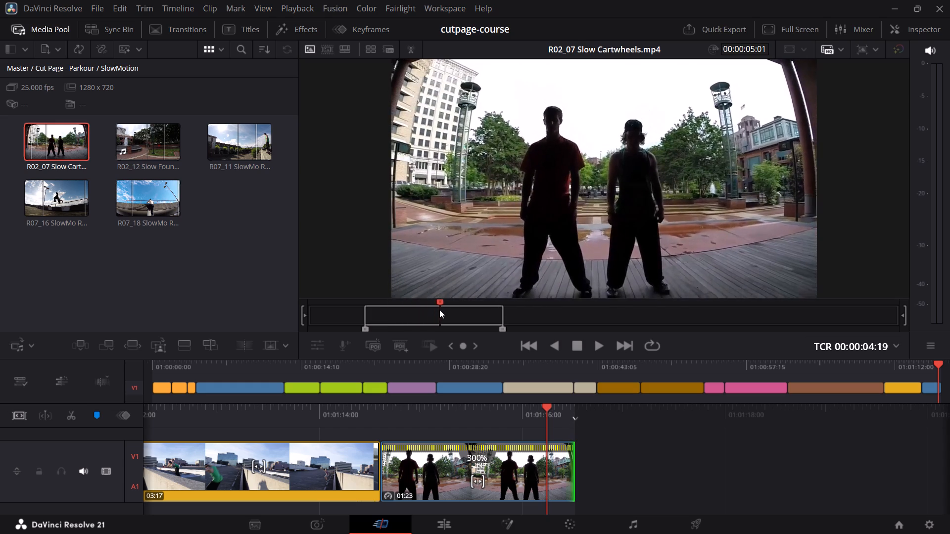
left_click_drag(439, 310, 406, 307)
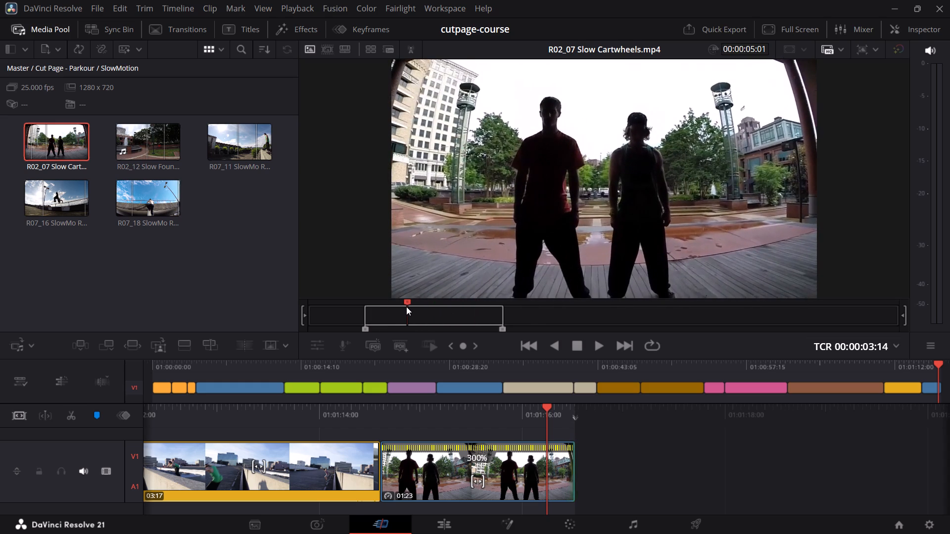
left_click_drag(406, 307, 582, 311)
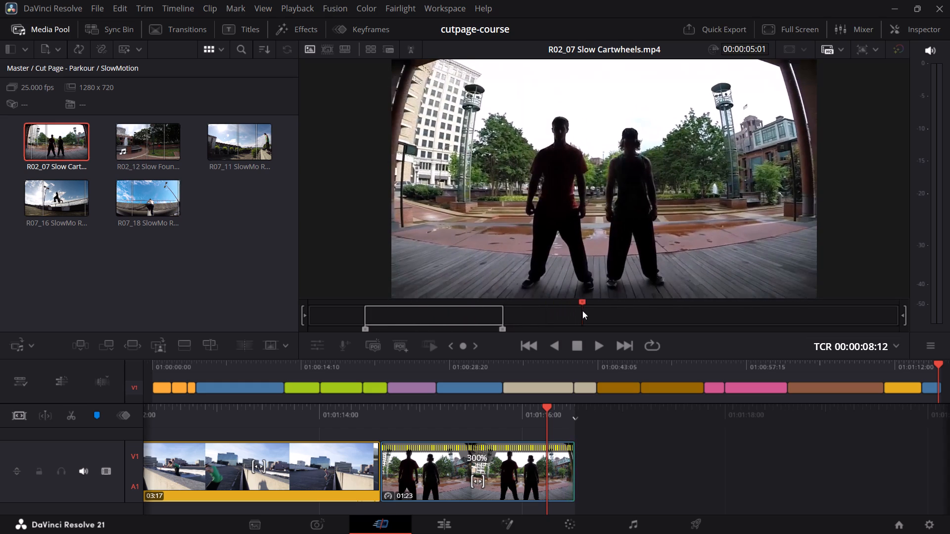
left_click_drag(582, 311, 831, 321)
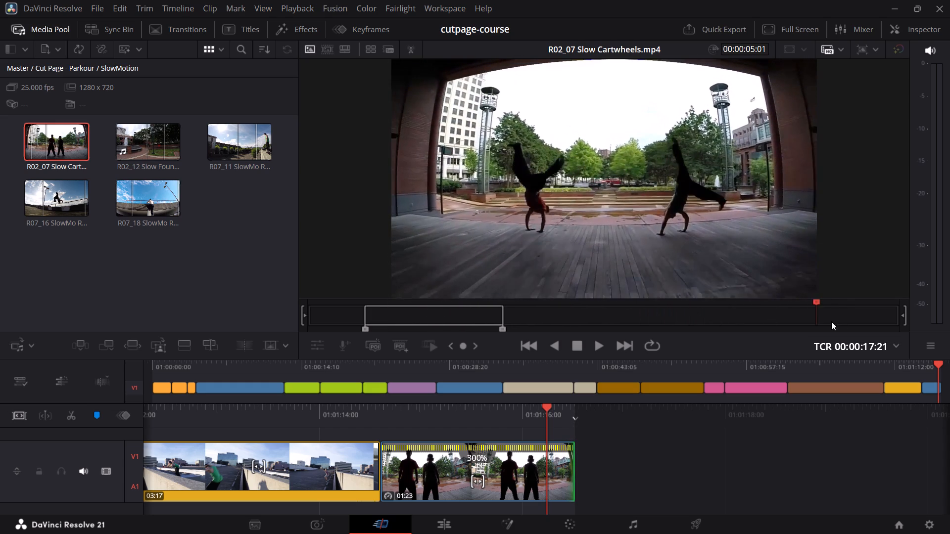
left_click_drag(831, 321, 893, 324)
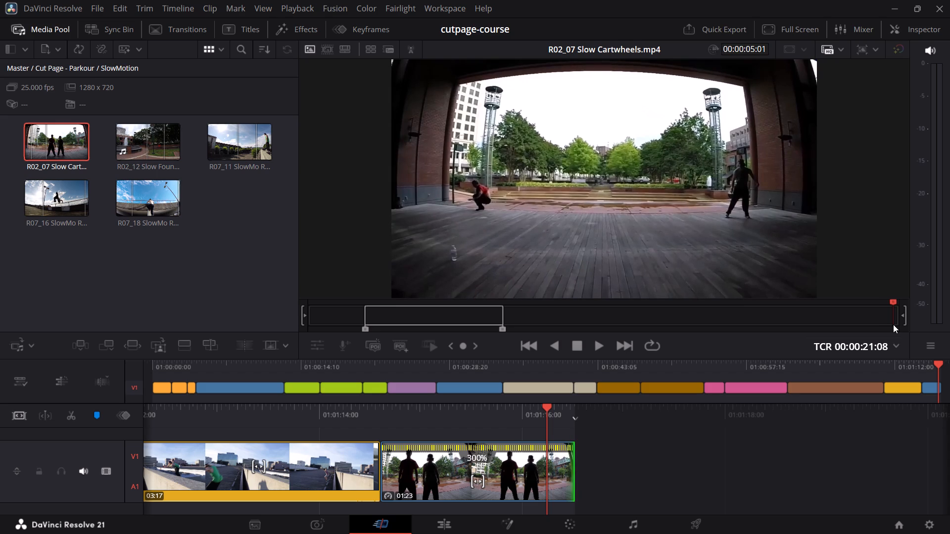
left_click_drag(893, 324, 457, 327)
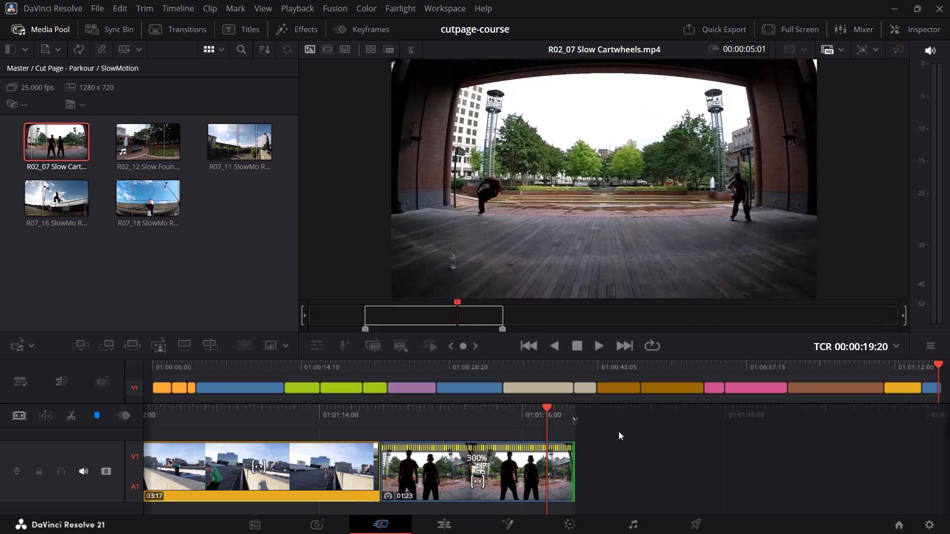
Review the end of the Parkour timeline, and play the whole edit from its start at 01:00:00:00.
left_click(916, 364)
key("space")
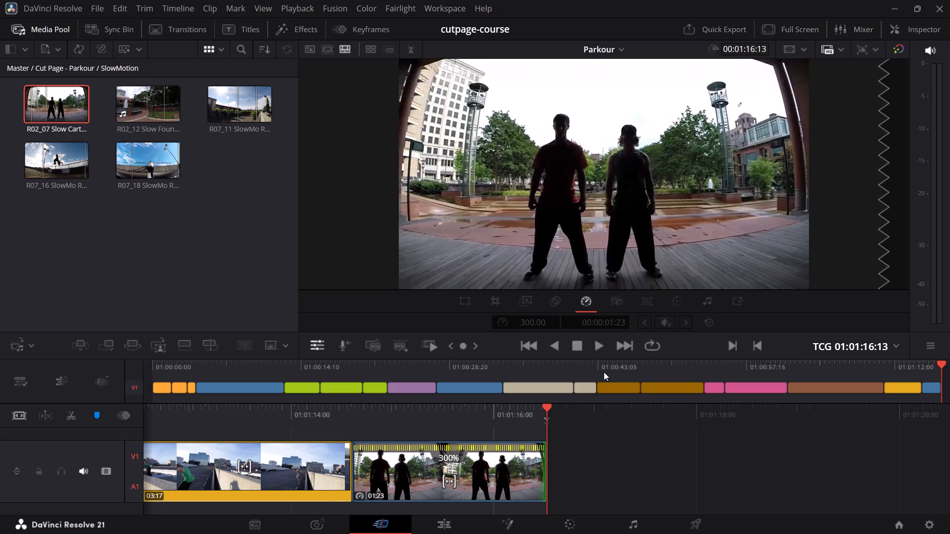
left_click_drag(604, 371, 145, 365)
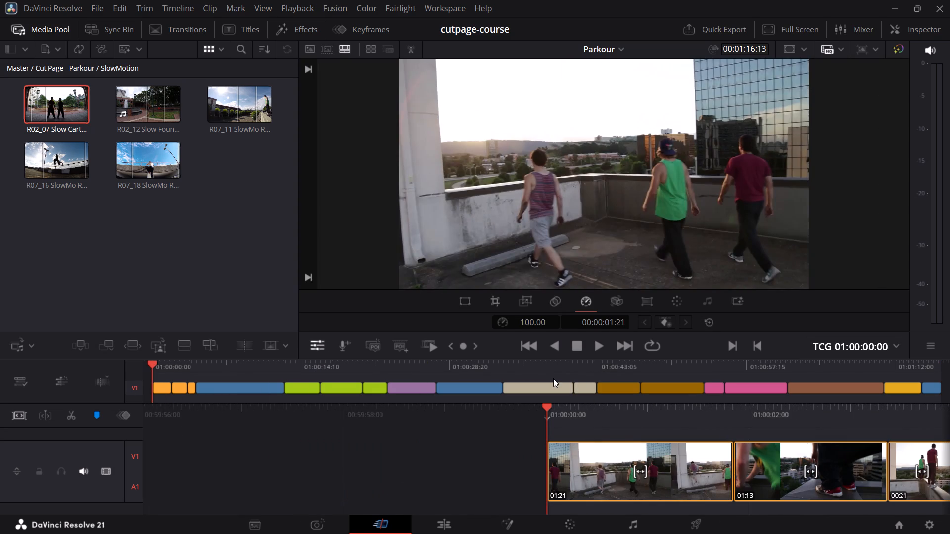
key("space")
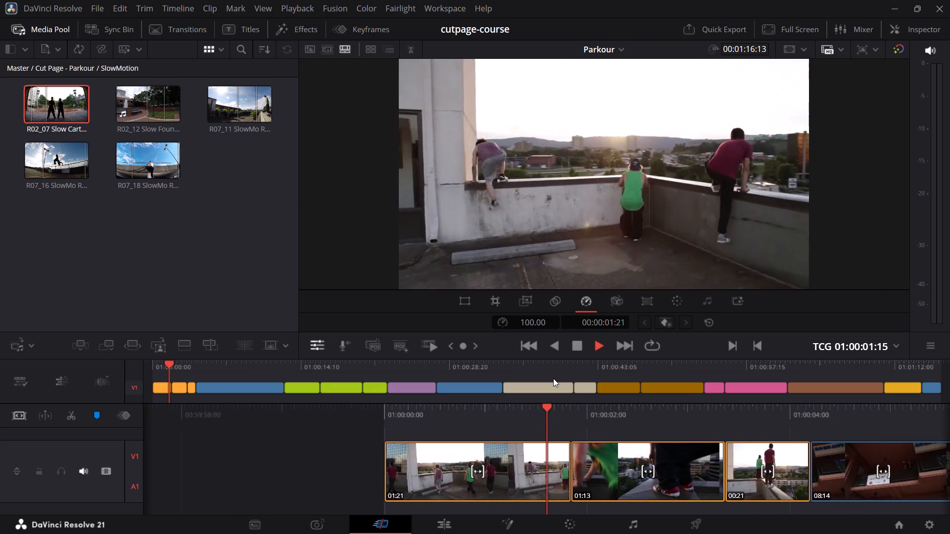
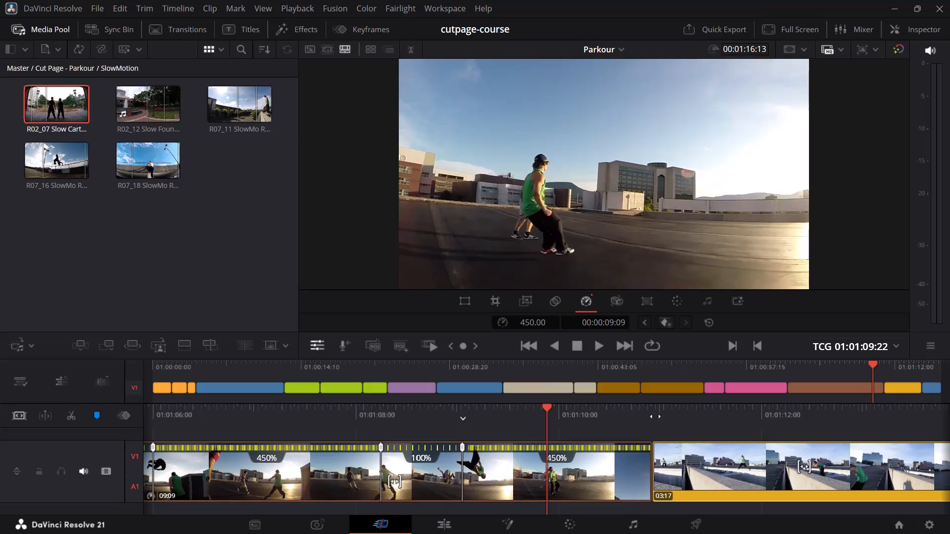
Play to the start of the rooftop backflip and move the last 100% segment's starting speed point earlier, to 01:01:08:00.
left_click_drag(639, 415, 902, 441)
key("space")
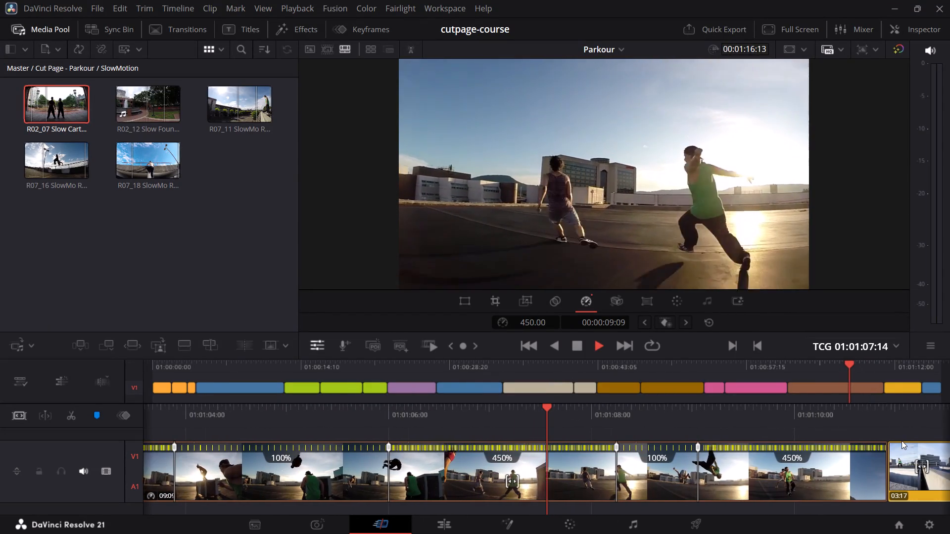
key("space")
key("space")
key("space")
key("space")
key("space")
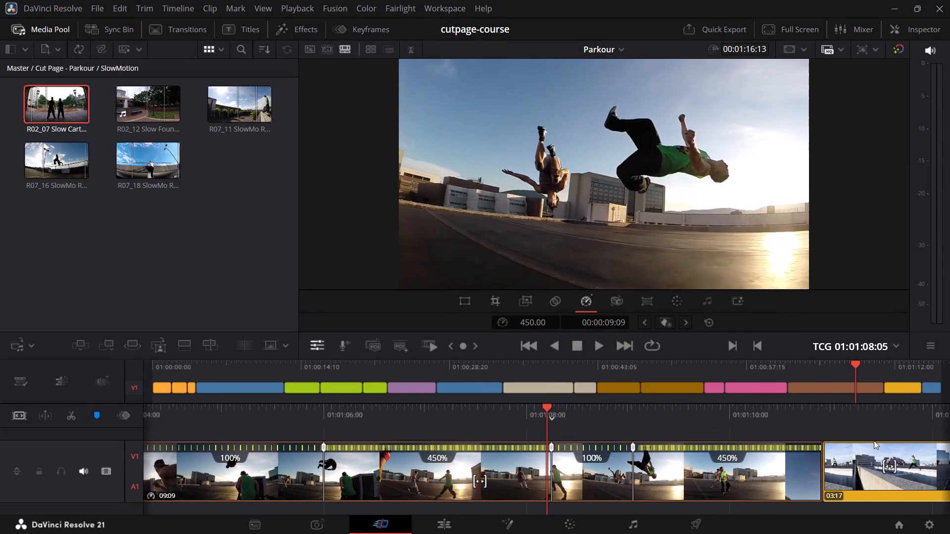
left_click_drag(798, 409, 817, 412)
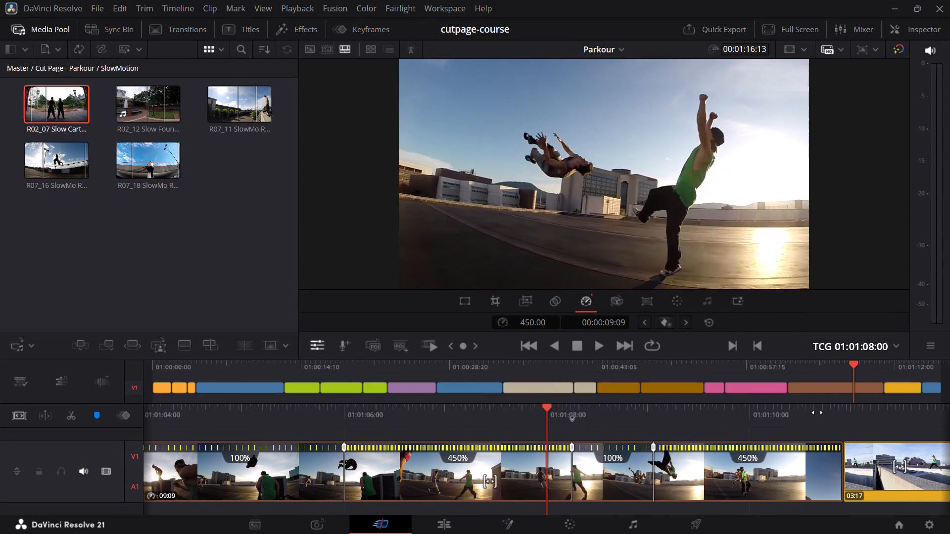
left_click_drag(817, 412, 818, 412)
left_click_drag(571, 446, 546, 442)
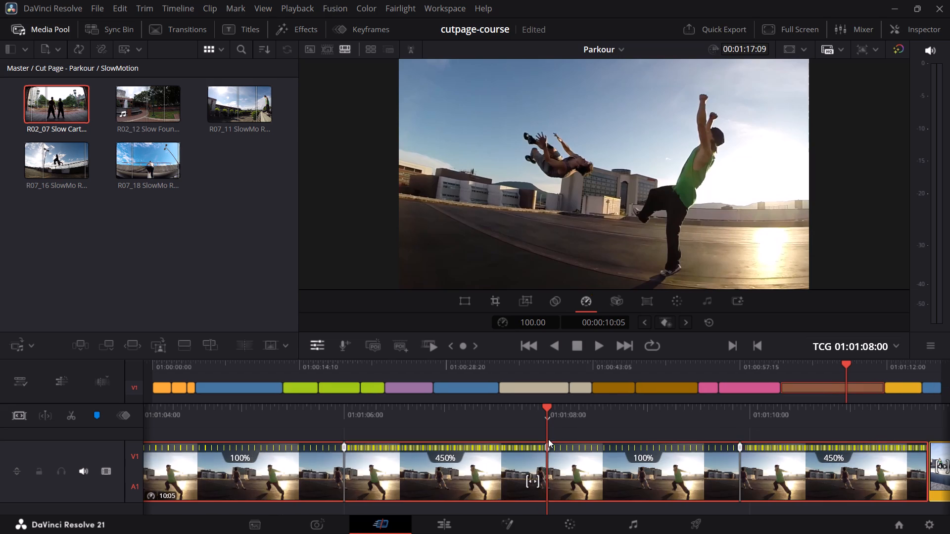
Play through the slow flip and move the speed point ending the last 100% segment earlier, to 01:01:09:21.
left_click_drag(618, 423, 711, 423)
key("space")
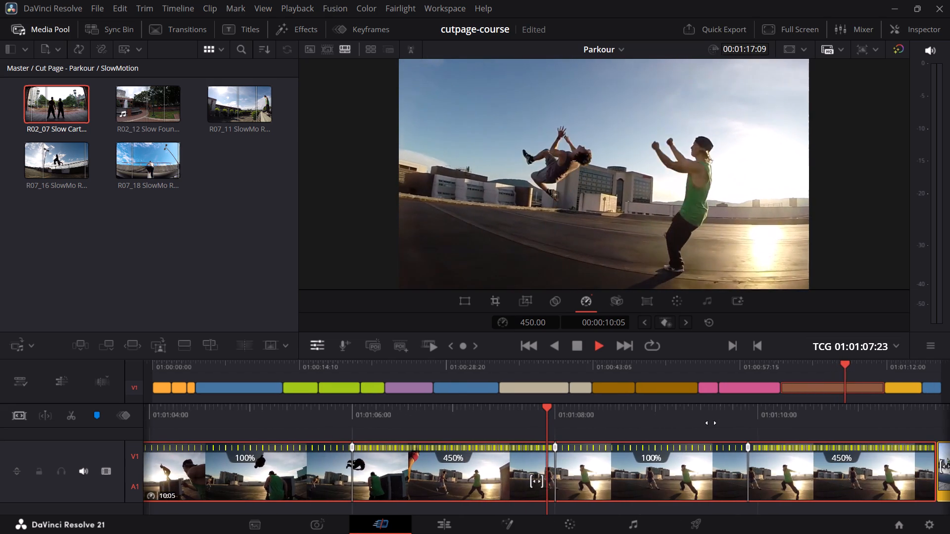
key("space")
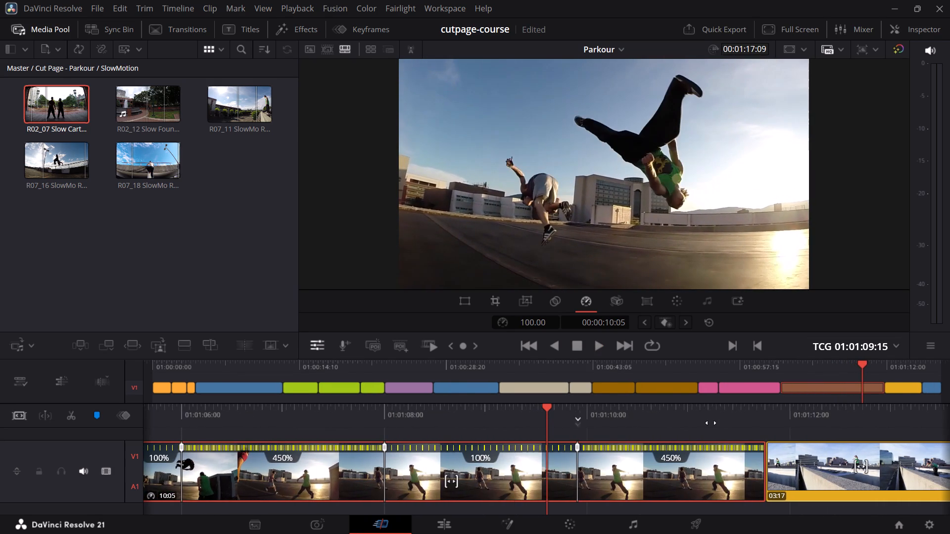
key("space")
key("space")
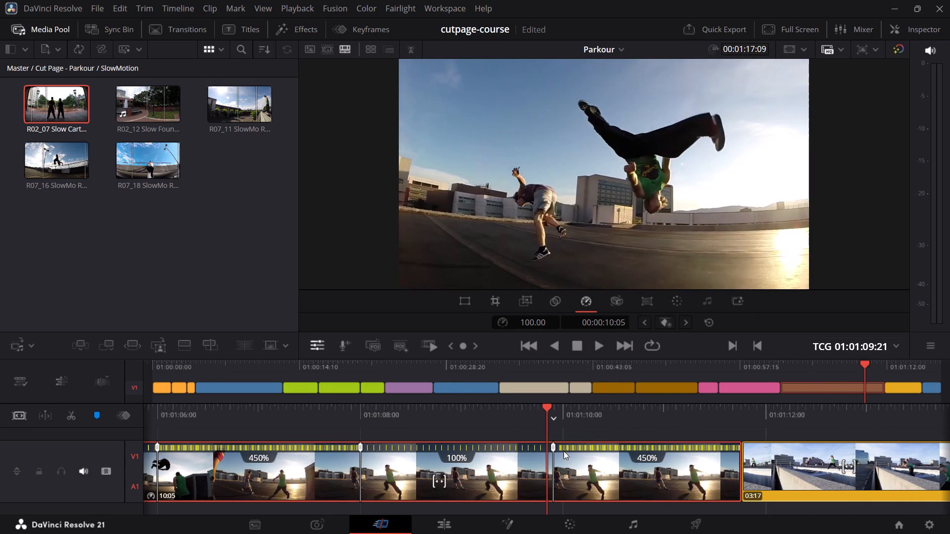
left_click_drag(553, 445, 547, 442)
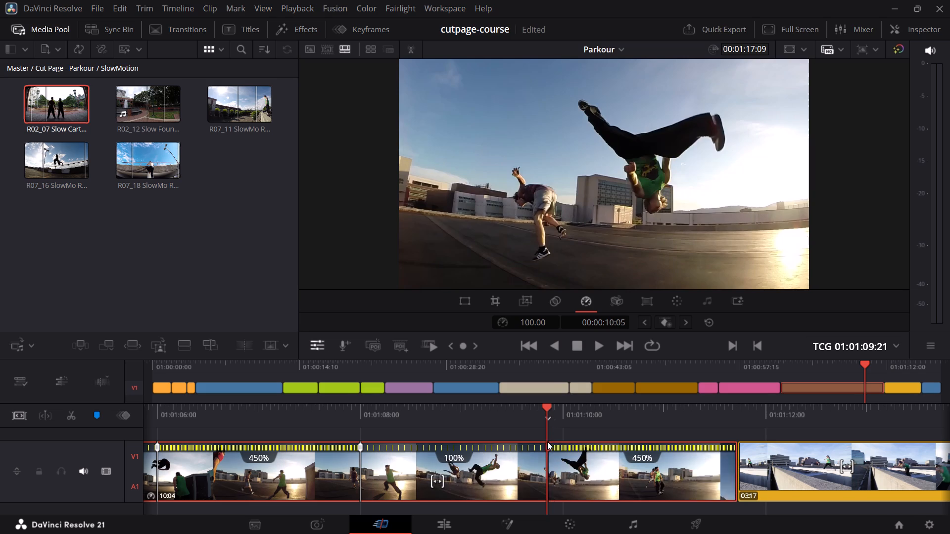
Review the retimed flip and move the last 100% segment's ending speed point slightly earlier, giving the clip a 10:02 duration.
left_click_drag(628, 421, 902, 434)
key("space")
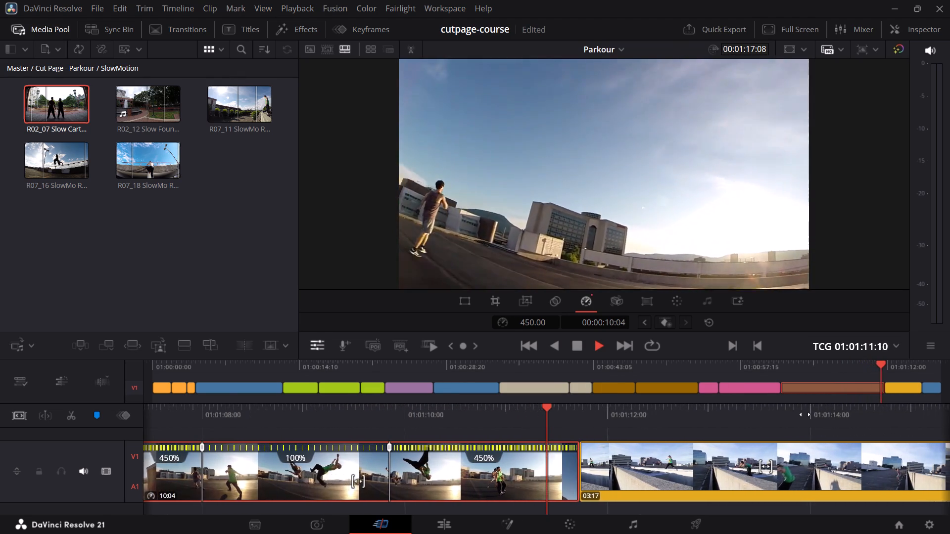
left_click_drag(709, 418, 949, 422)
left_click_drag(611, 415, 757, 425)
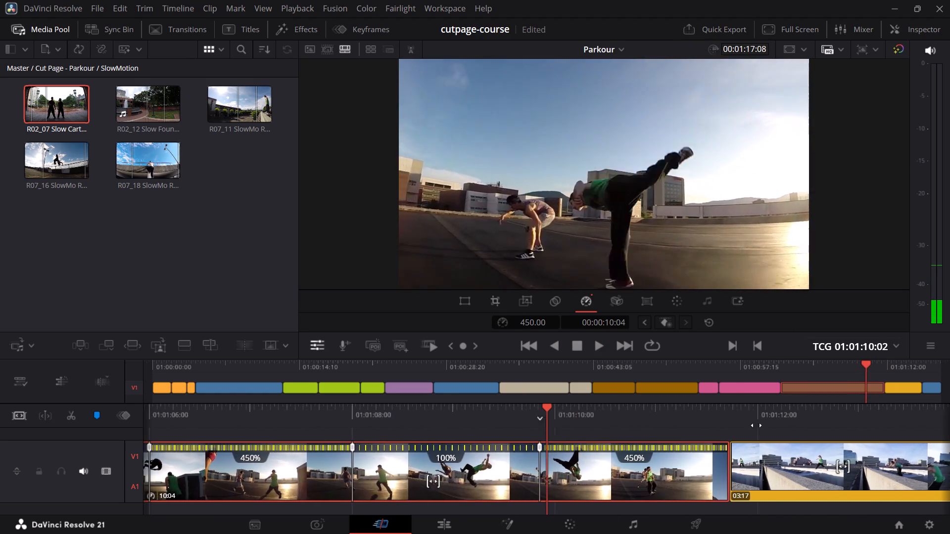
left_click_drag(757, 425, 865, 430)
key("space")
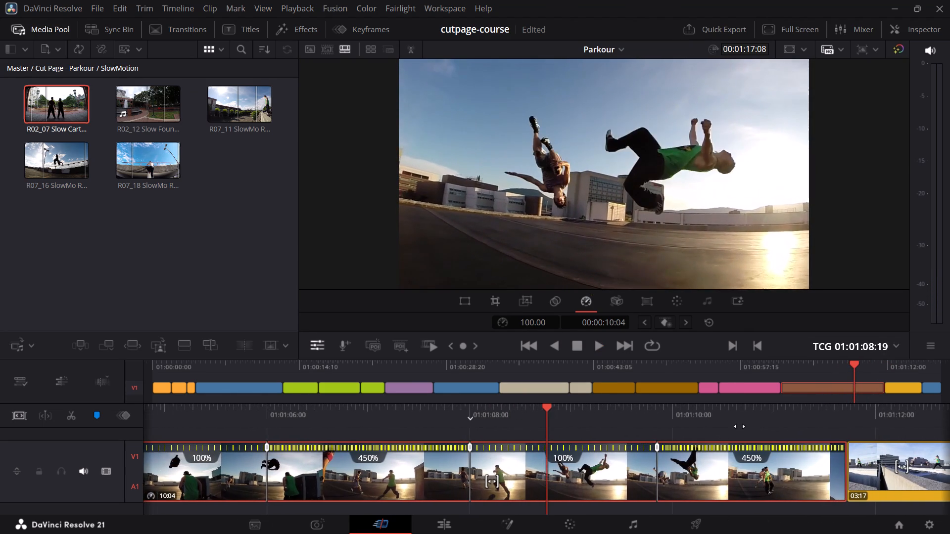
left_click_drag(703, 422, 848, 420)
key("space")
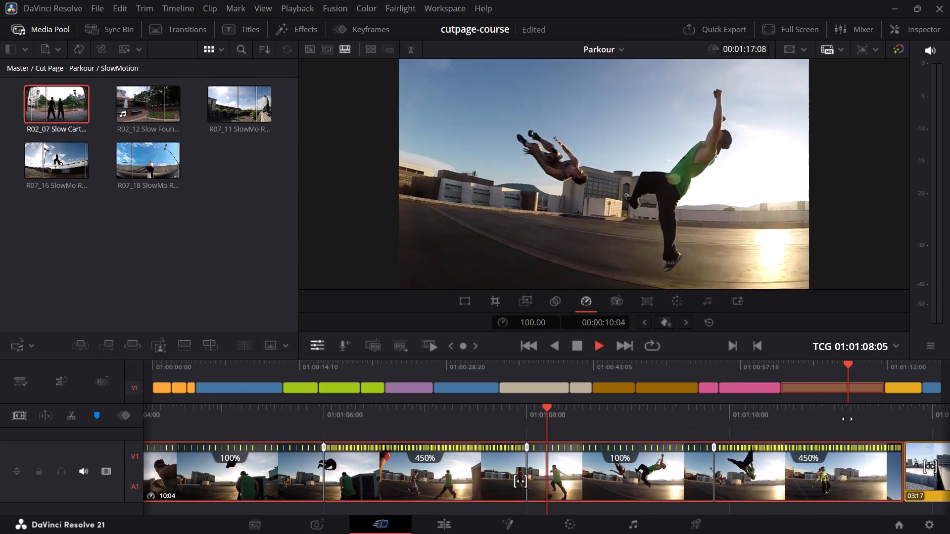
key("space")
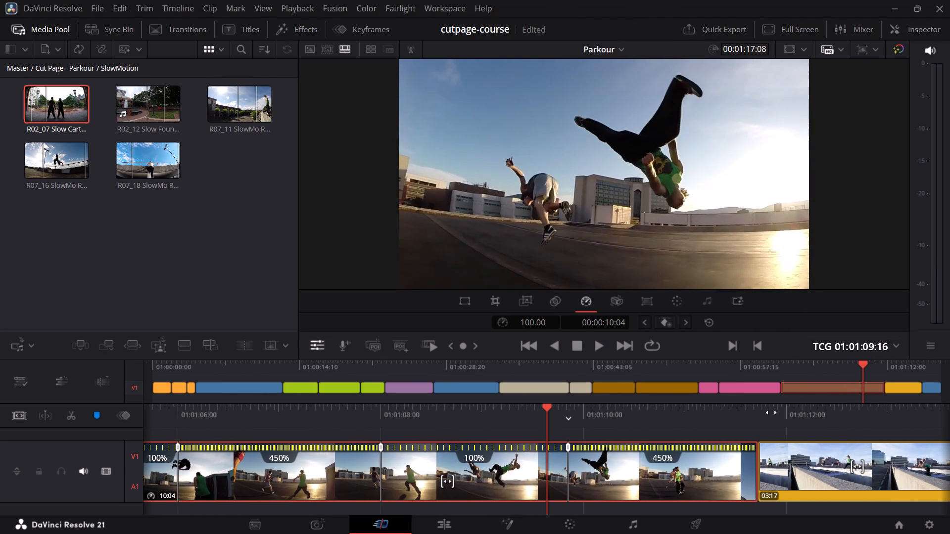
left_click_drag(568, 446, 563, 444)
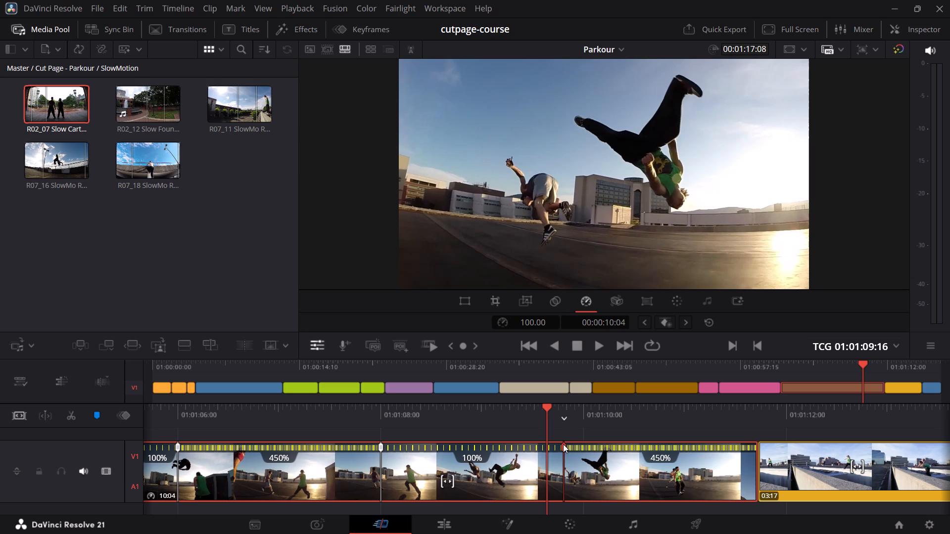
left_click_drag(563, 444, 554, 442)
Replay the flip and move the last 100% segment's starting speed point slightly later, giving the clip a 09:18 duration.
left_click_drag(596, 419, 791, 426)
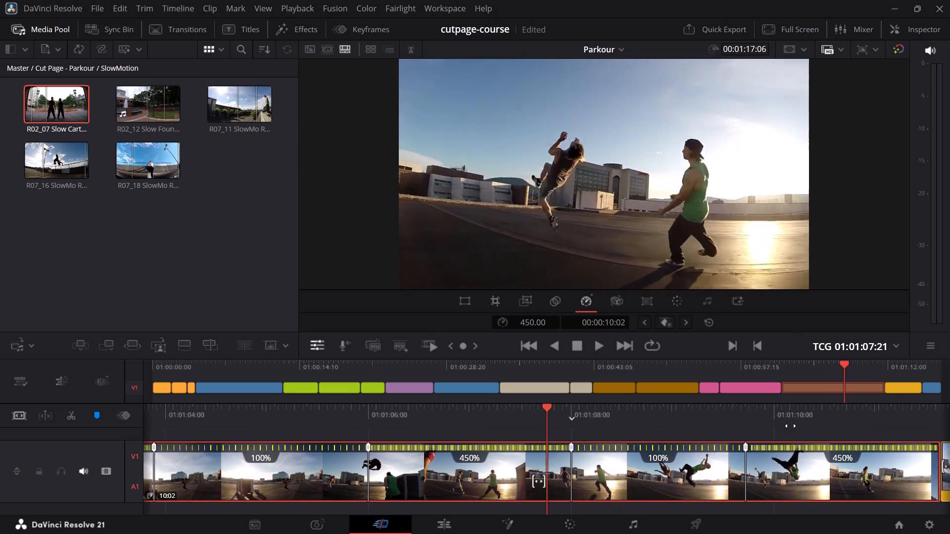
left_click_drag(791, 426, 810, 423)
key("space")
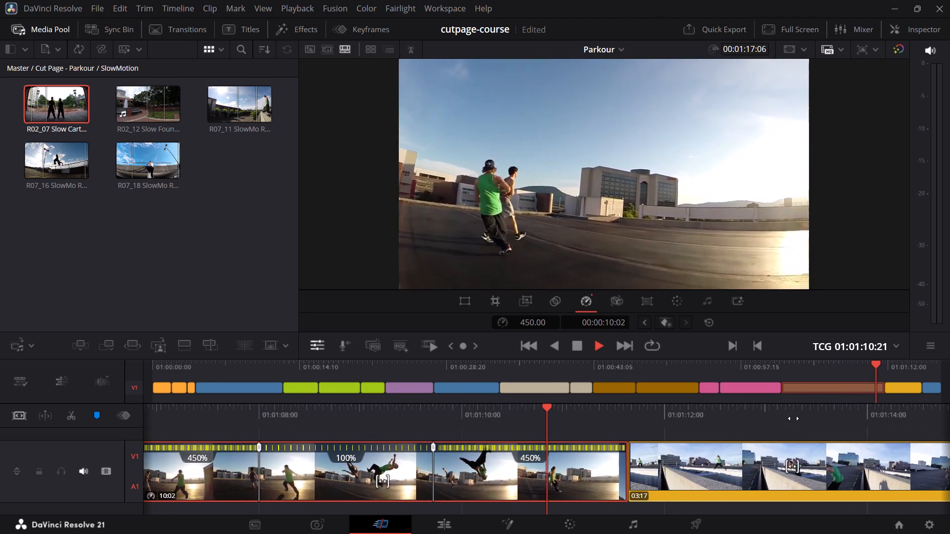
left_click_drag(678, 425, 949, 440)
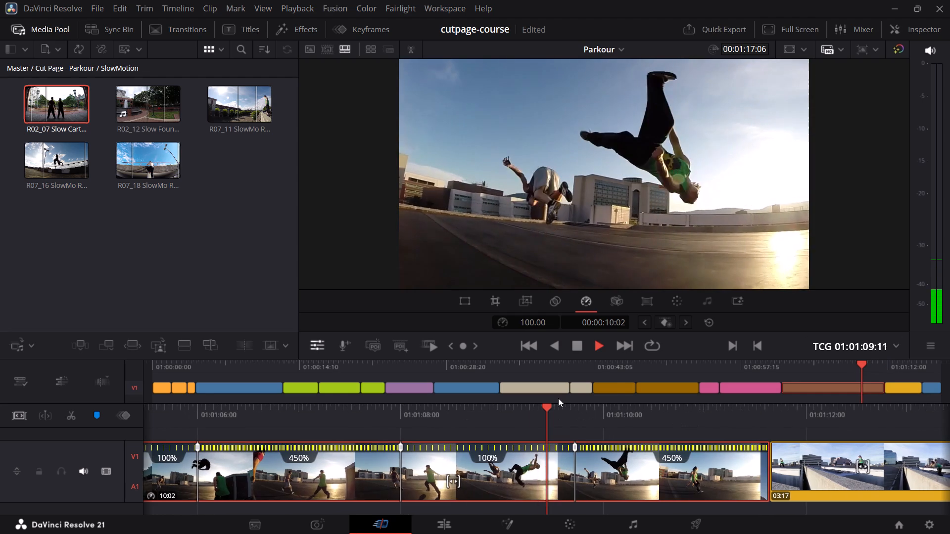
left_click_drag(562, 408, 949, 452)
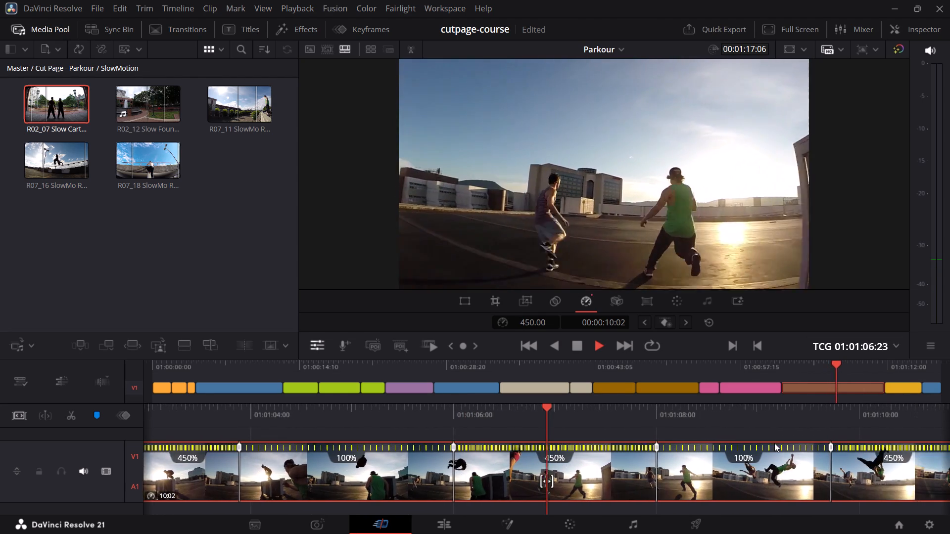
key("space")
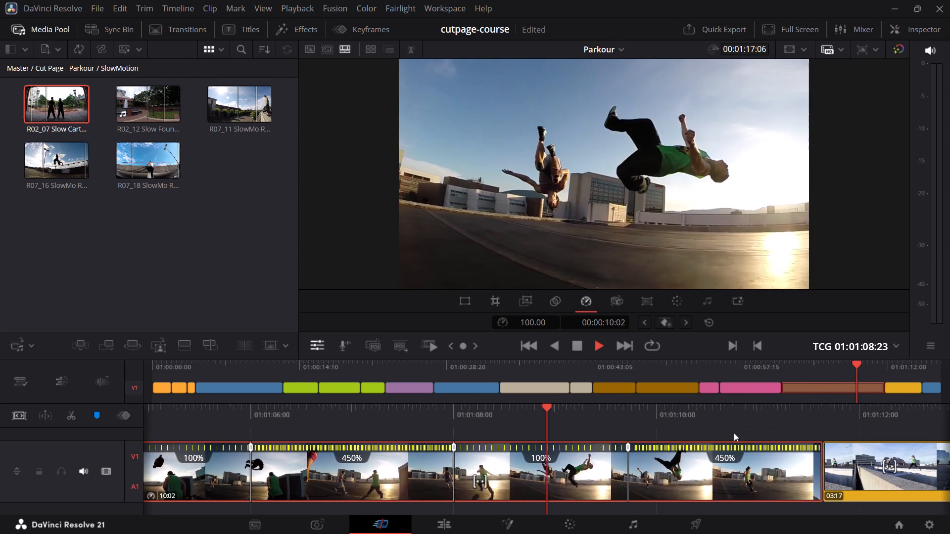
left_click_drag(450, 445, 454, 445)
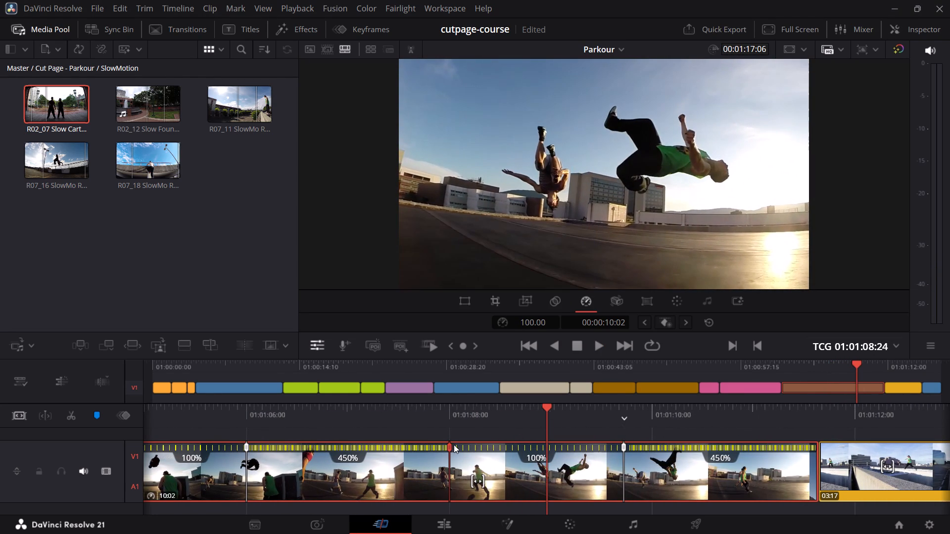
left_click_drag(454, 445, 456, 445)
left_click_drag(450, 445, 458, 445)
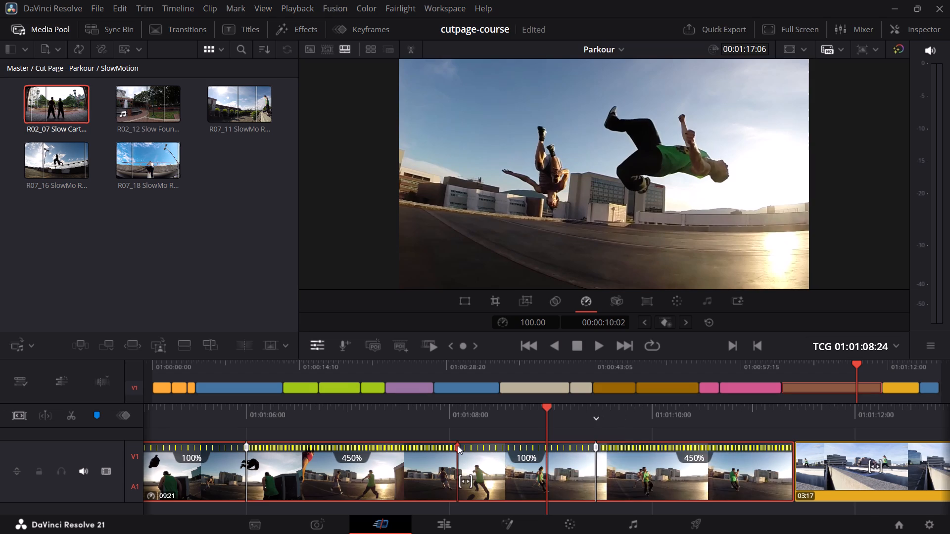
left_click_drag(458, 445, 460, 446)
Play the retimed flip through to the end of the timeline and save the project.
left_click_drag(630, 427, 727, 433)
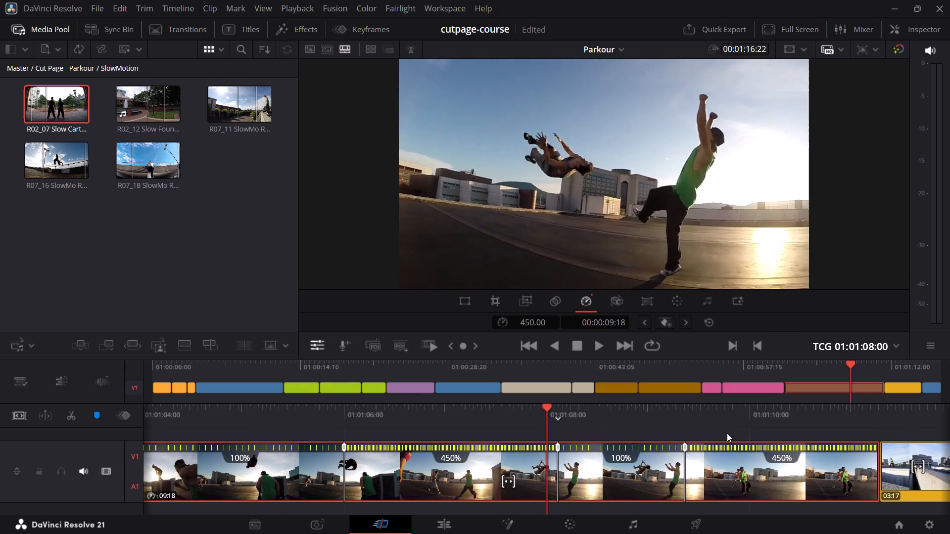
key("space")
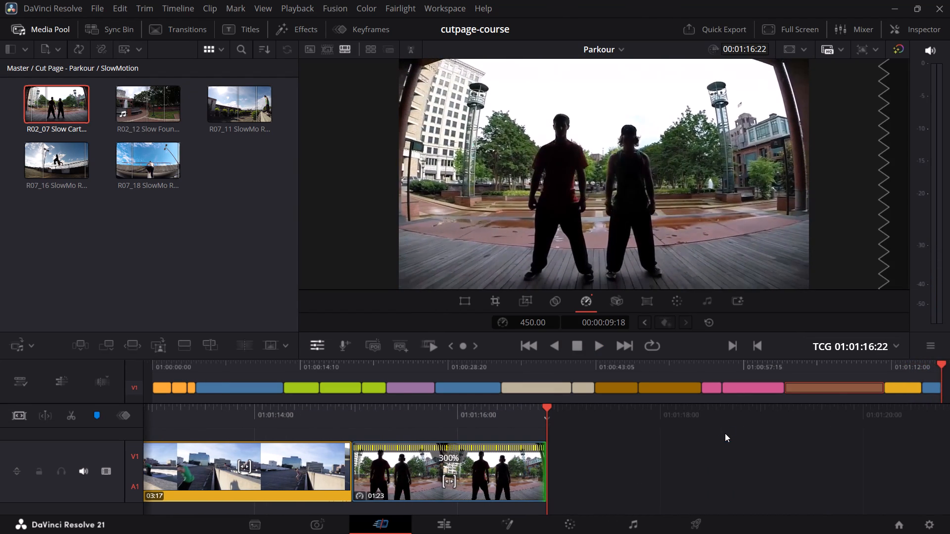
key("ctrl+s")
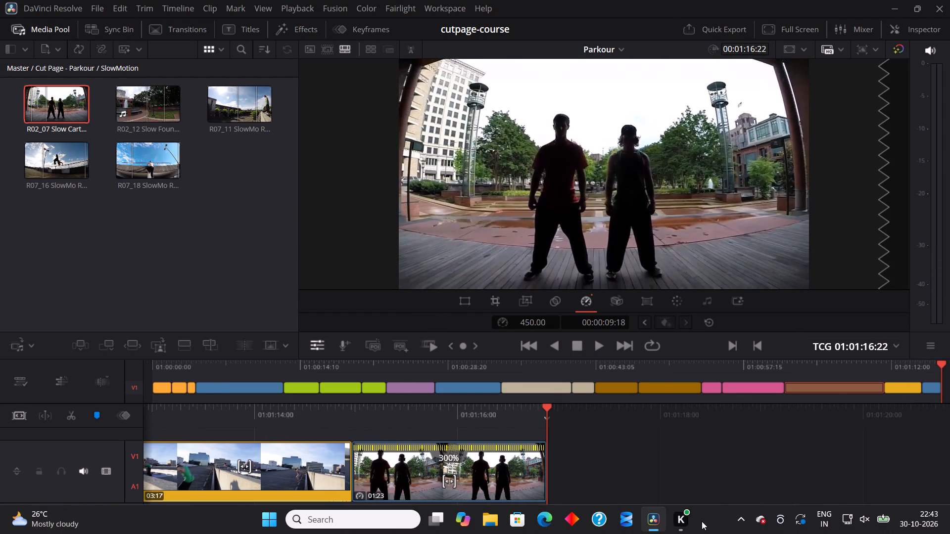